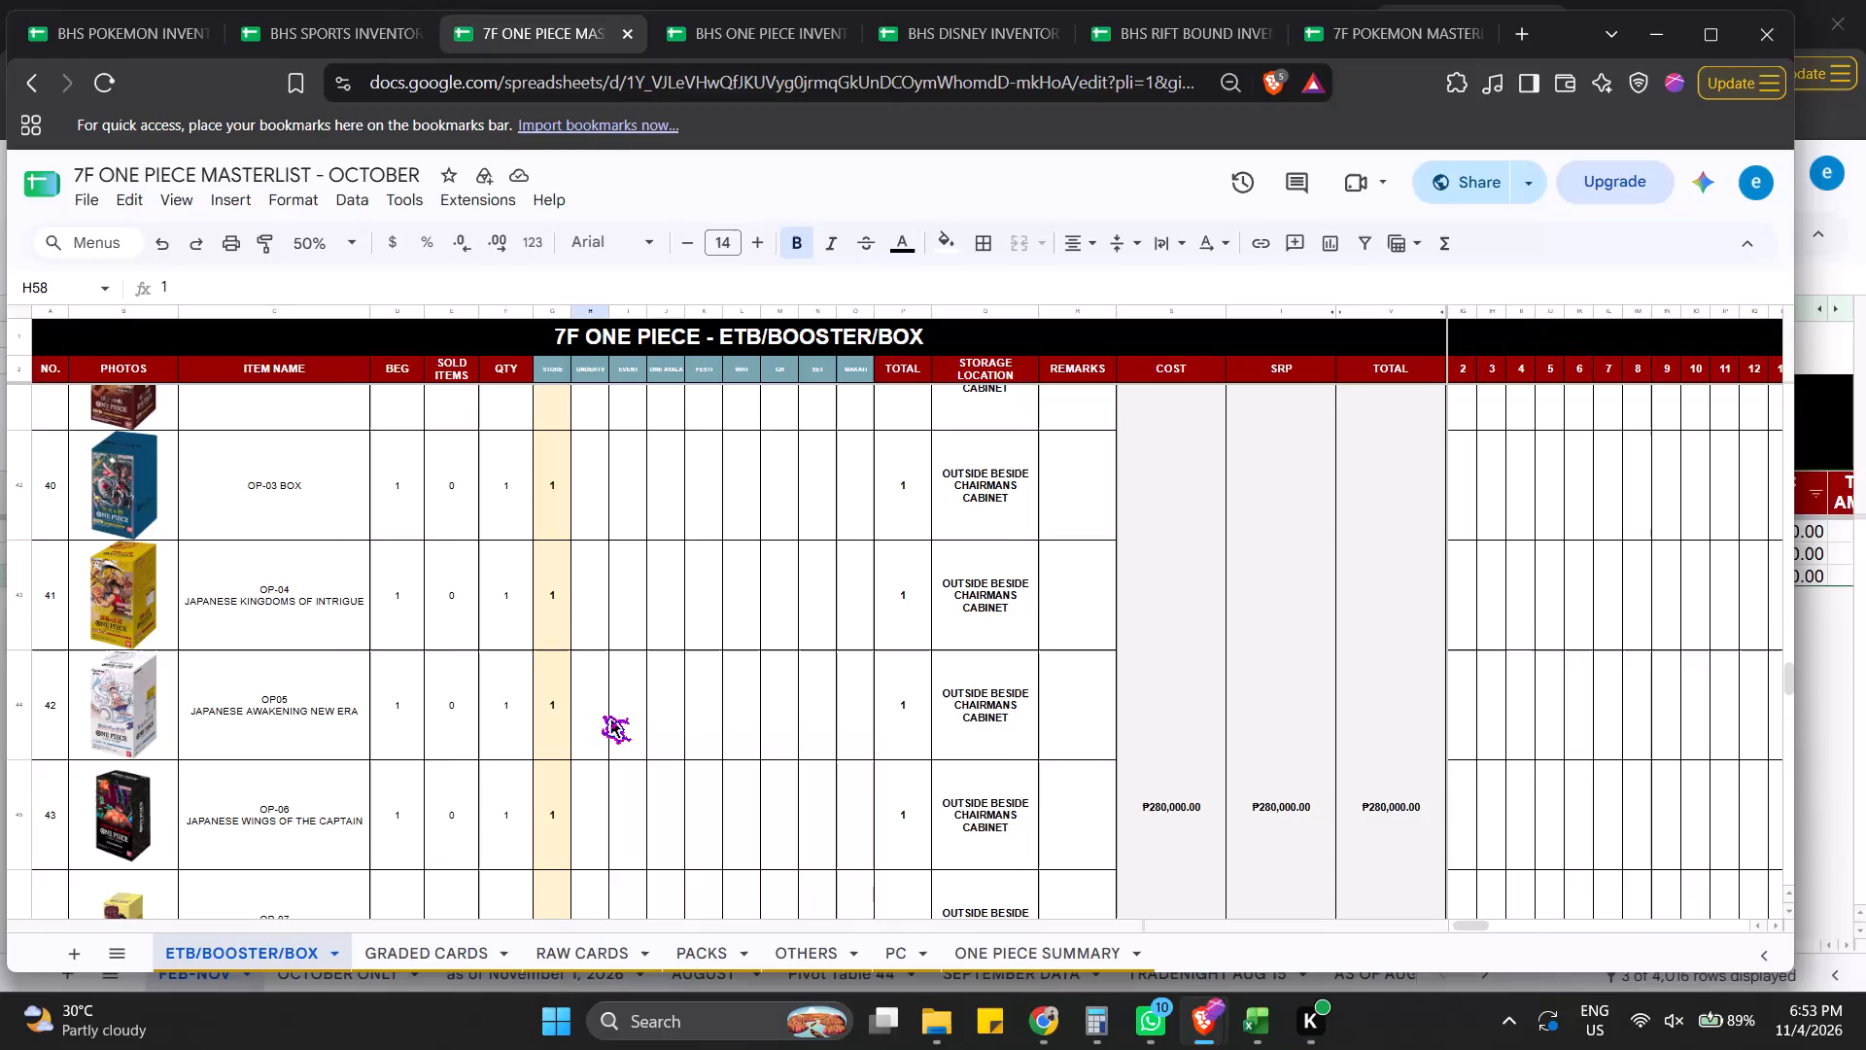
Set the STORE quantity of OP17 BOOSTER BOX ENGLISH to 2 in the 7F One Piece ETB/BOOSTER/BOX sheet.
scroll(606, 717, "up", 20)
scroll(606, 717, "up", 20)
scroll(606, 717, "up", 2)
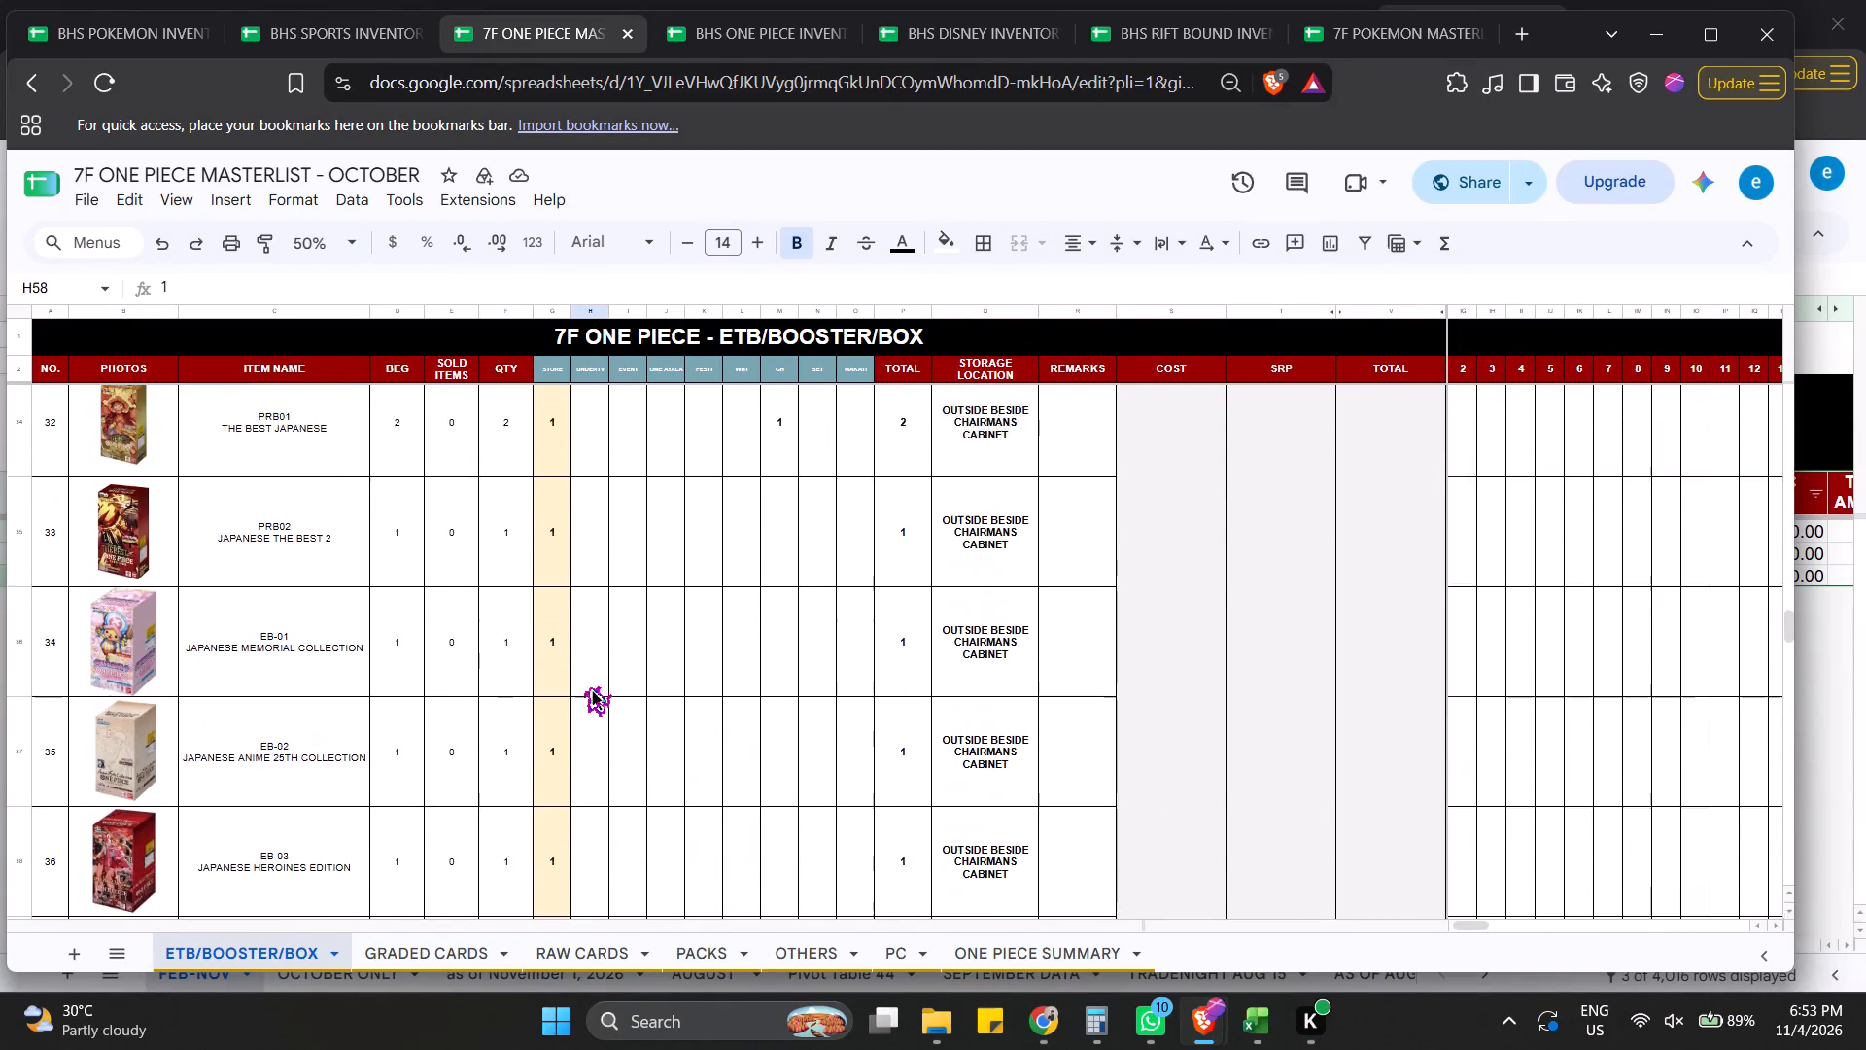
scroll(583, 686, "up", 15)
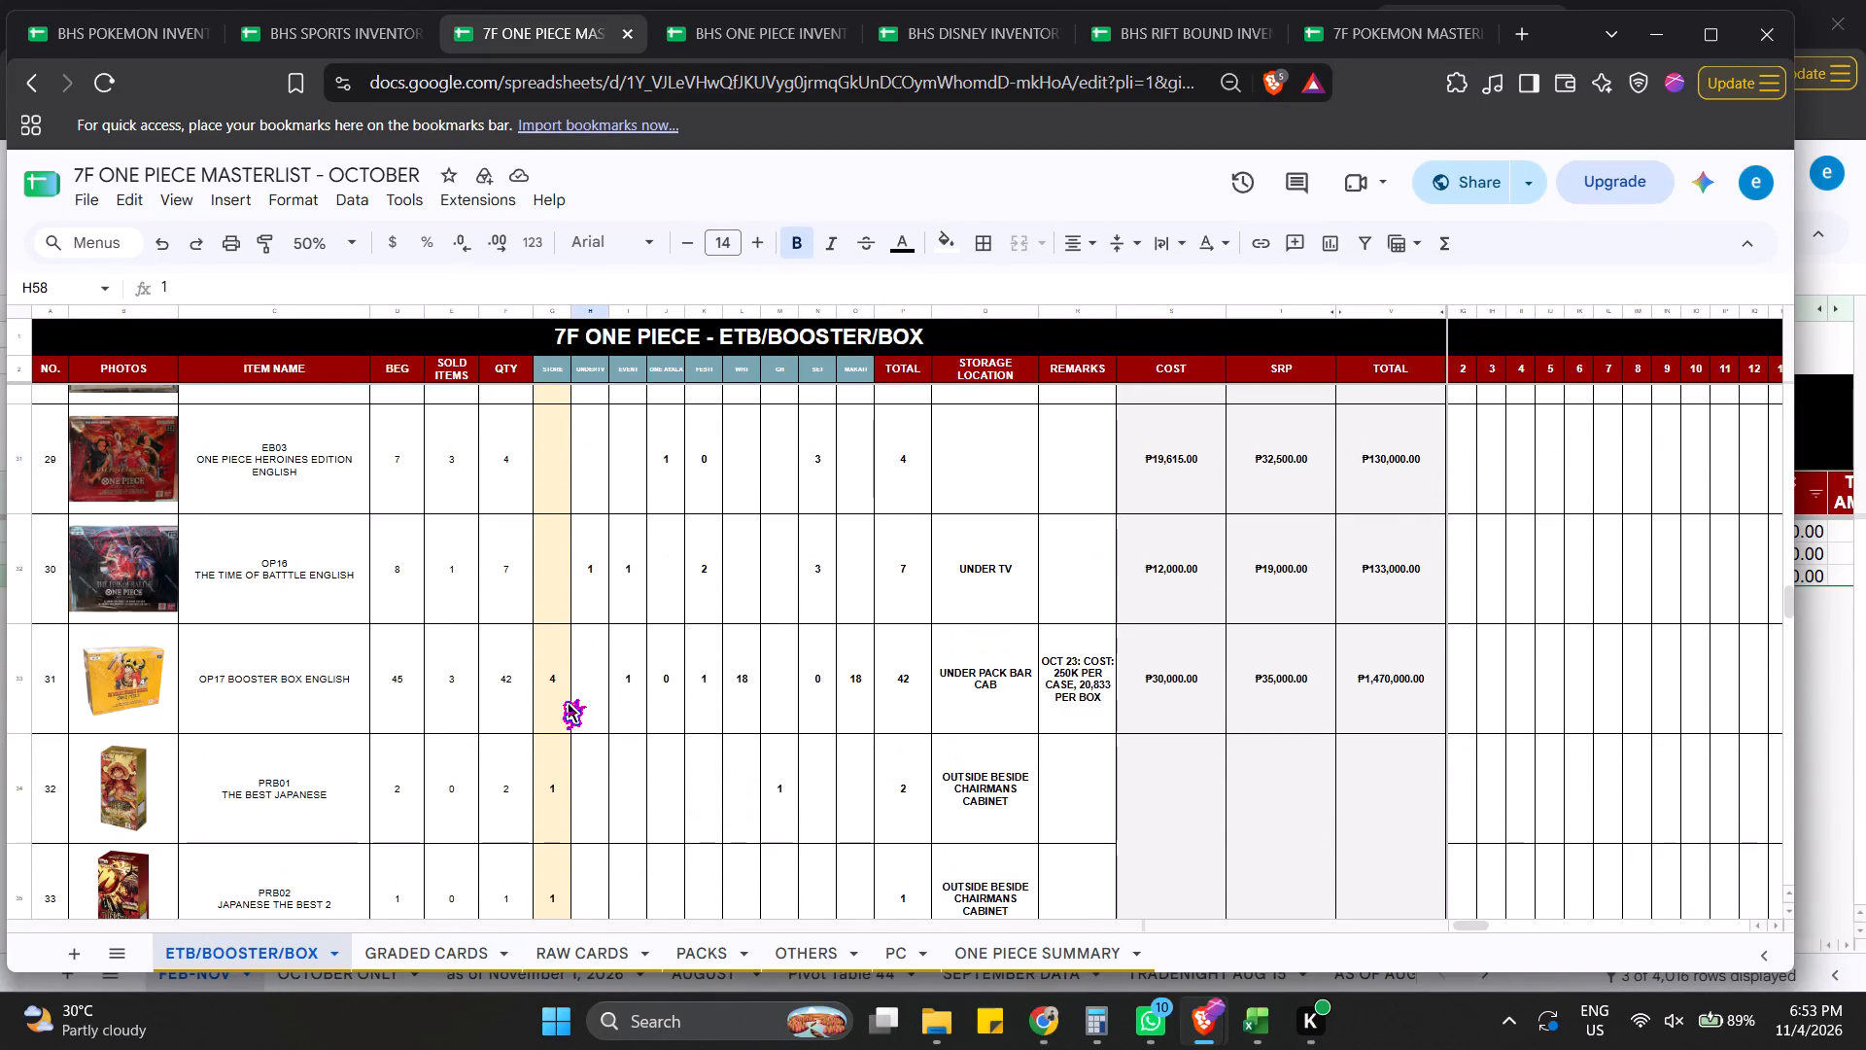
left_click(559, 691)
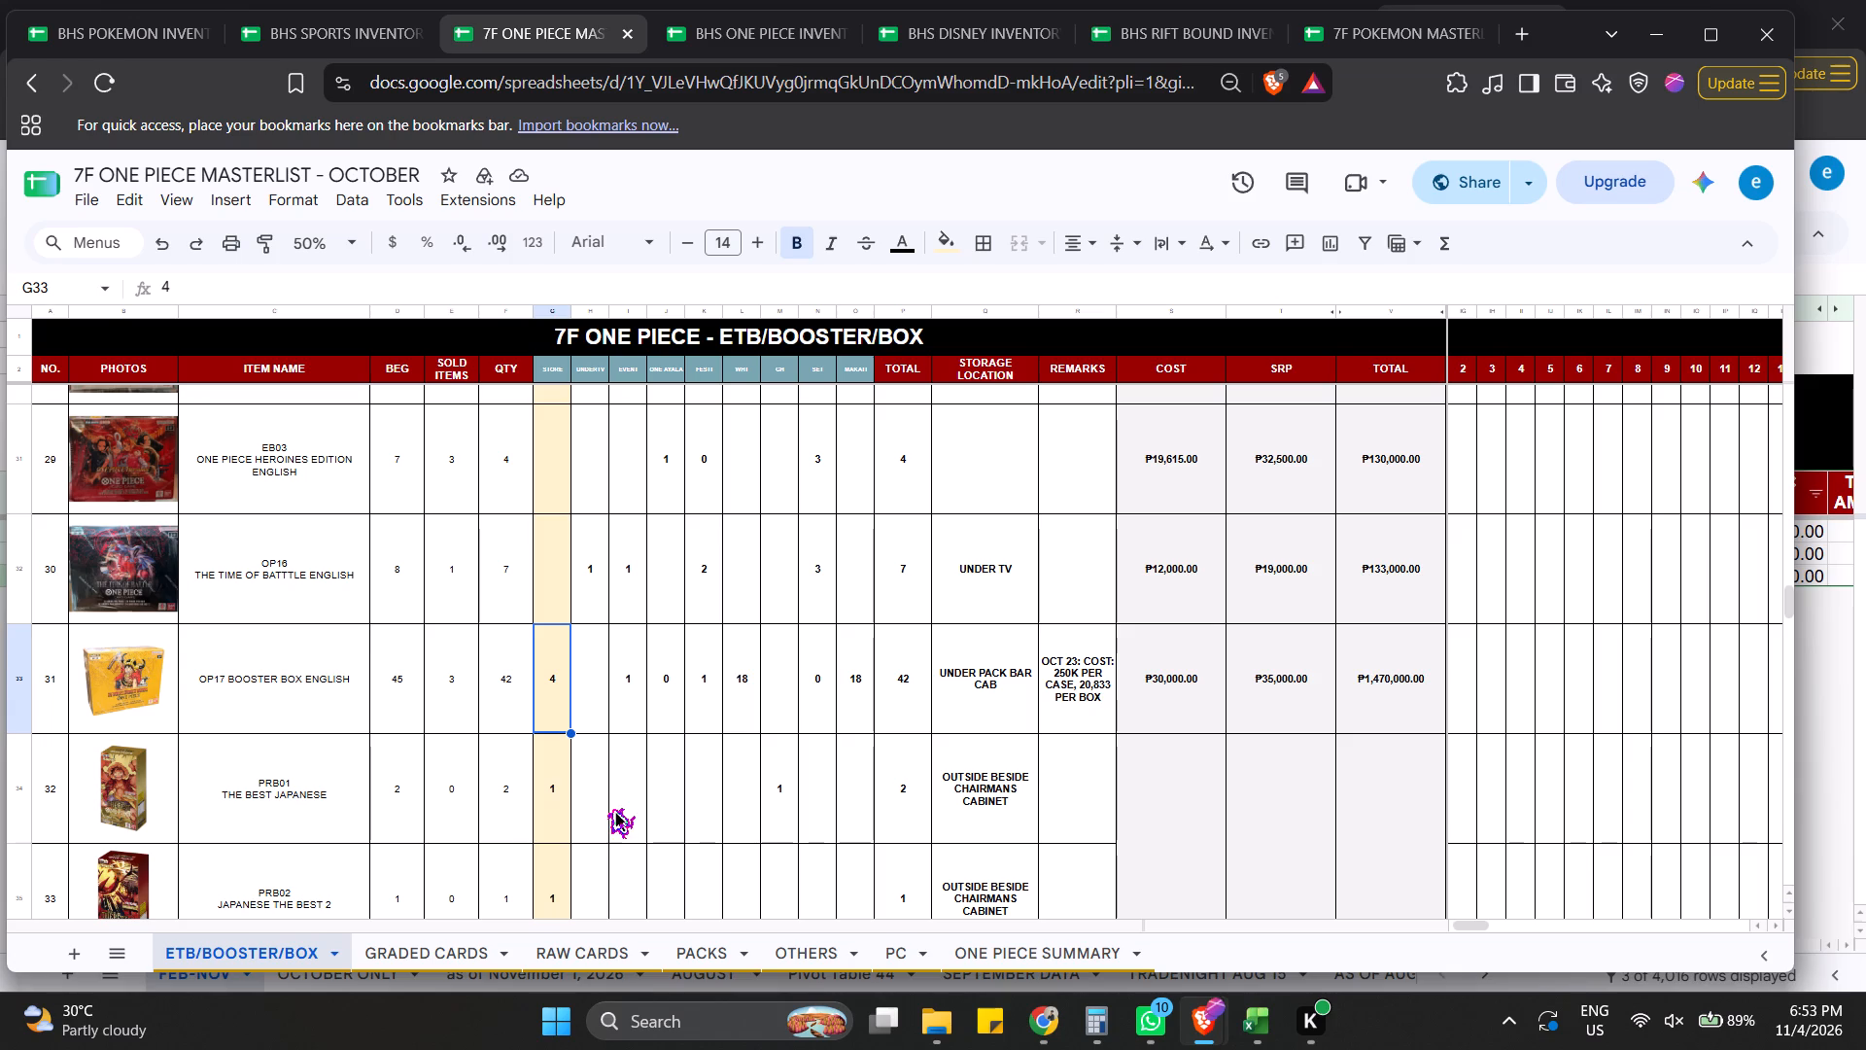
key("2")
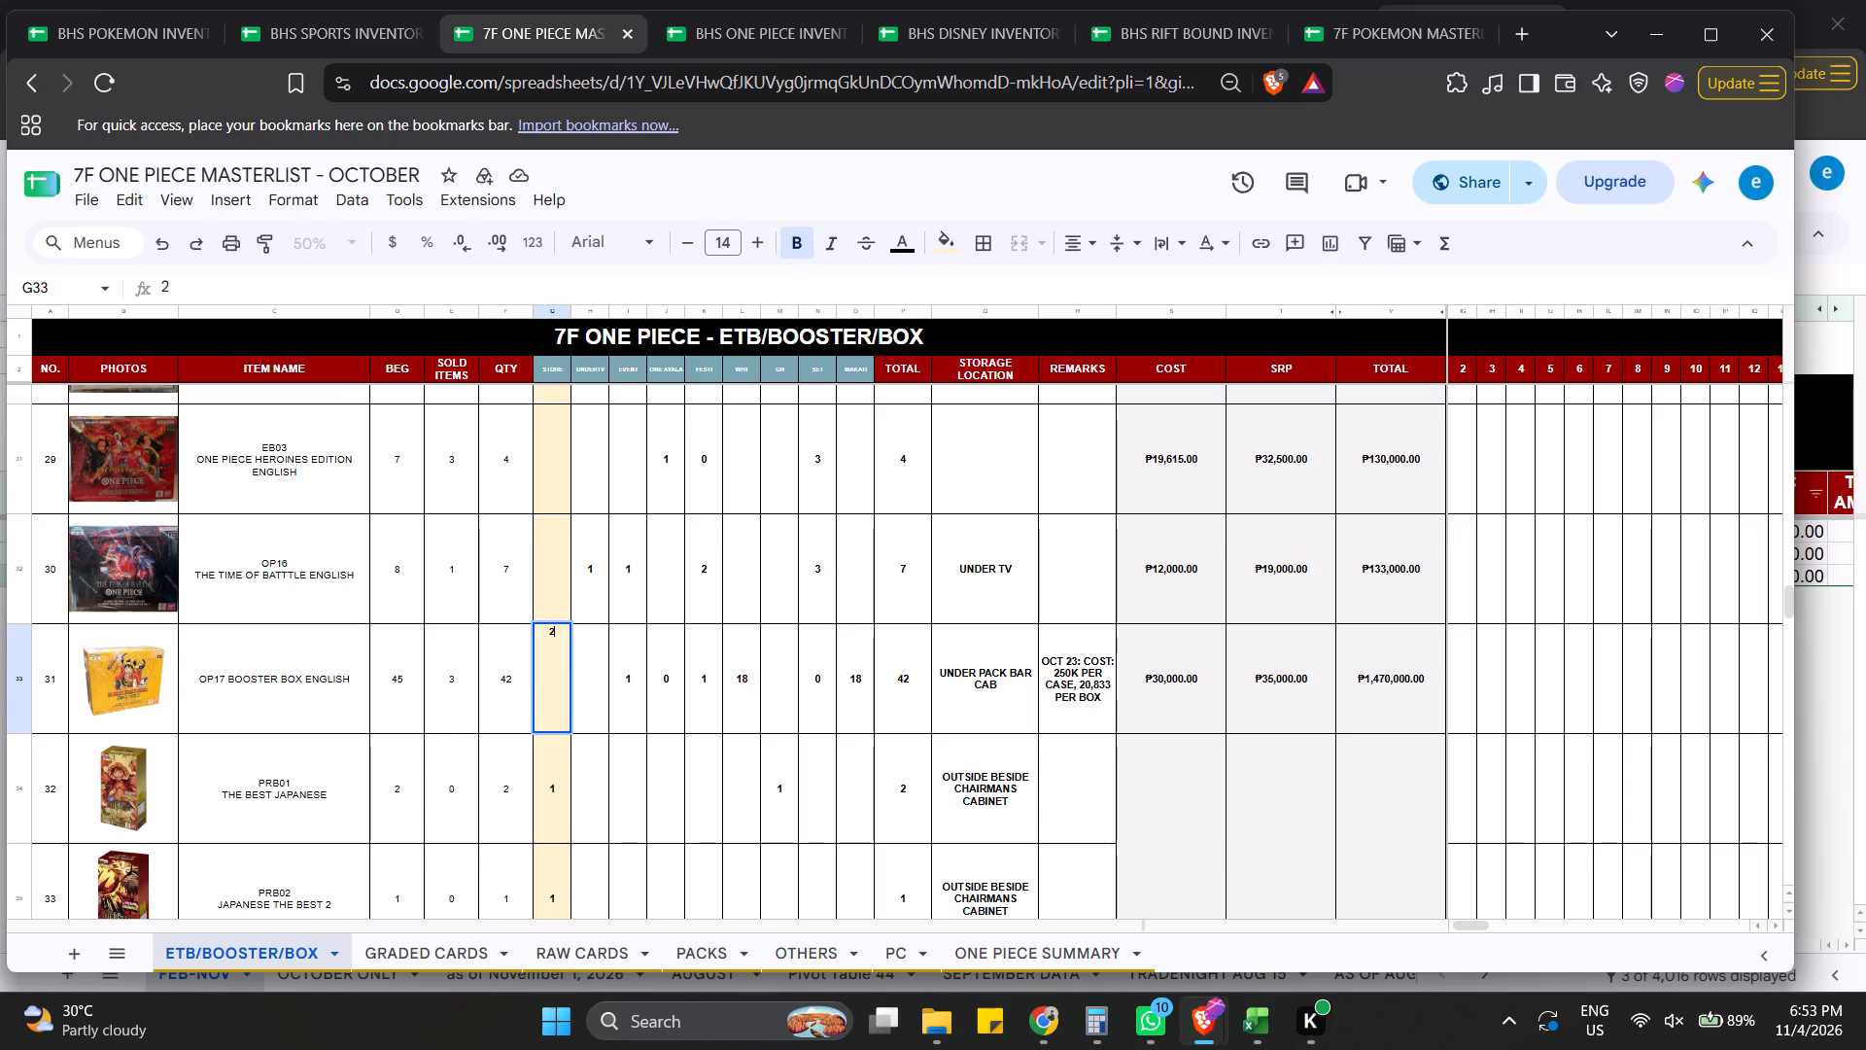
key("Return")
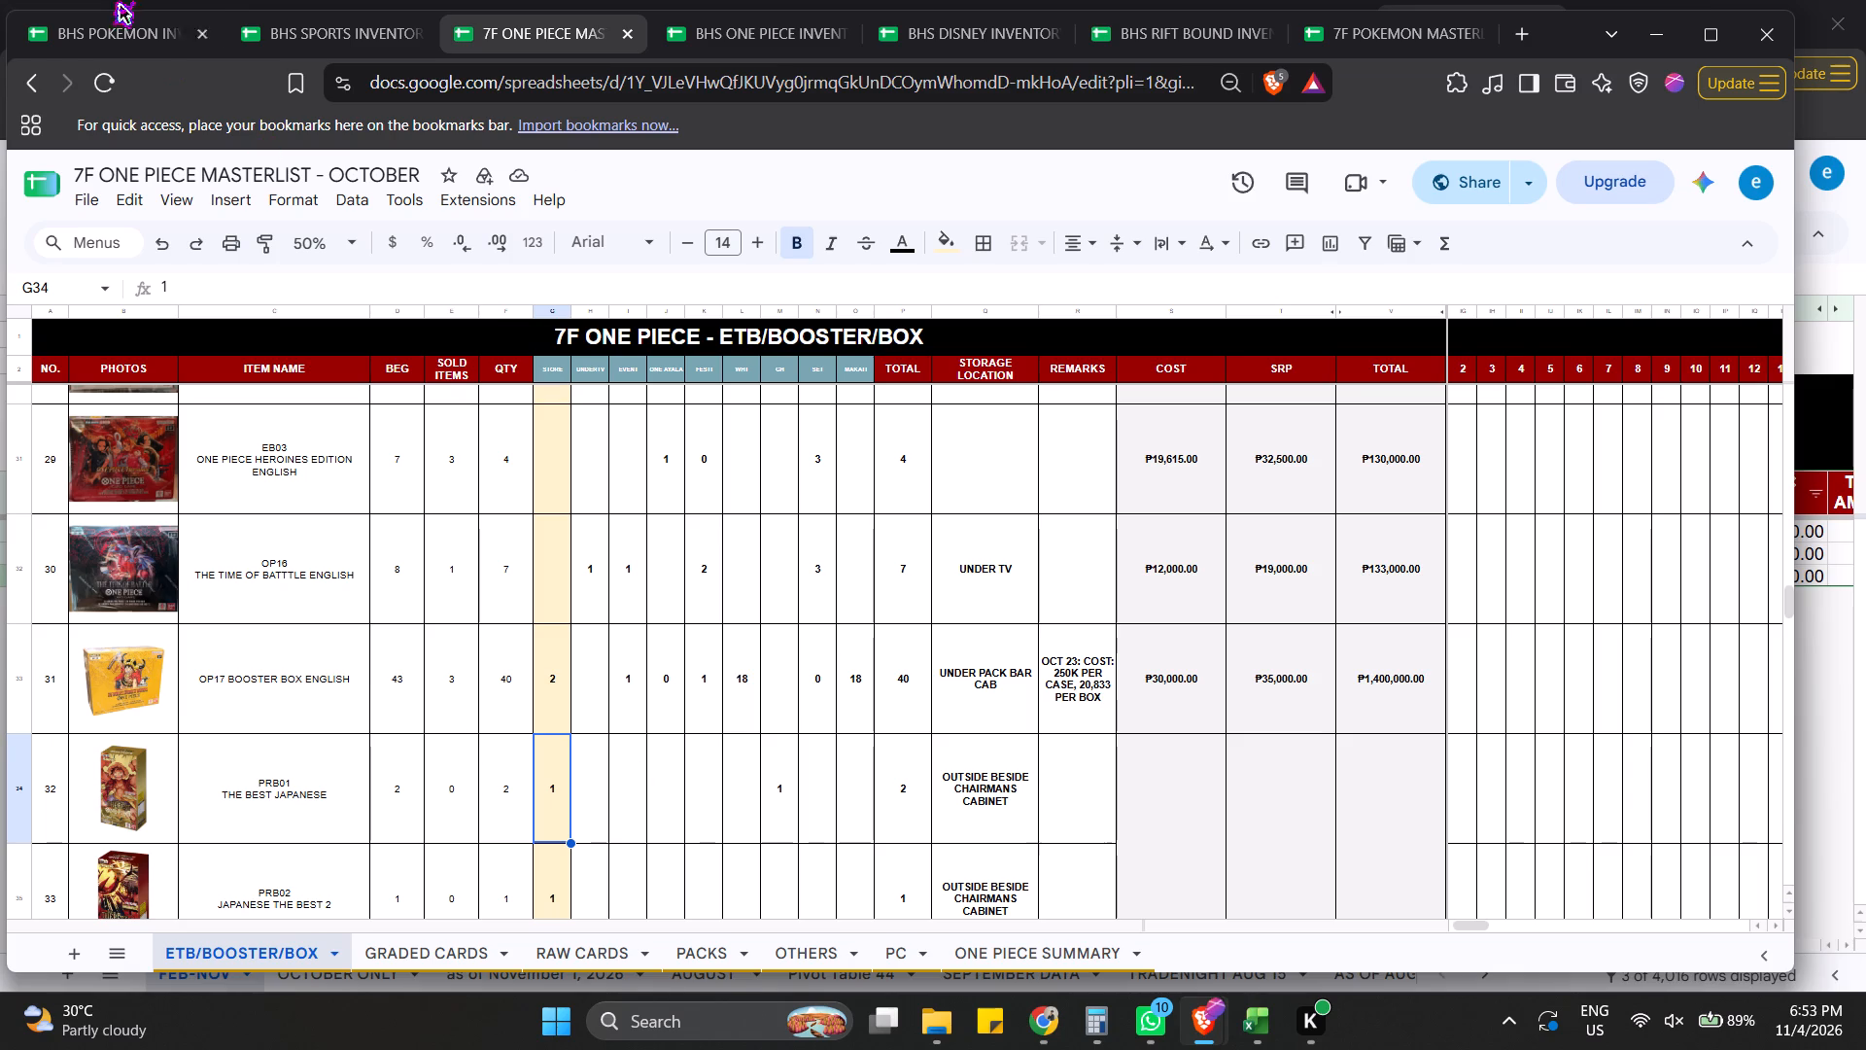
In the 7F POKEMON MASTERLIST's ETB/BOOSTER/BOX sheet, find 30TH and append +1 to the red count formula for 30TH CELEBRATION ETB.
left_click(1372, 37)
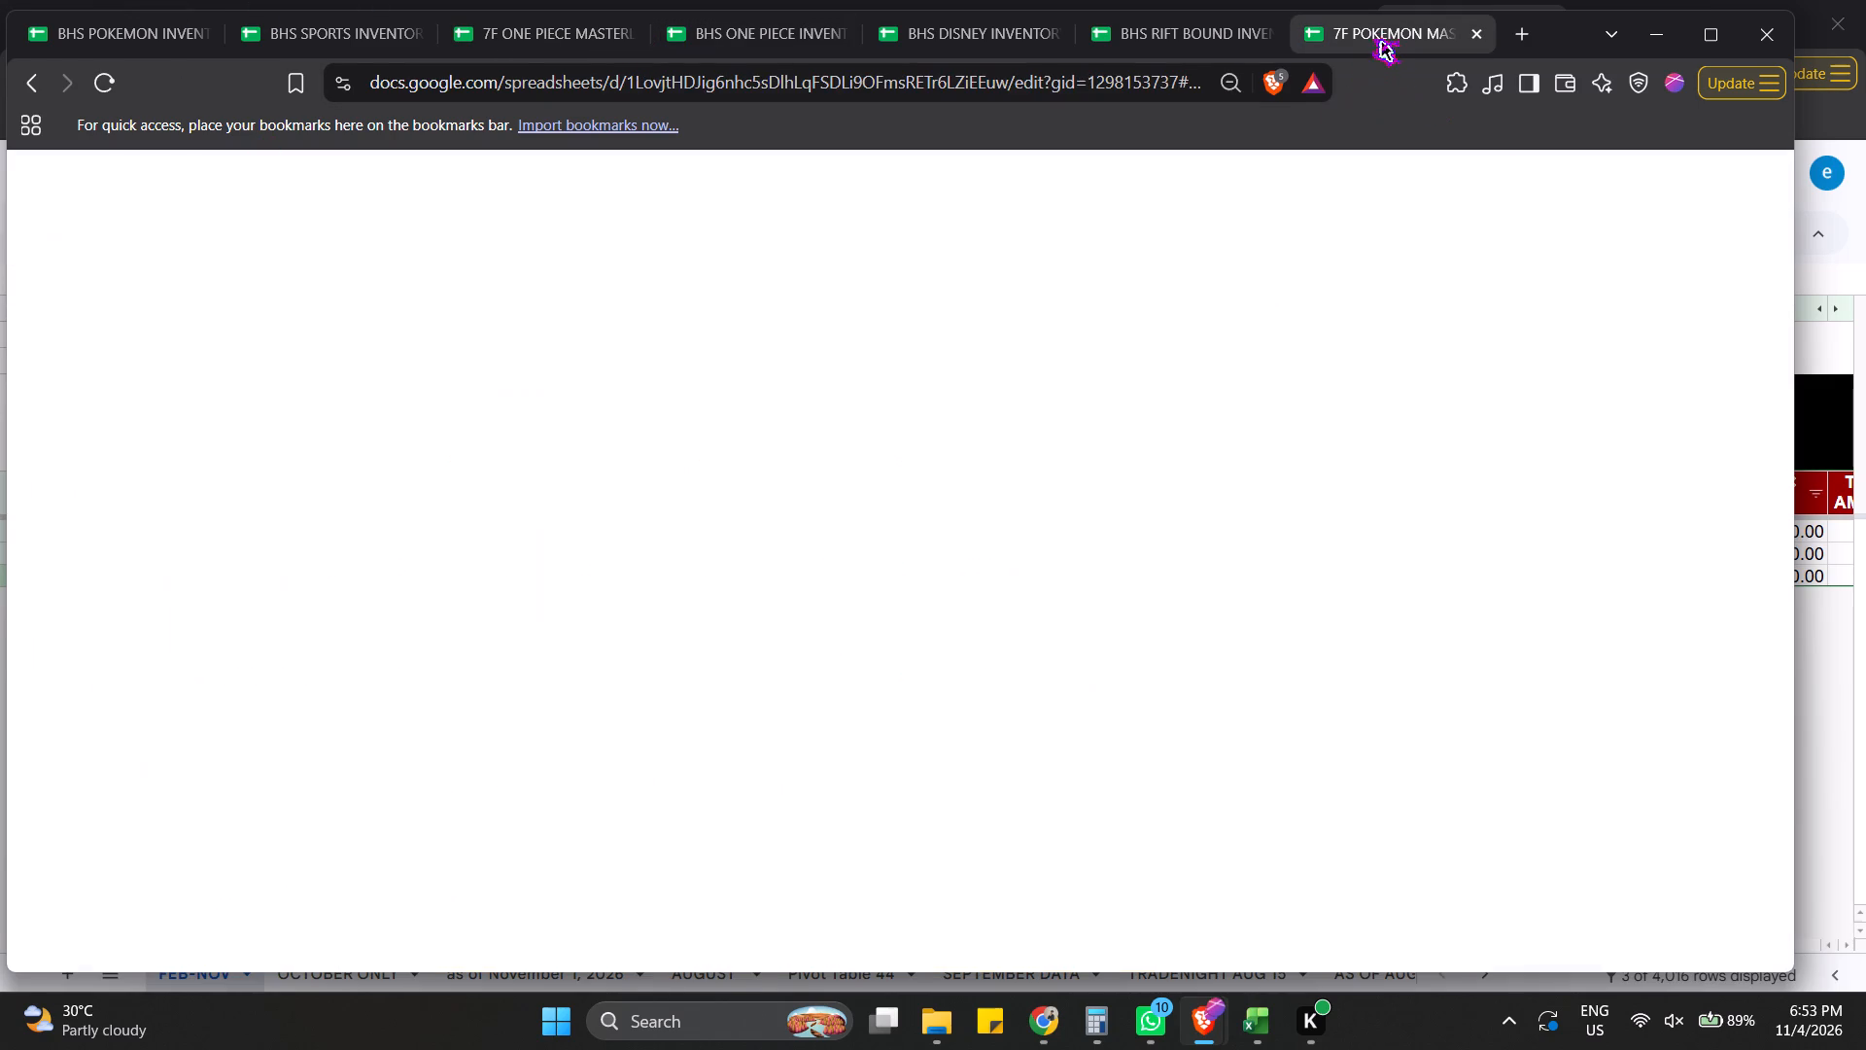
scroll(406, 746, "down", 7)
left_click(256, 959)
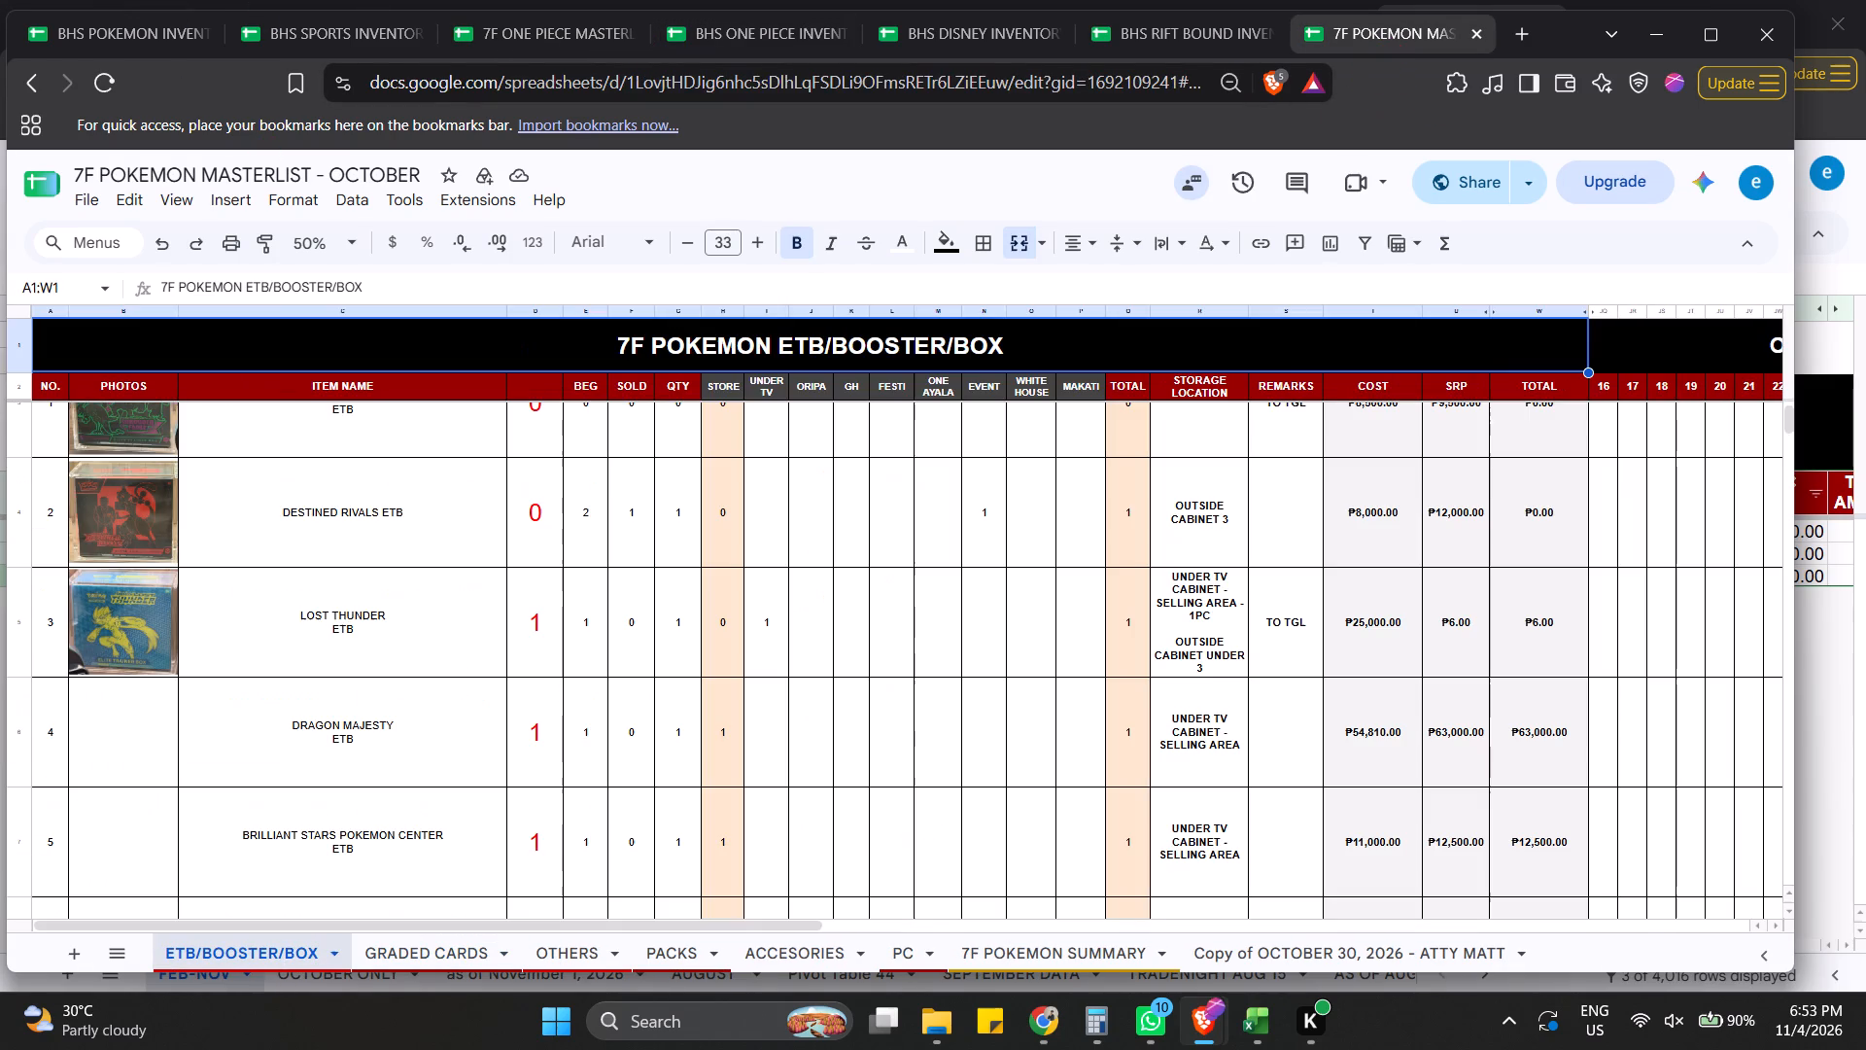
key("ctrl+f")
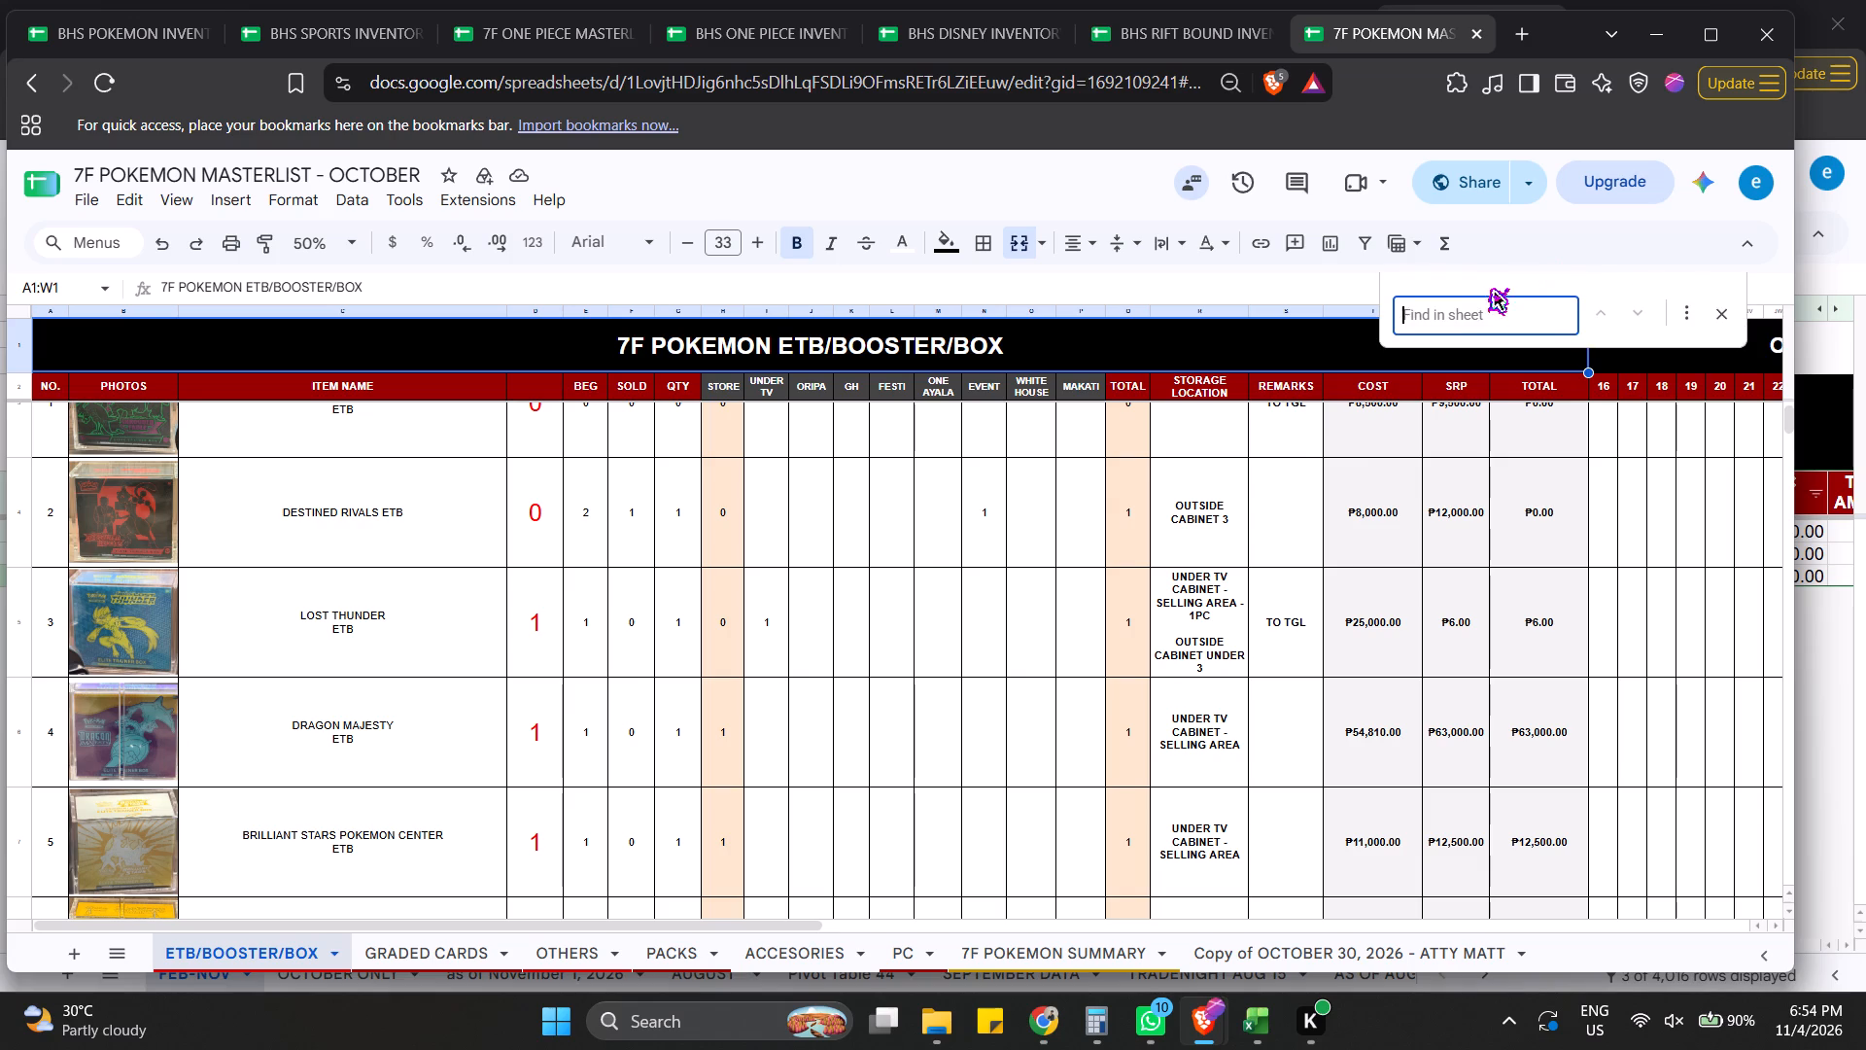
type("30TH")
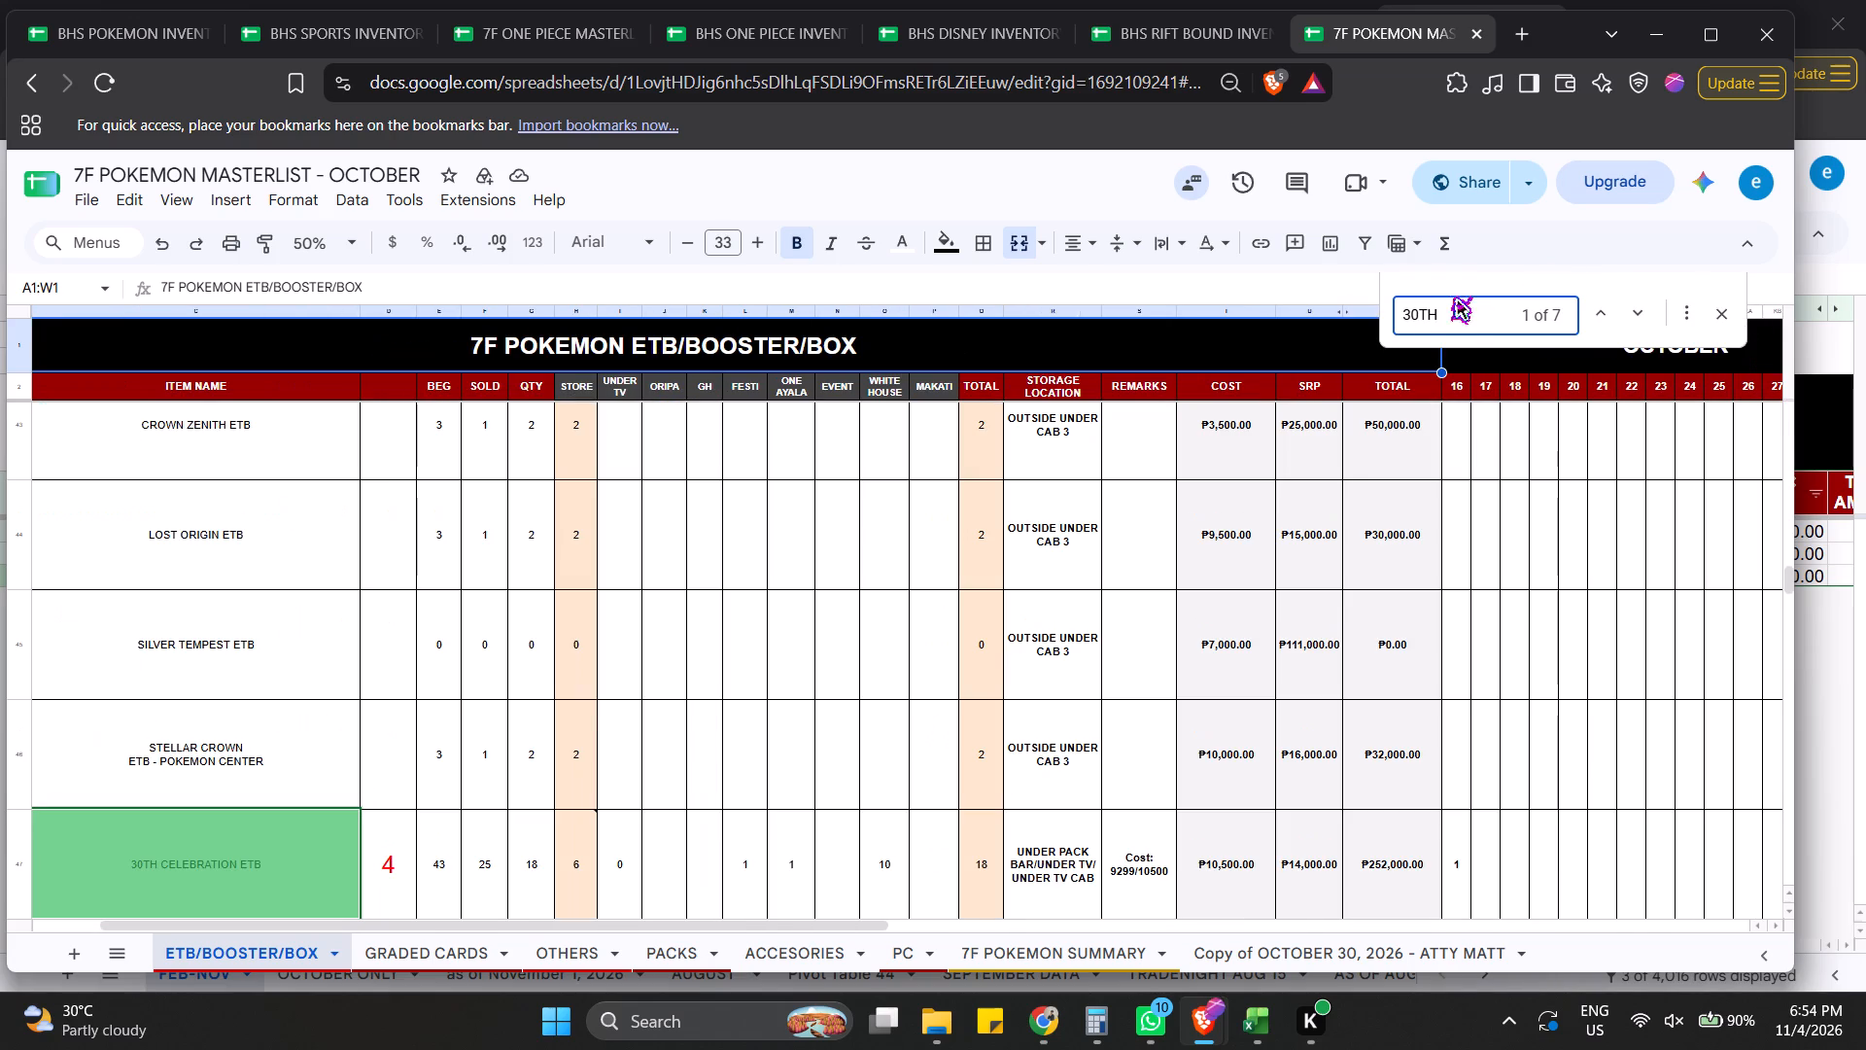
left_click(377, 864)
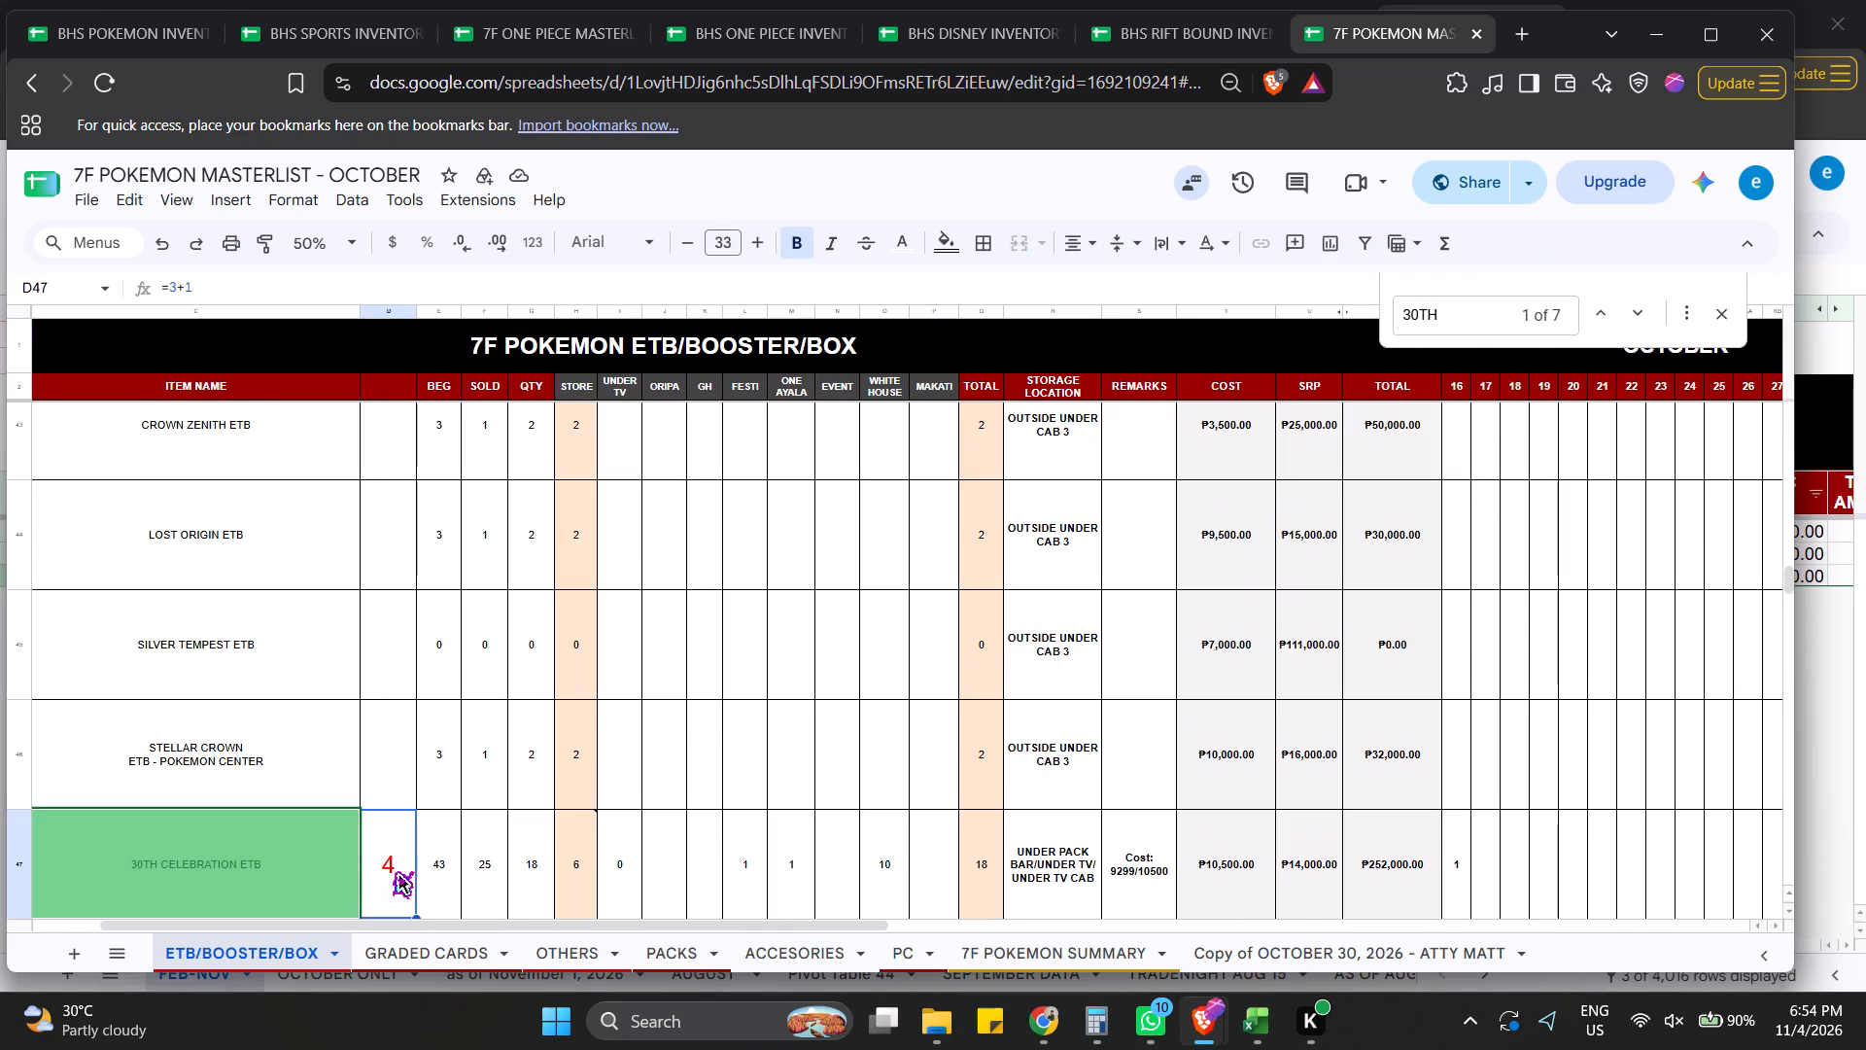
left_click(204, 282)
type("+1")
key("Return")
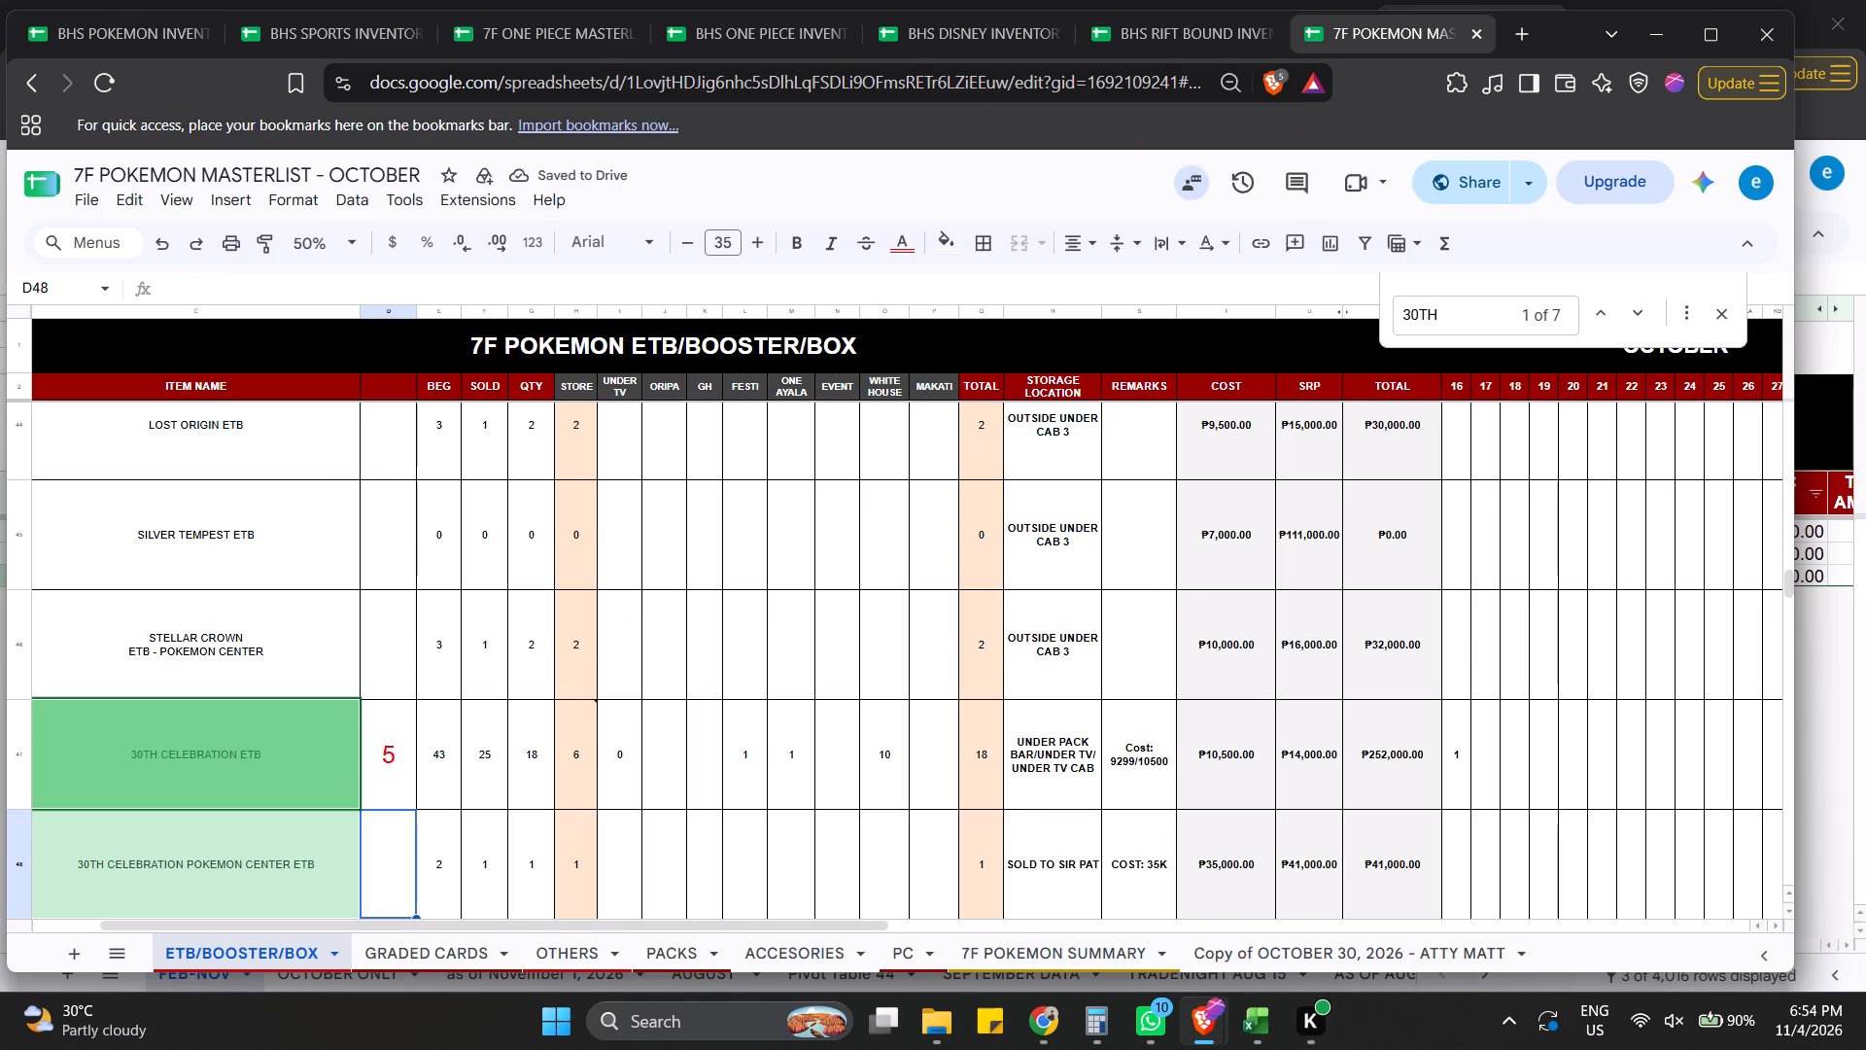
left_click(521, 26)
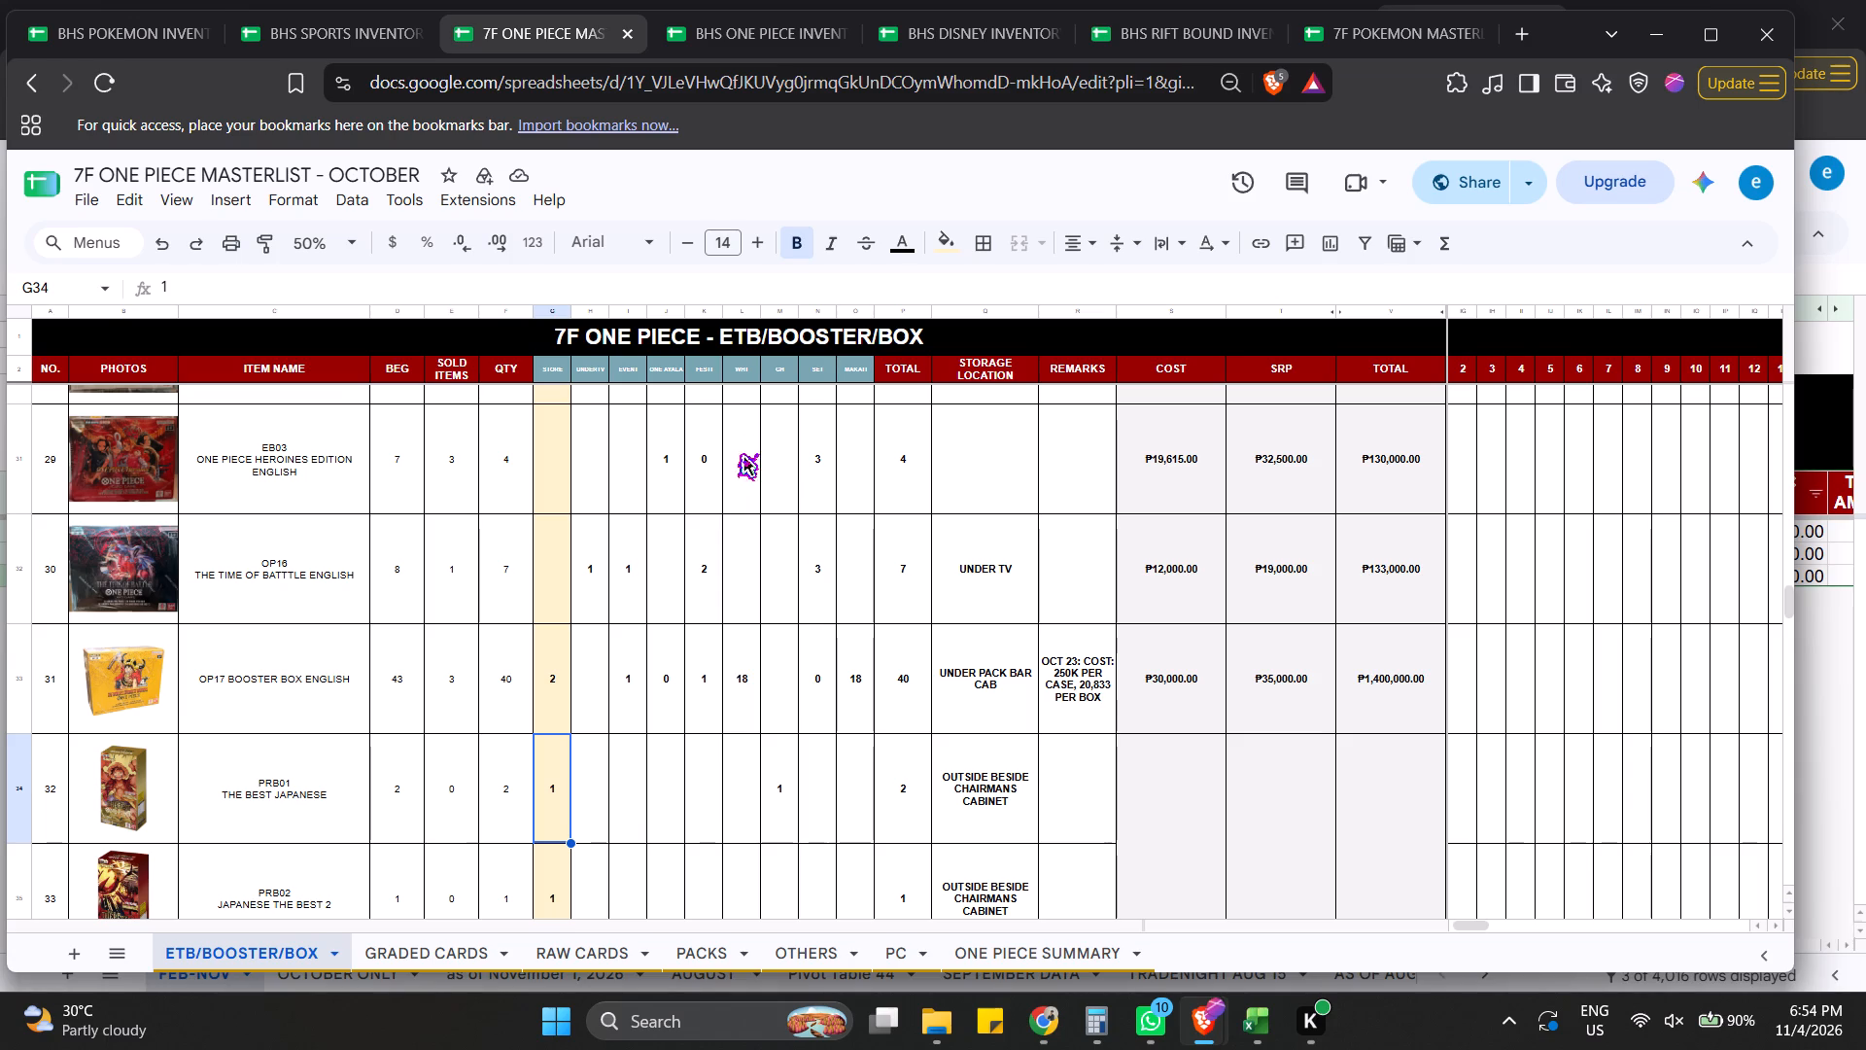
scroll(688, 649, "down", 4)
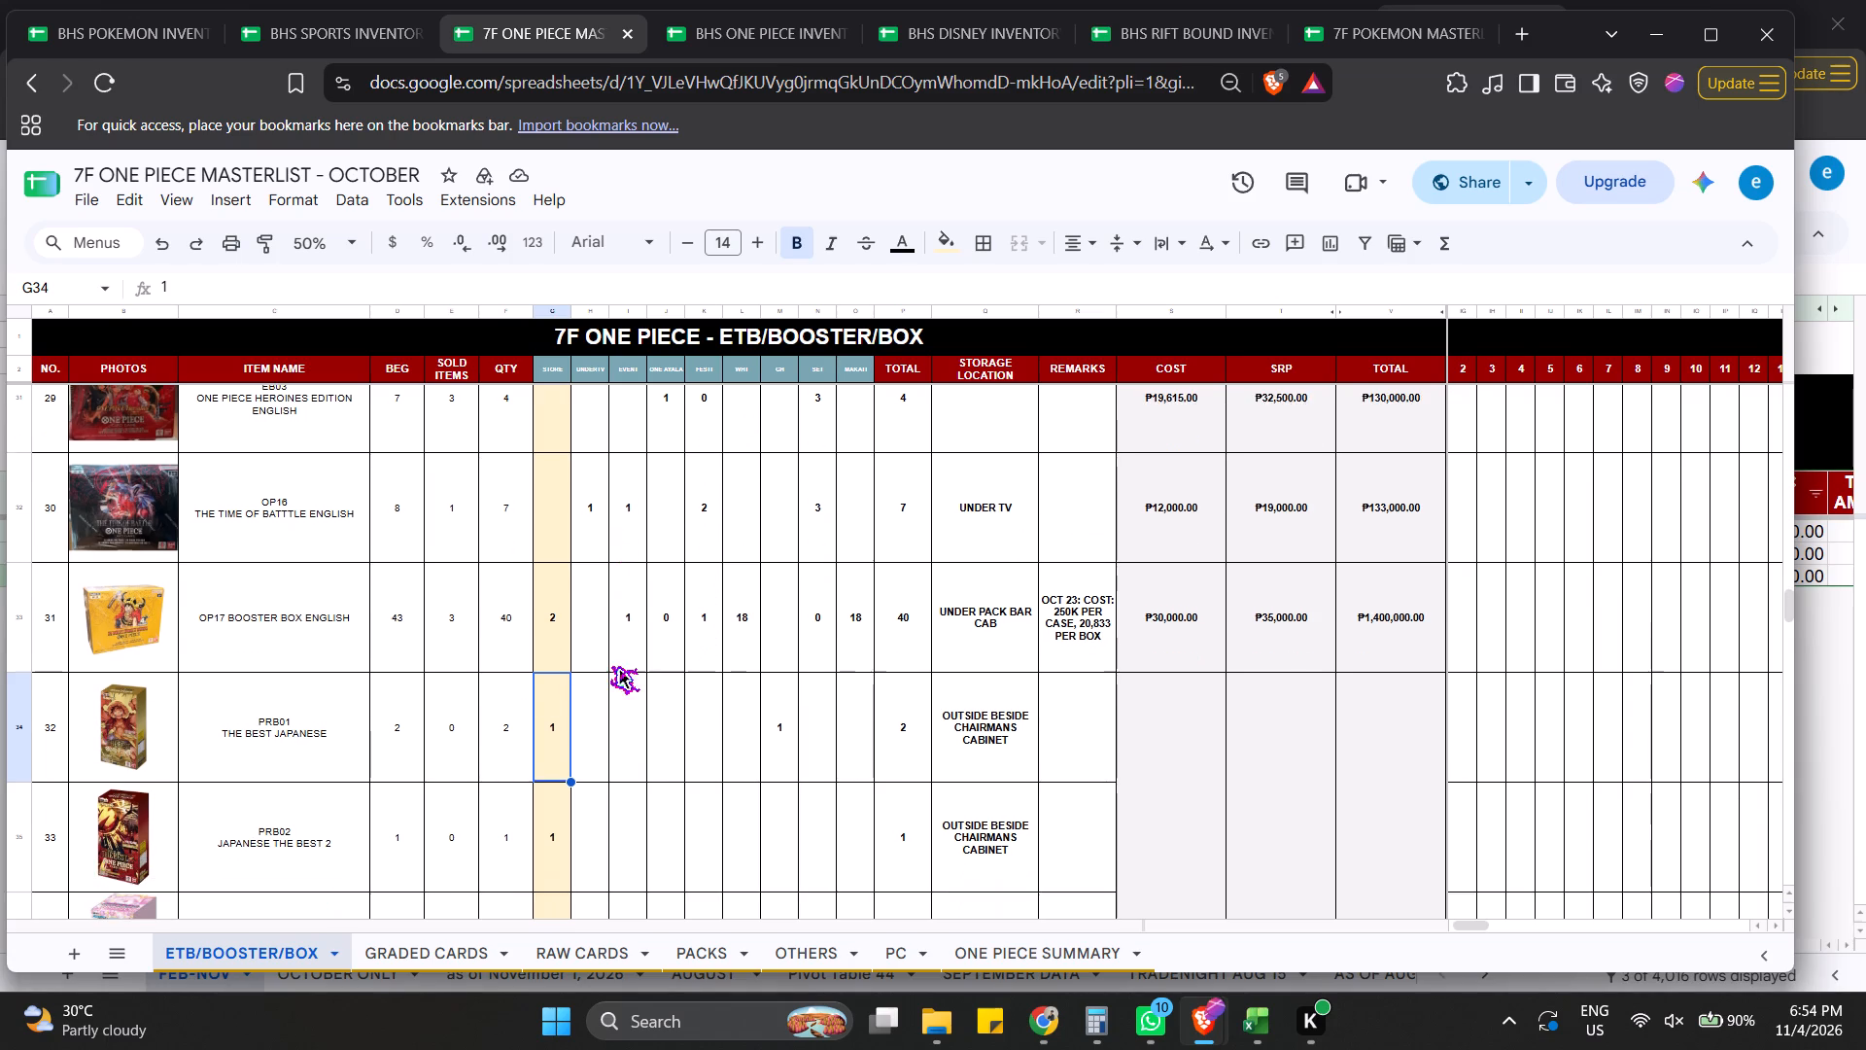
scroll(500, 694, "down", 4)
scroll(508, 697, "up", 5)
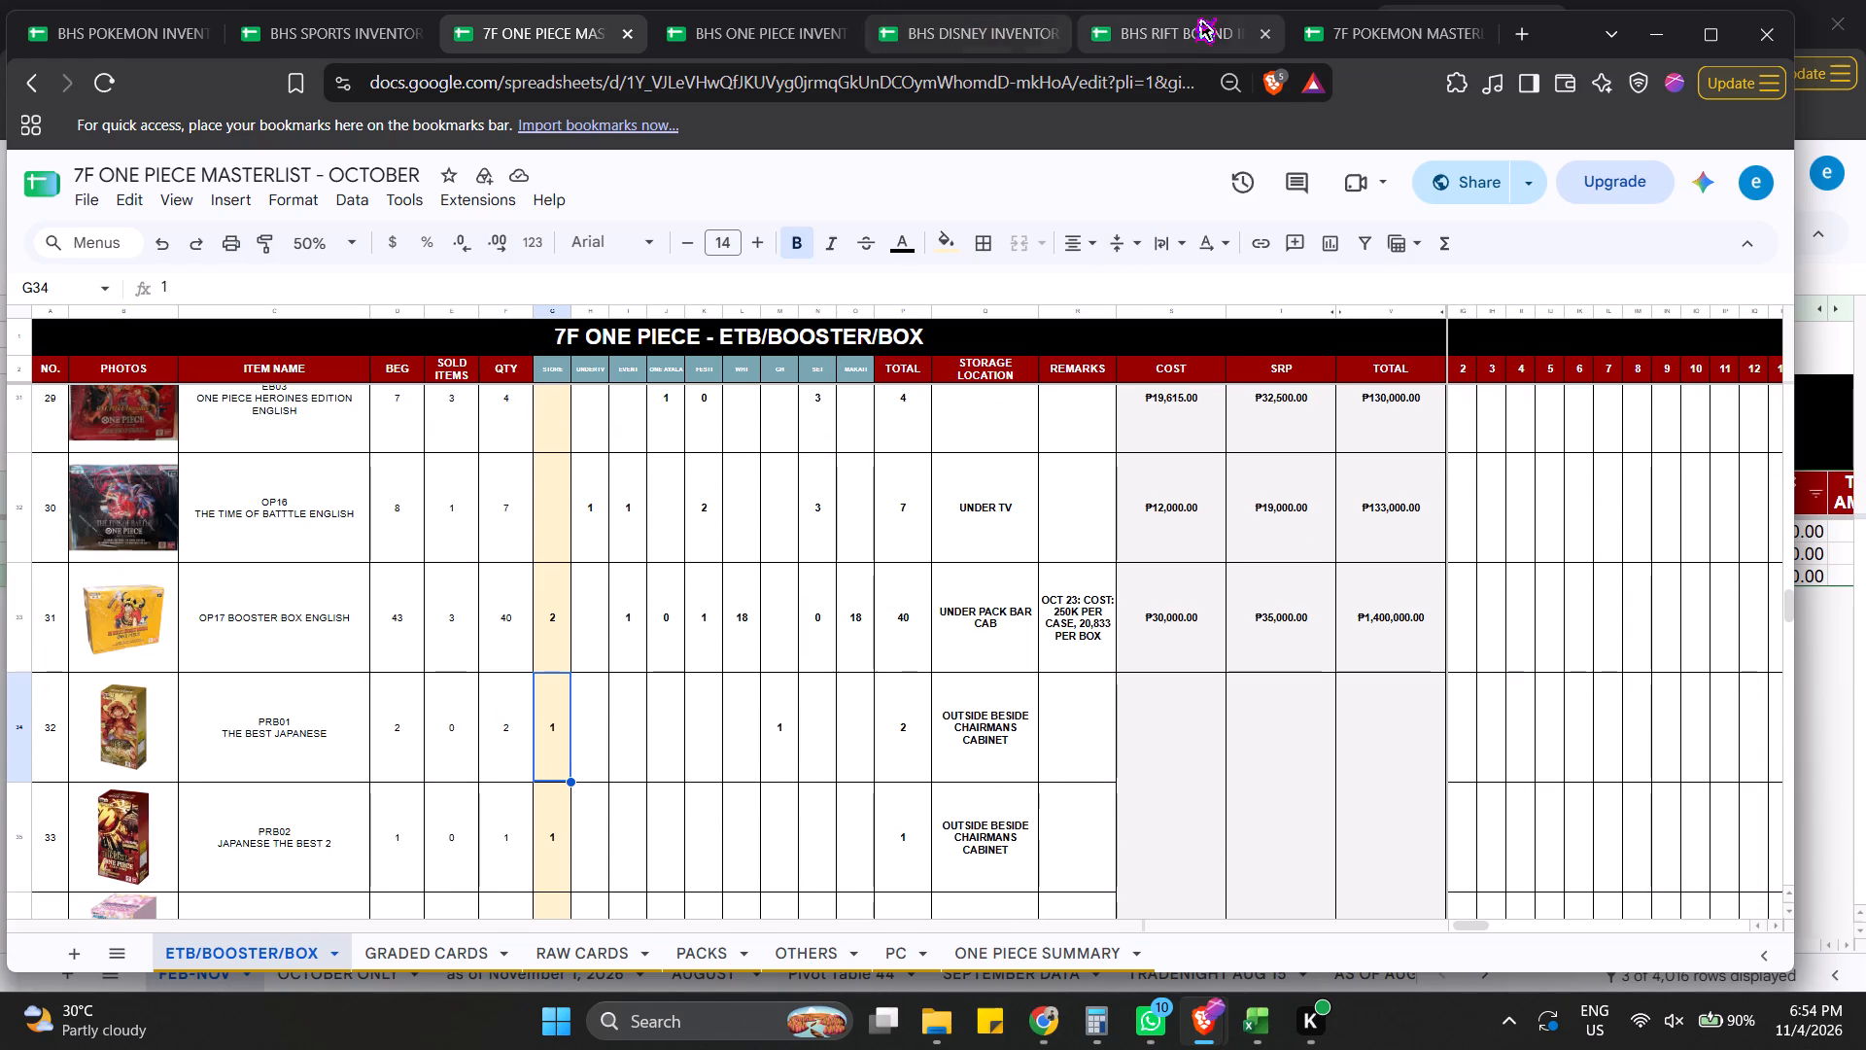
Examine the RIFTBOUND ORIGINS row in the ETB/BOOSTER/BOX sheet of the BHS RIFT BOUND INVENTORY MASTERFILE.
left_click(1177, 30)
scroll(577, 711, "up", 5)
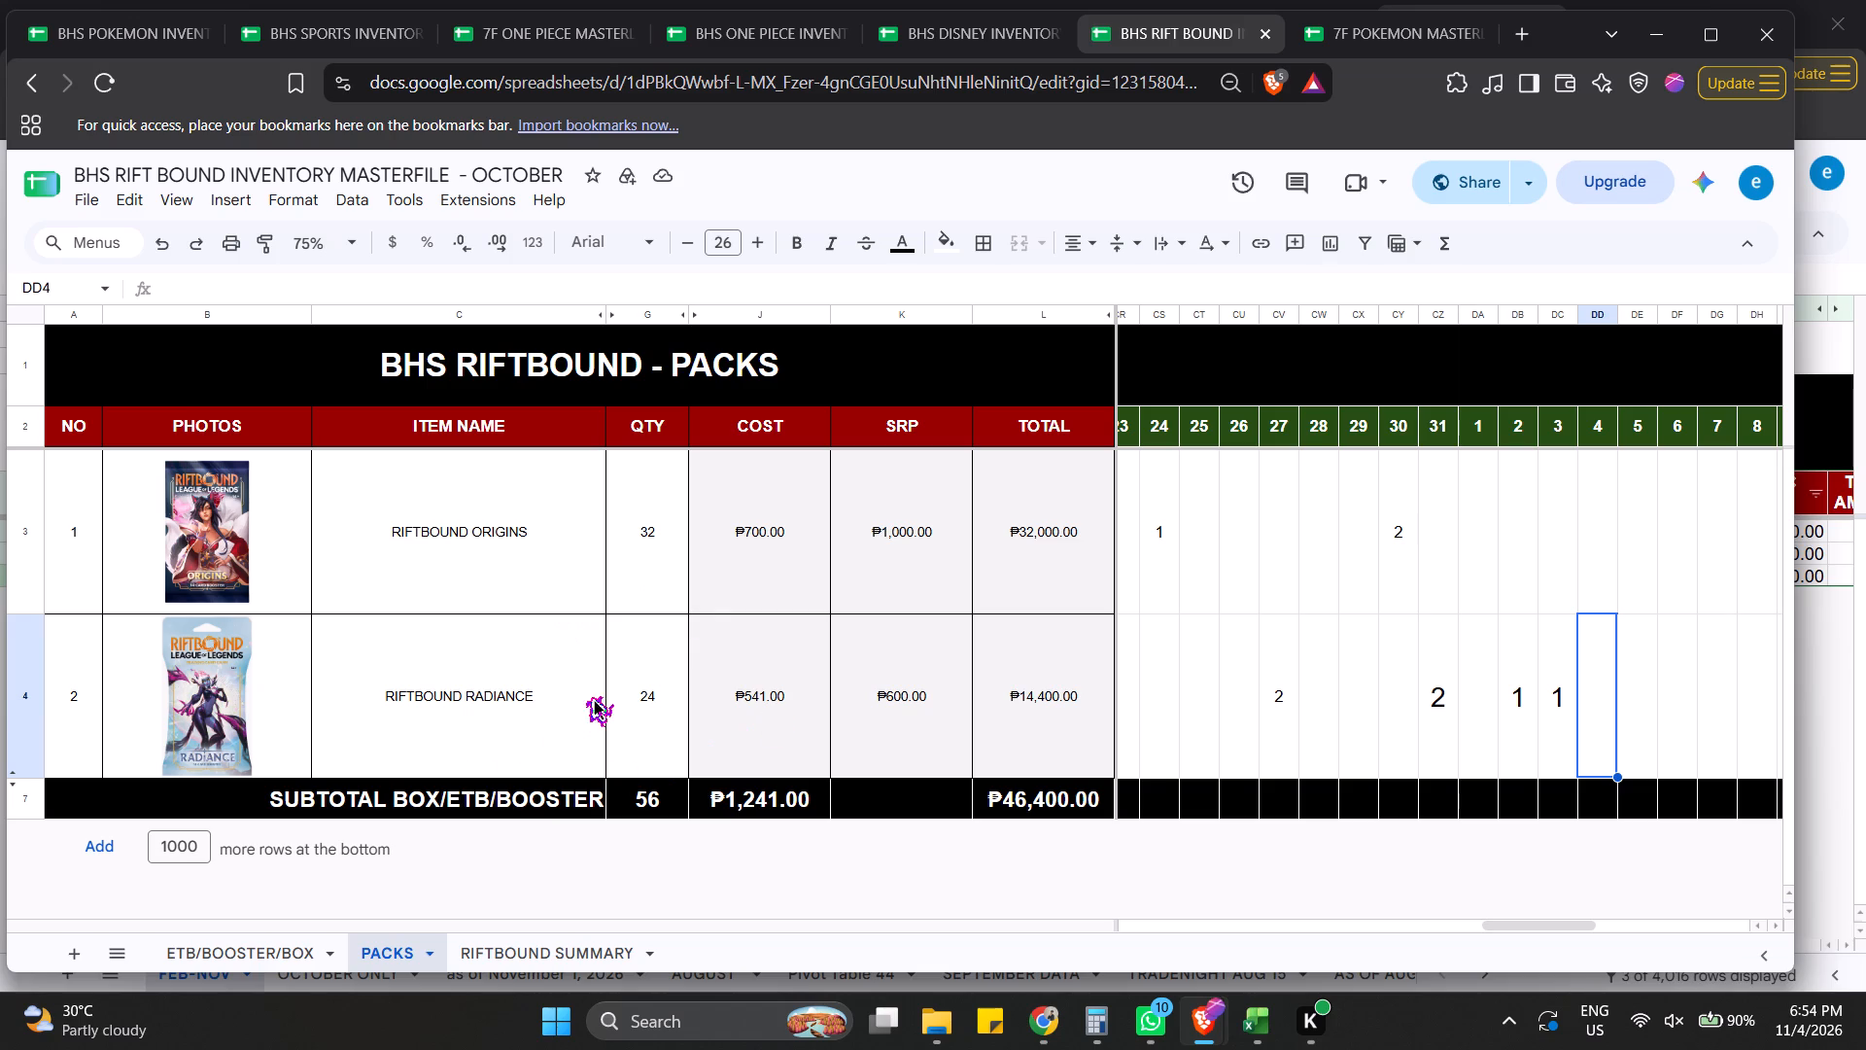
scroll(585, 696, "up", 1)
left_click(231, 968)
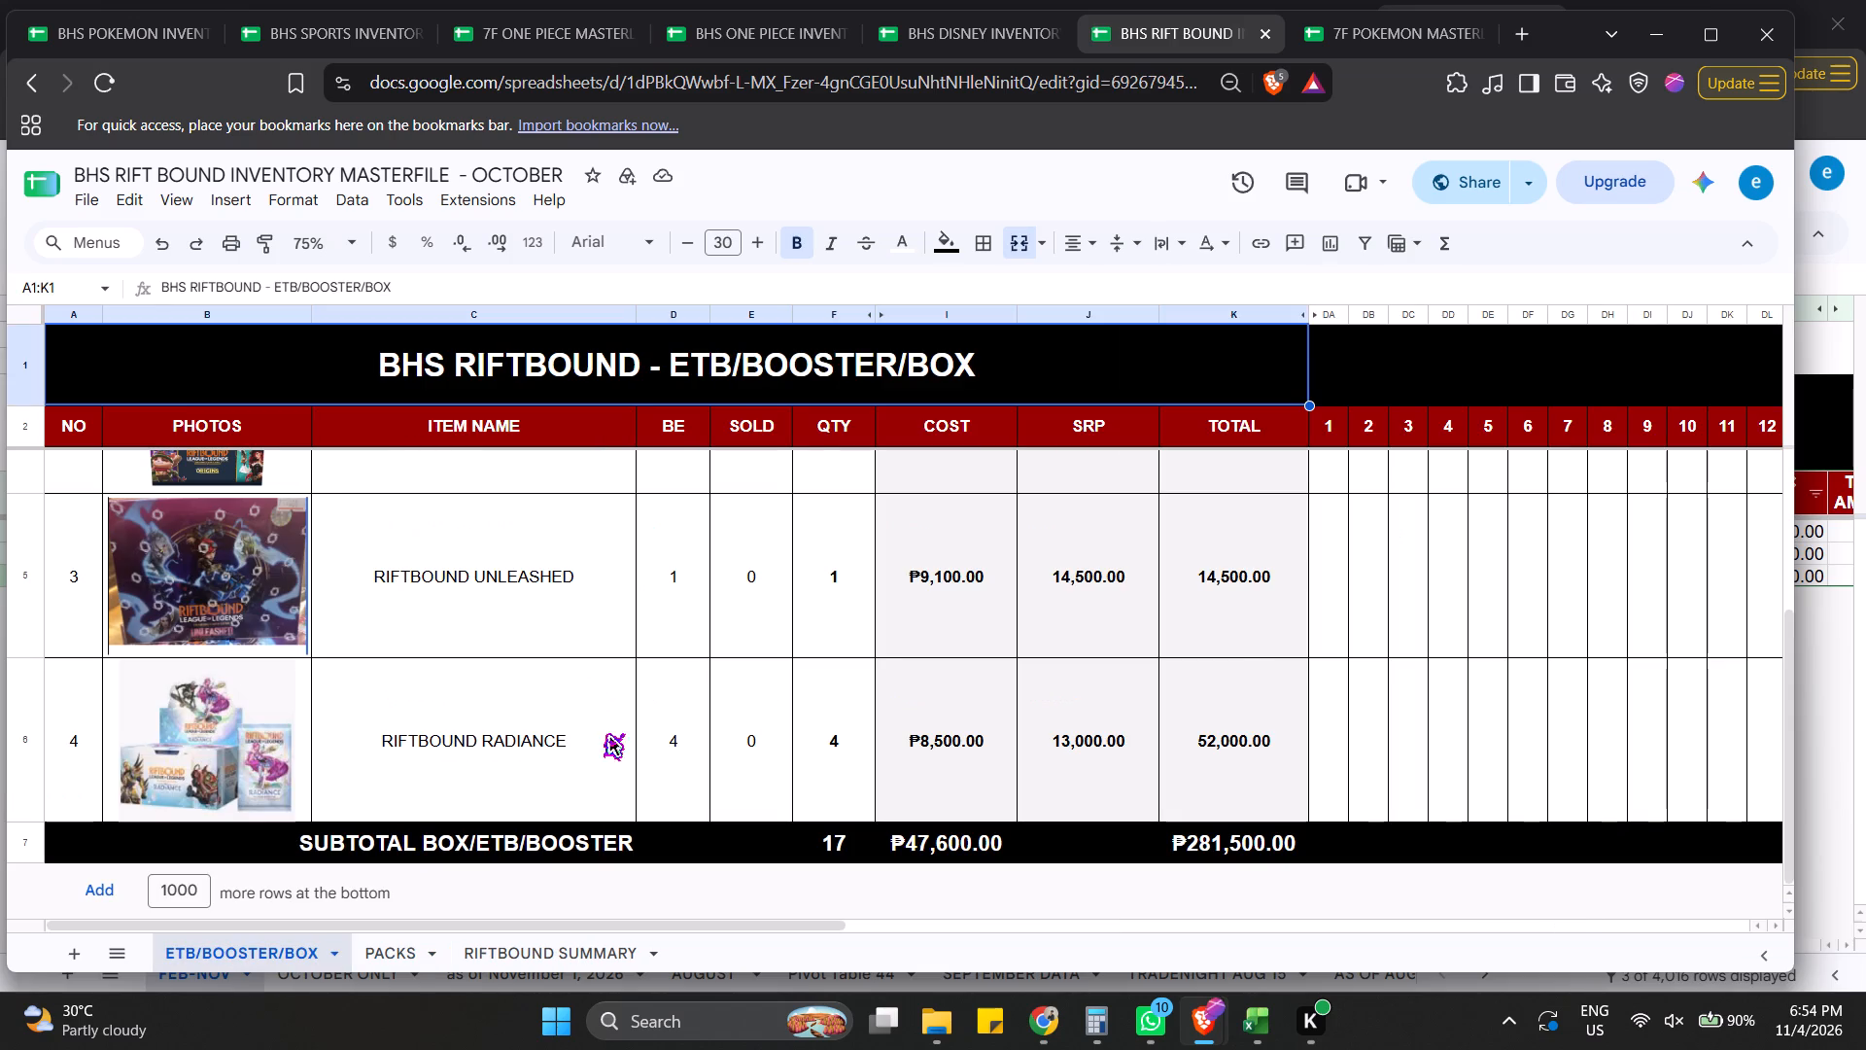
scroll(1232, 653, "up", 5)
left_click(1367, 592)
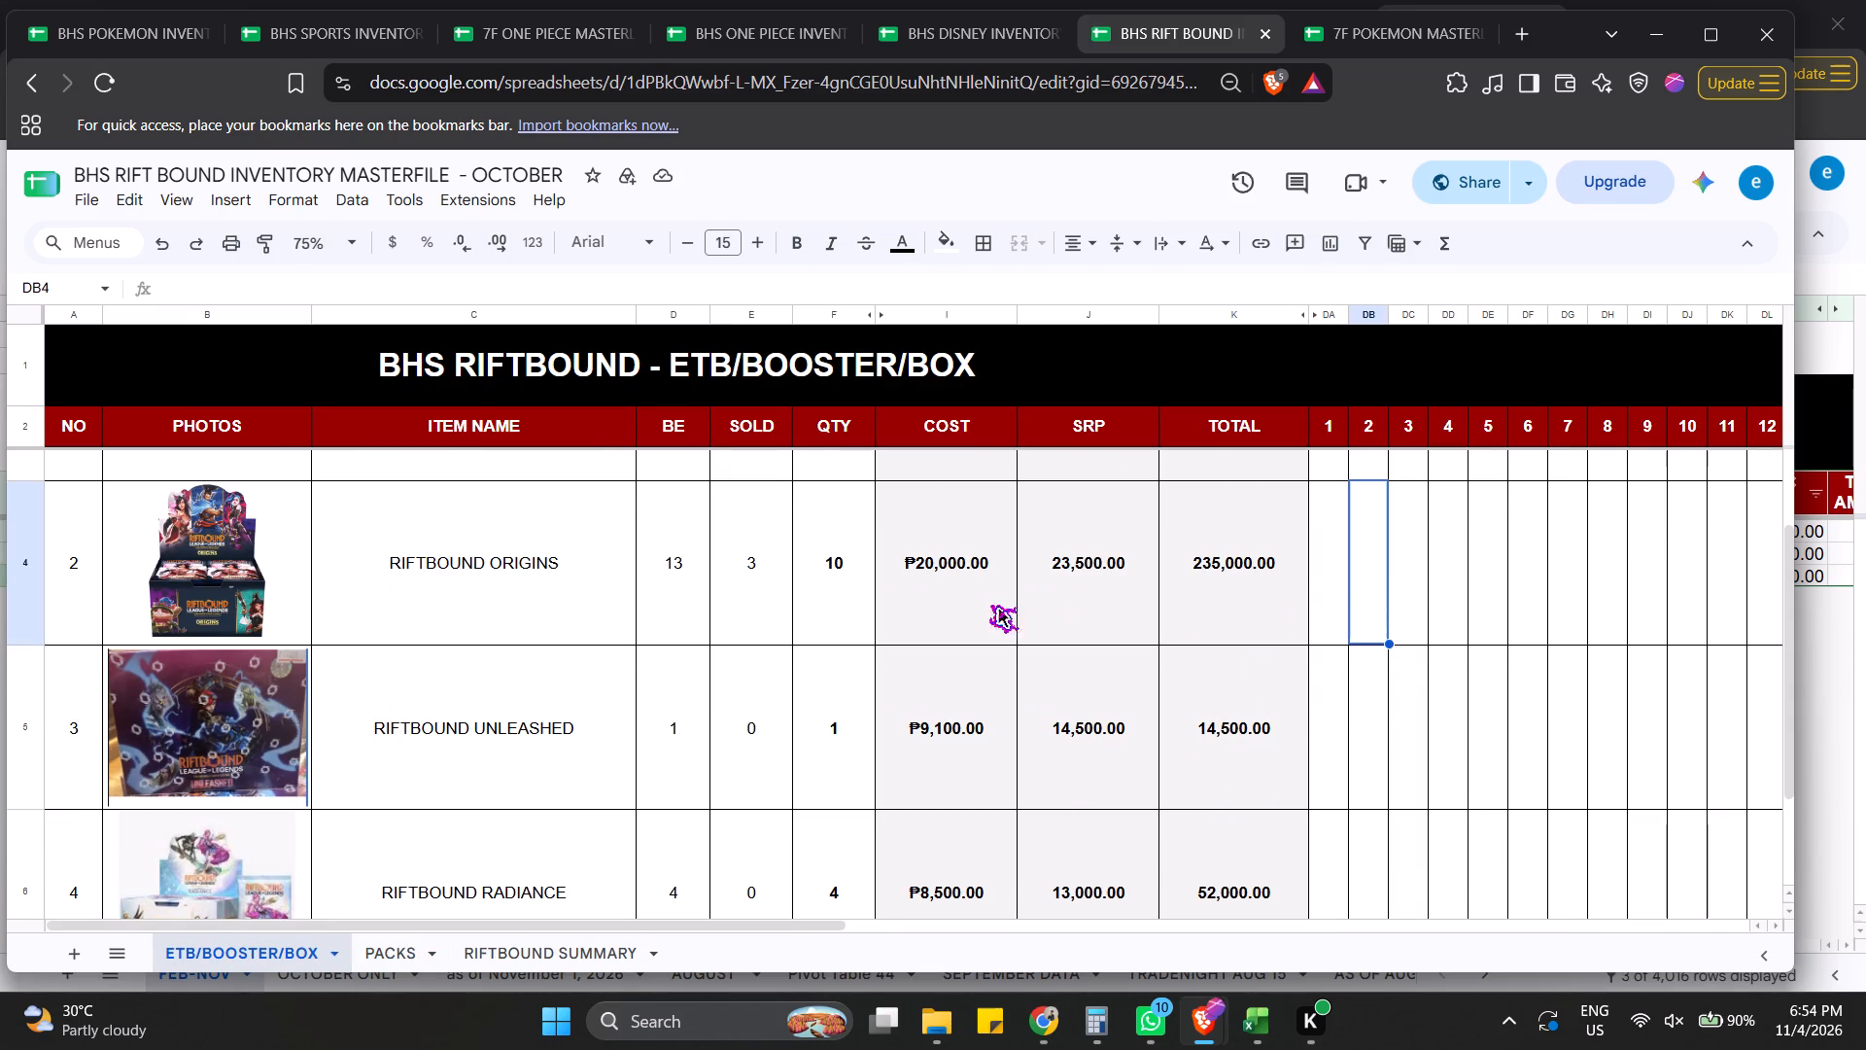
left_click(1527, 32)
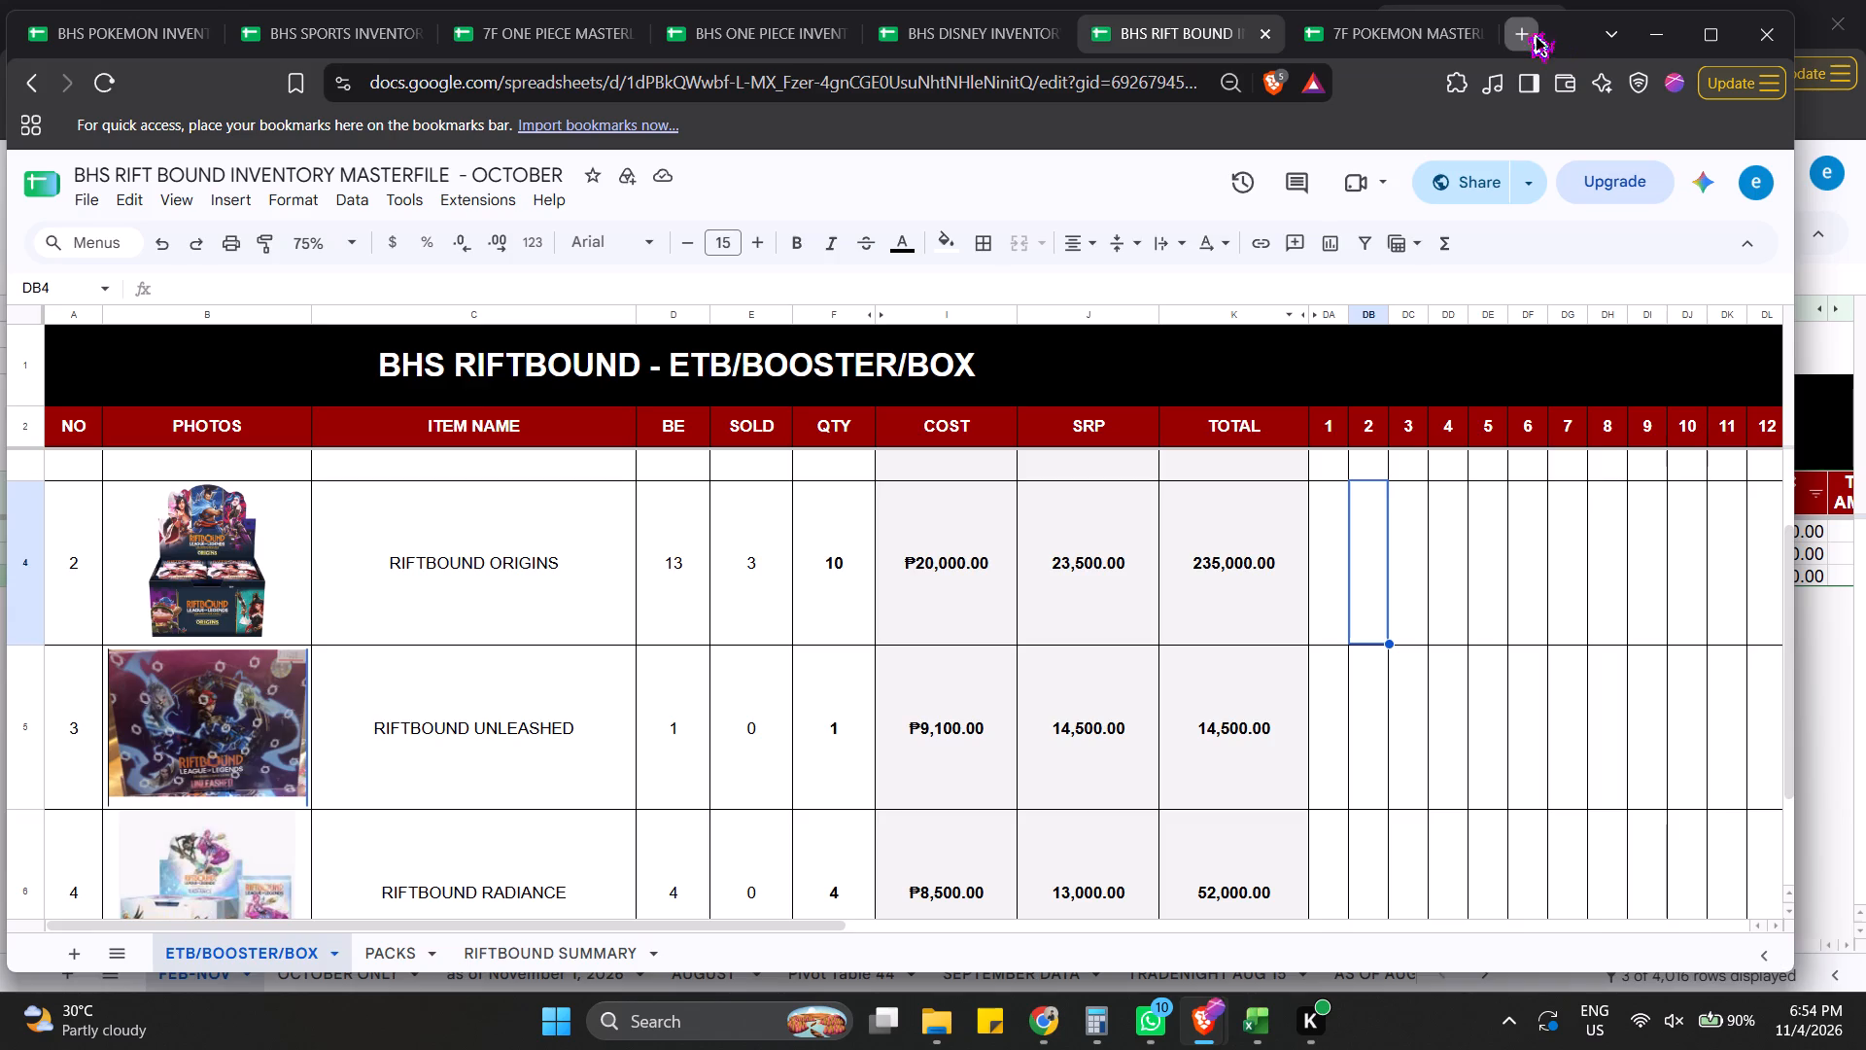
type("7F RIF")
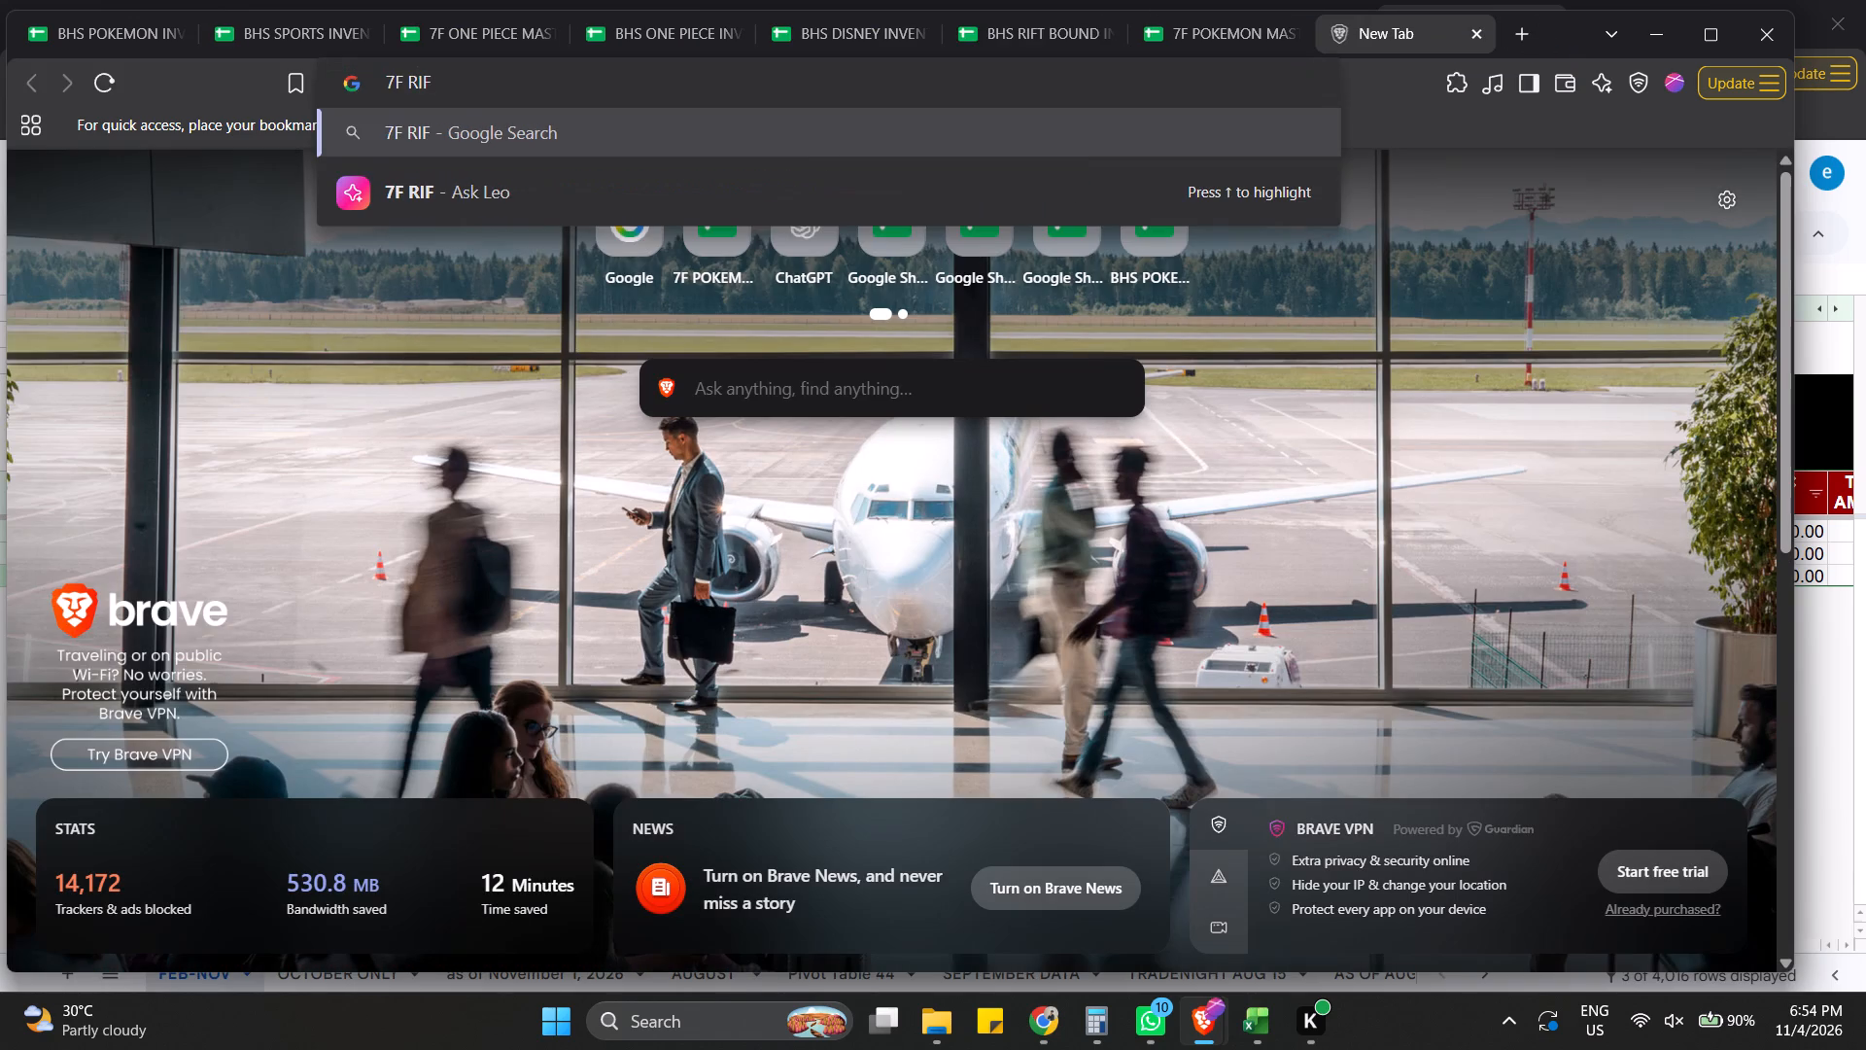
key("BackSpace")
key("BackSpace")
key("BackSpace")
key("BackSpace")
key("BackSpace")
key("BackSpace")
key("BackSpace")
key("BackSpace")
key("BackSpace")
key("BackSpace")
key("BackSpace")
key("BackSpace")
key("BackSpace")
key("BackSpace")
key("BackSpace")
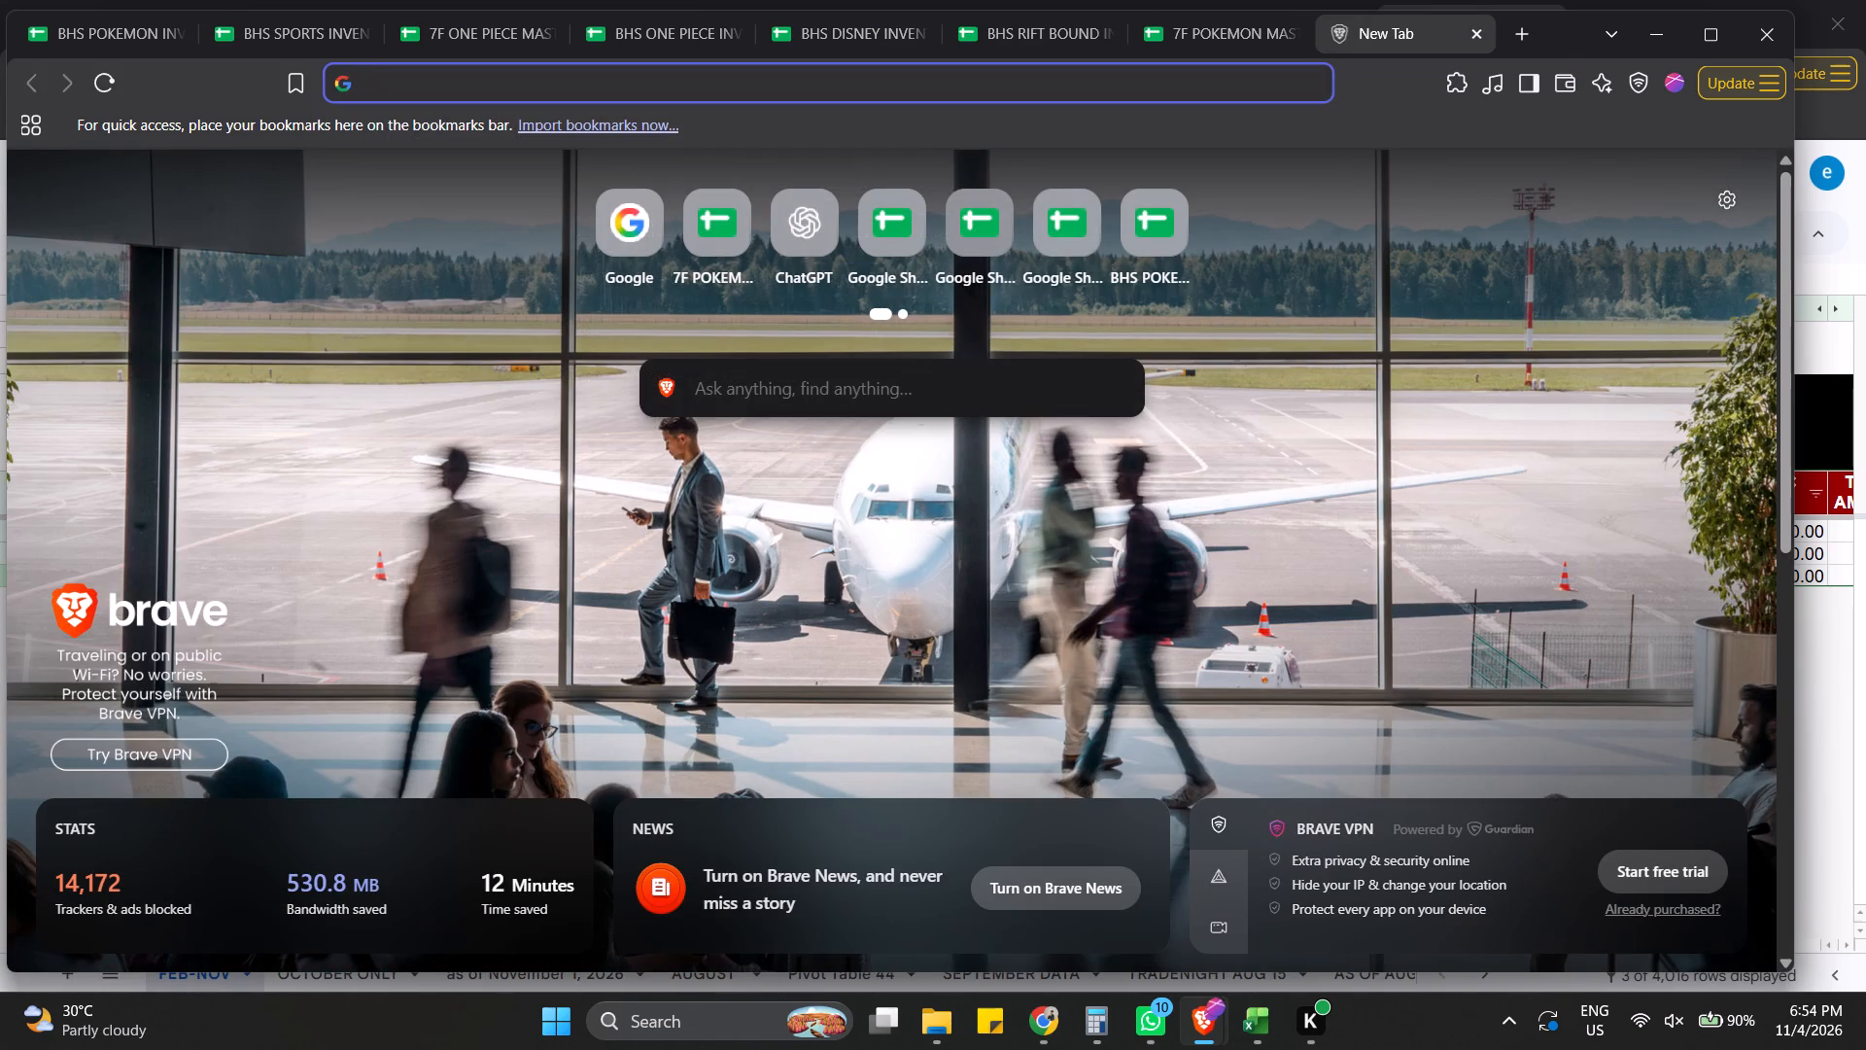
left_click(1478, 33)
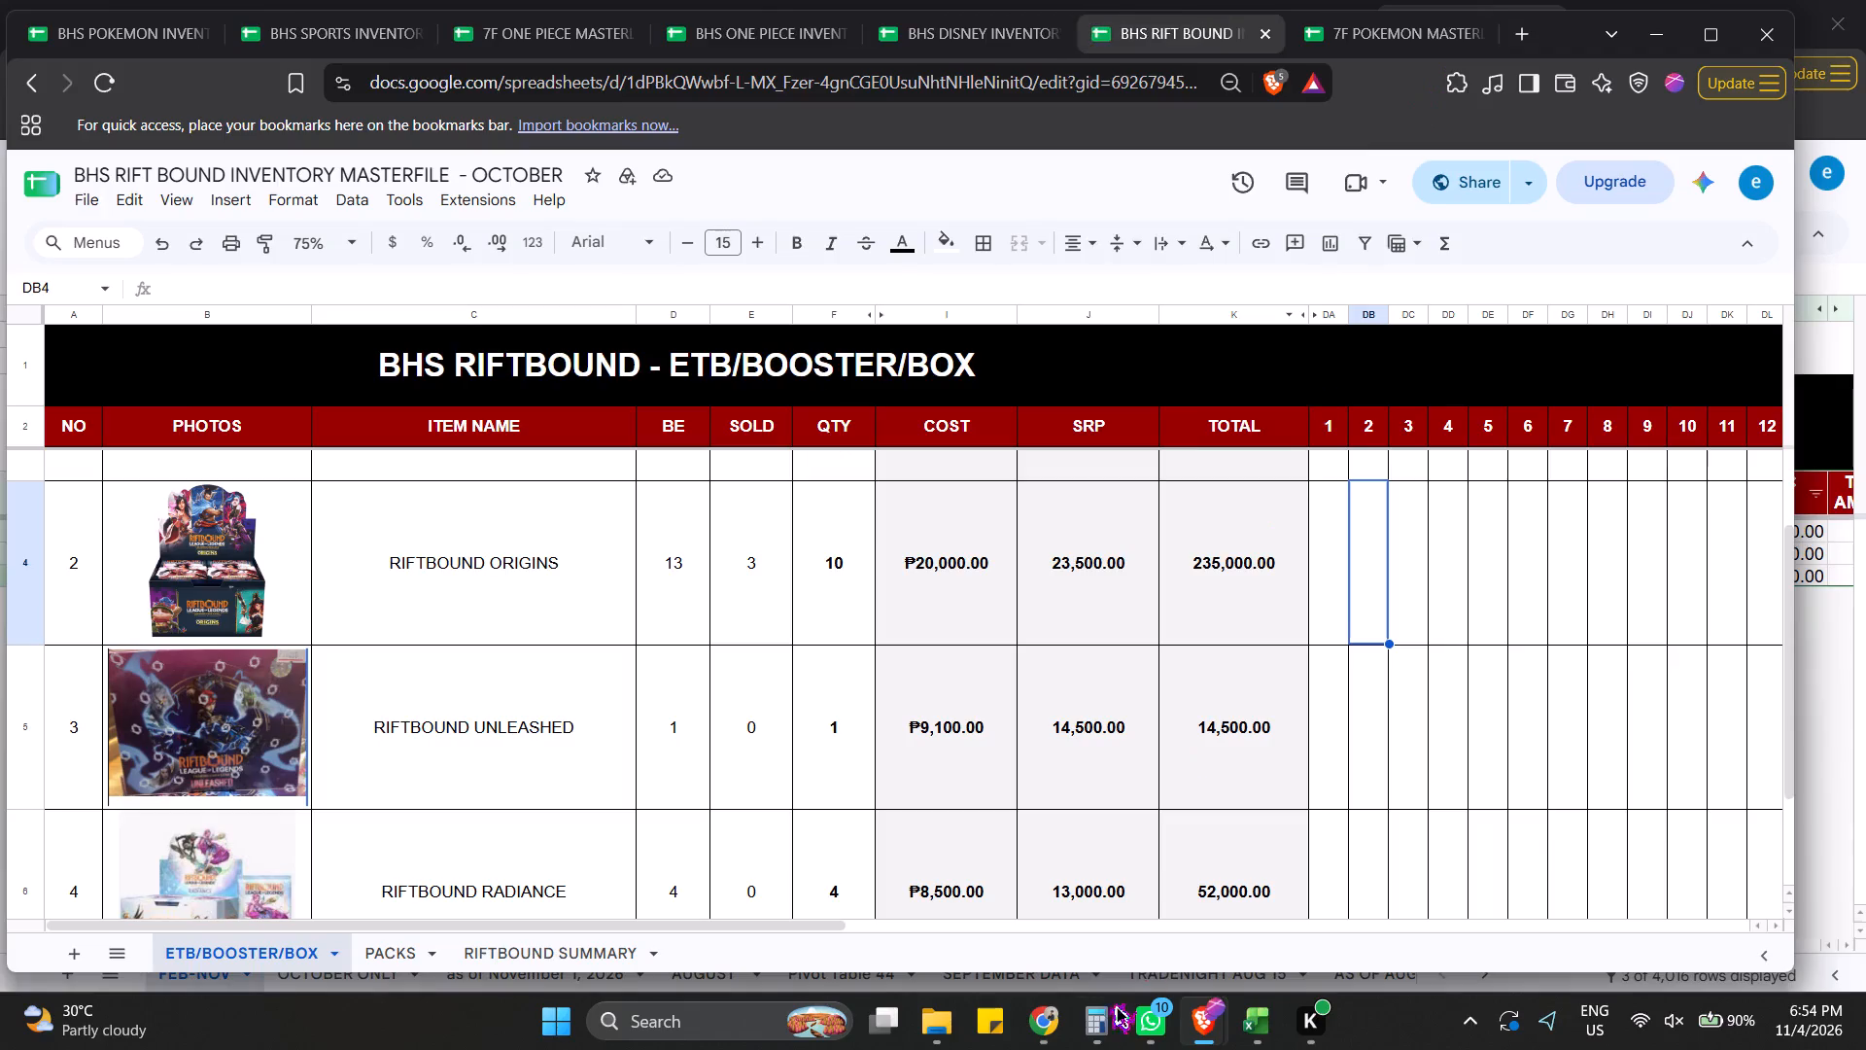
Switch to Google Chrome and open the Card Central Cafe profile.
left_click(1032, 1041)
left_click(1834, 187)
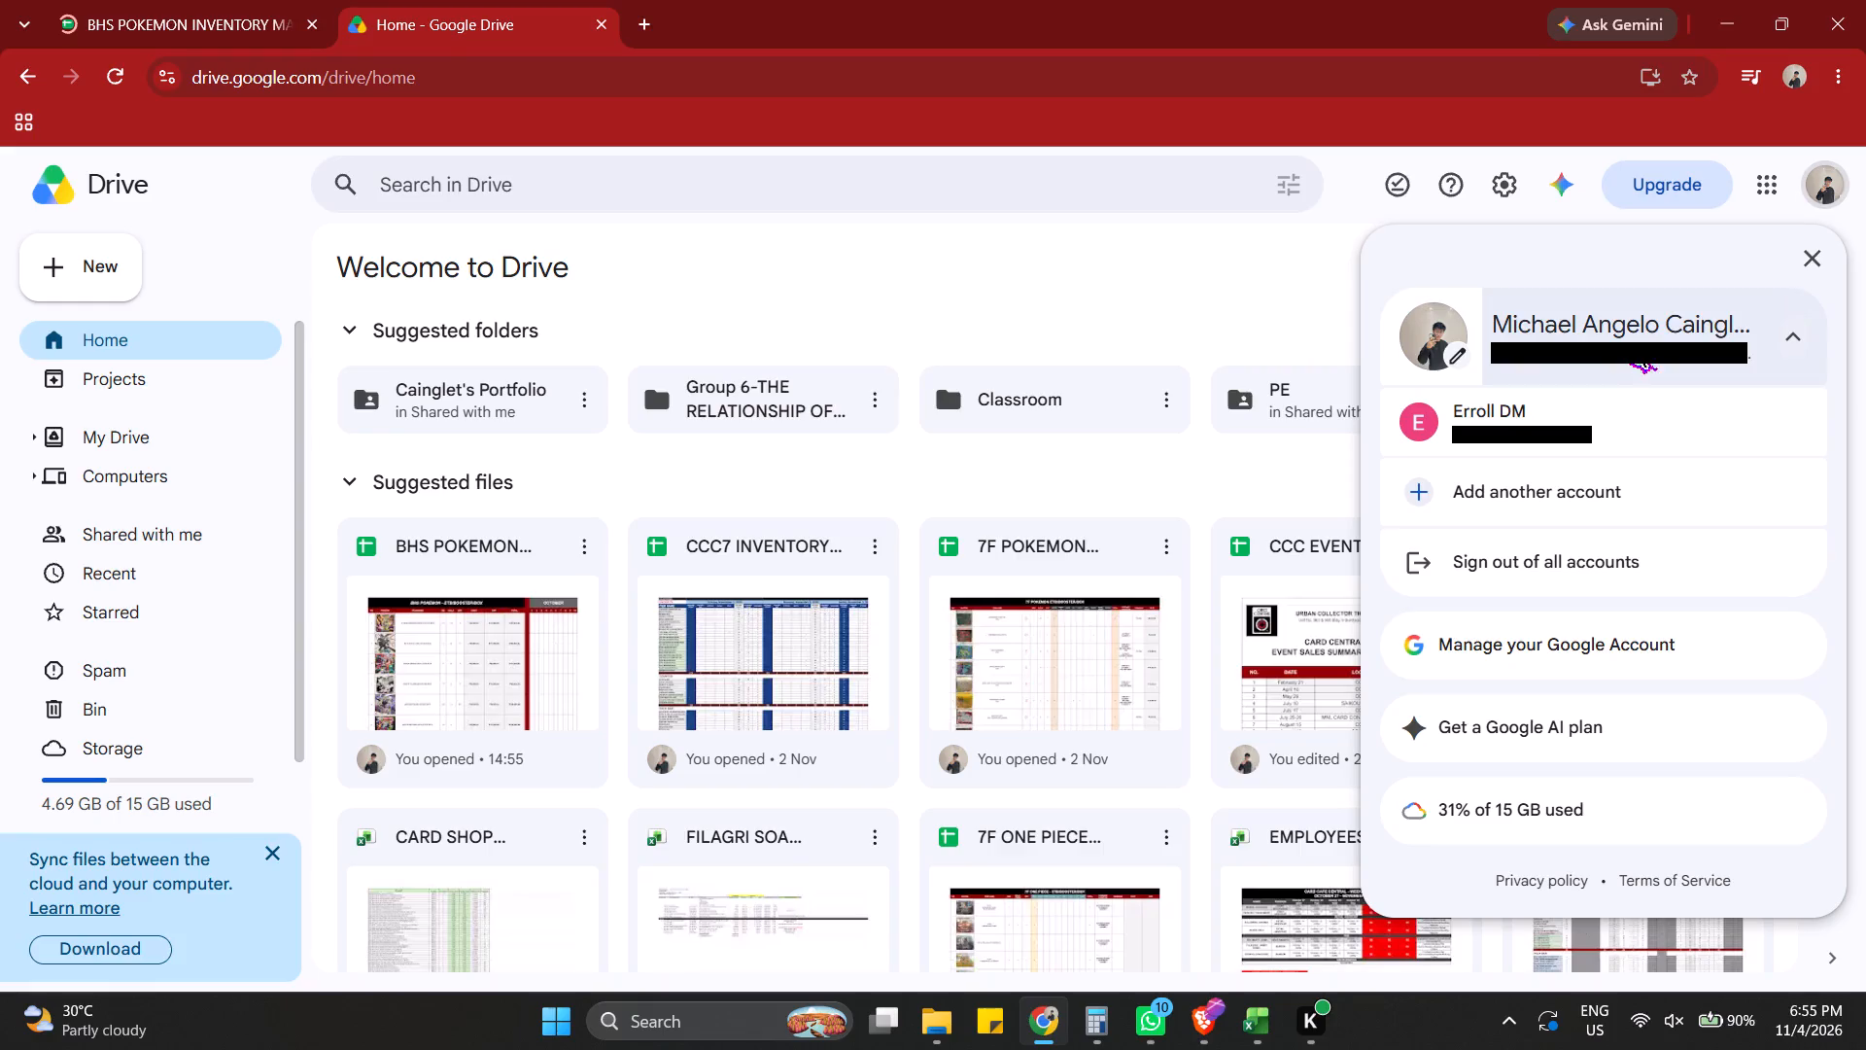
left_click(1803, 253)
left_click(1788, 69)
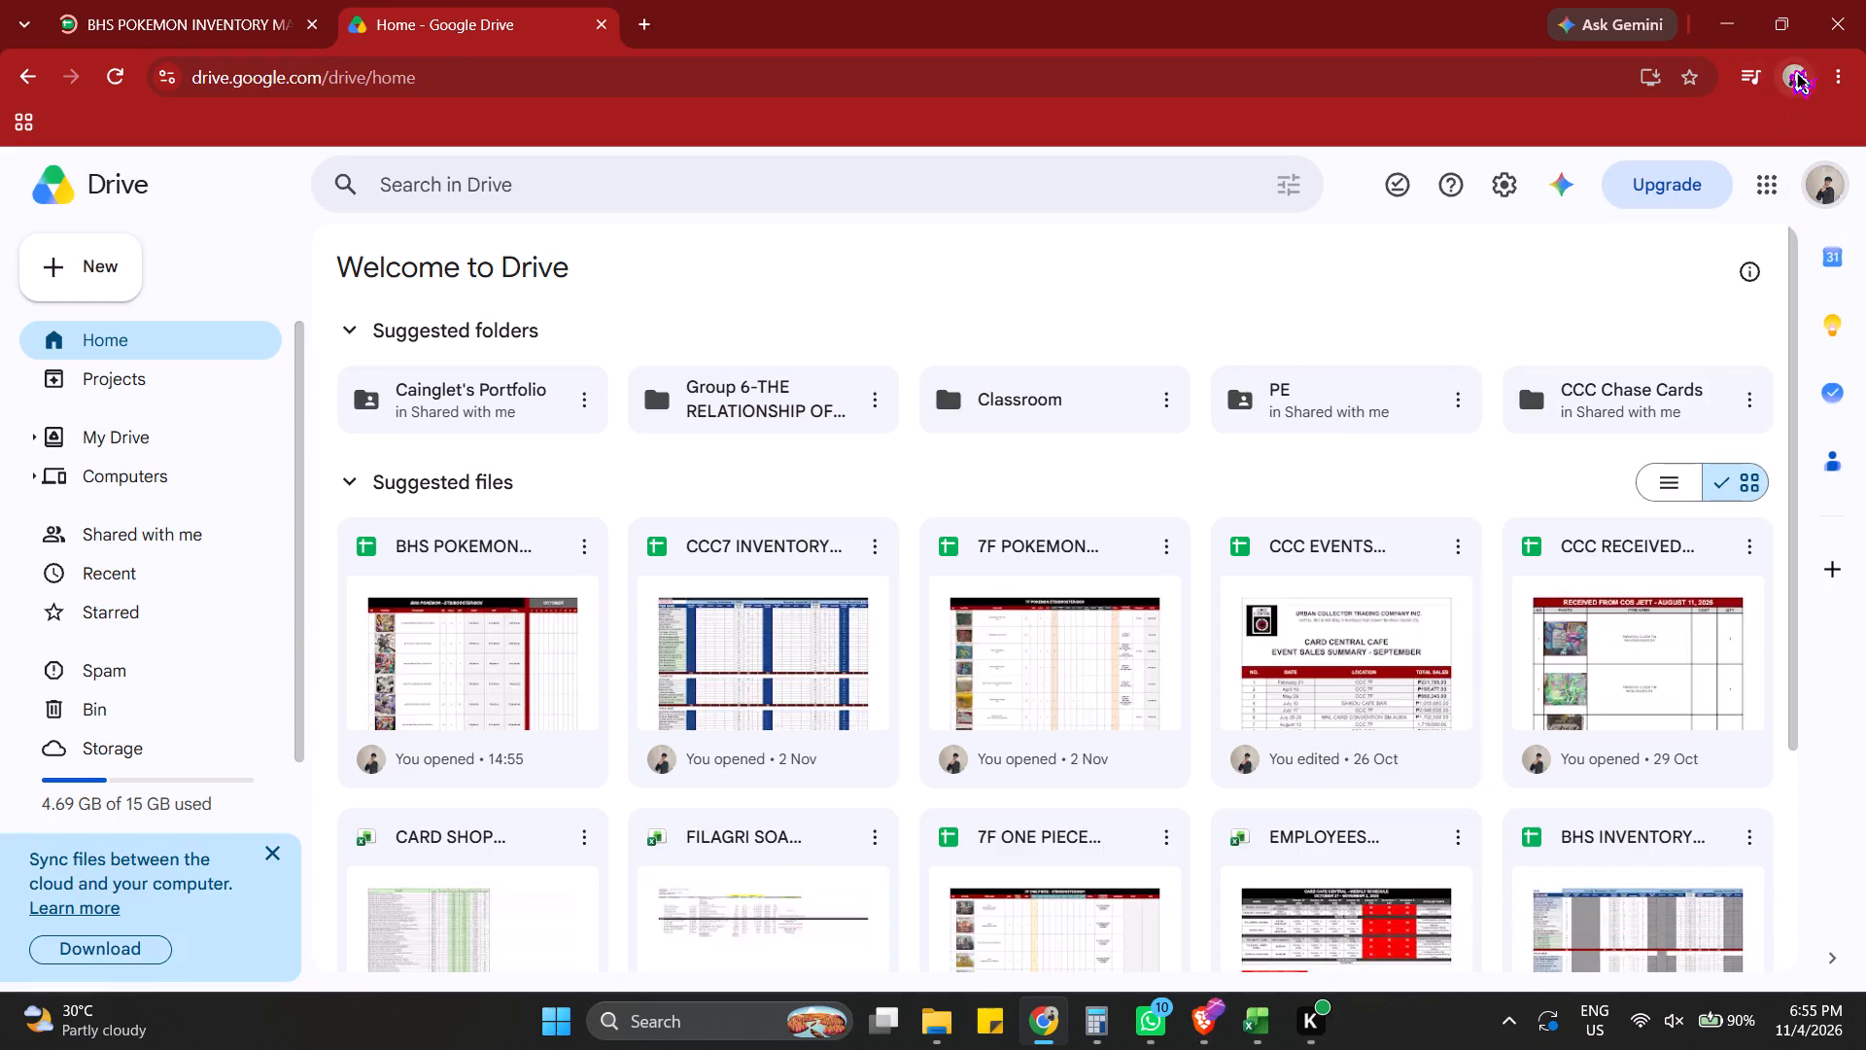
scroll(1611, 688, "down", 1)
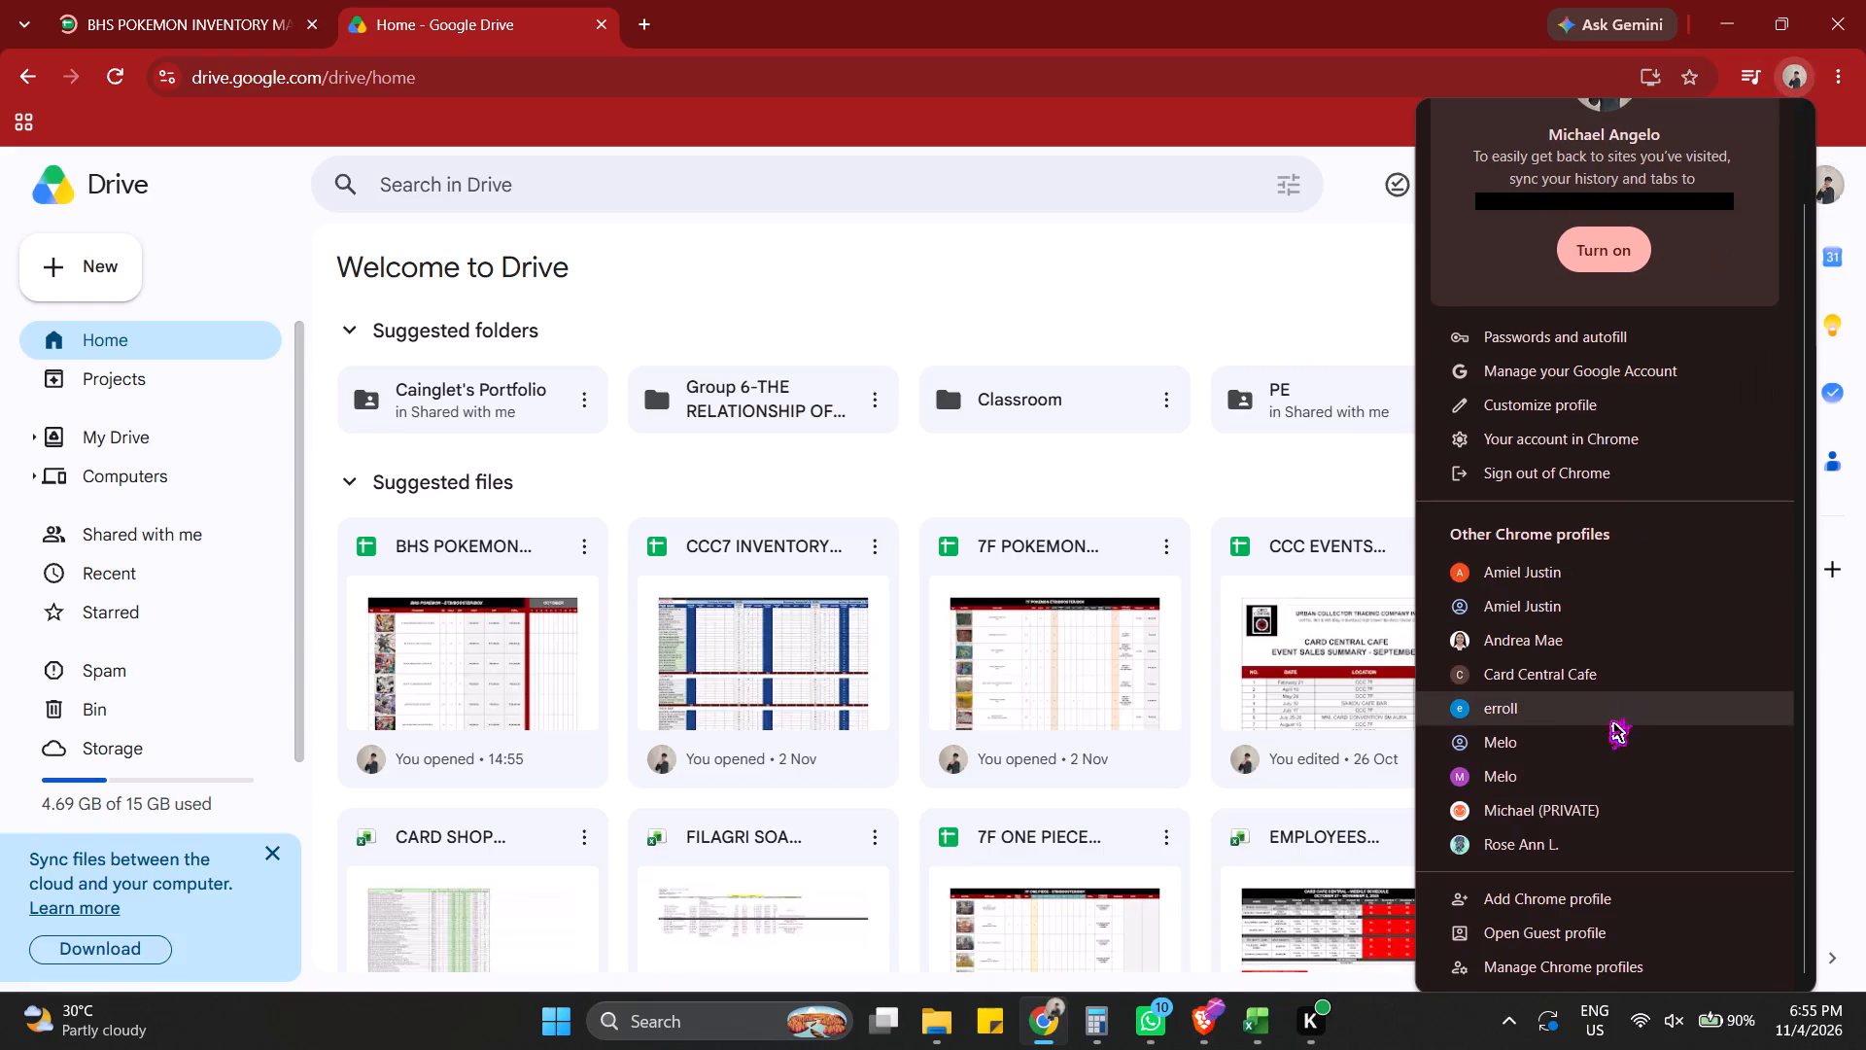
left_click(1608, 670)
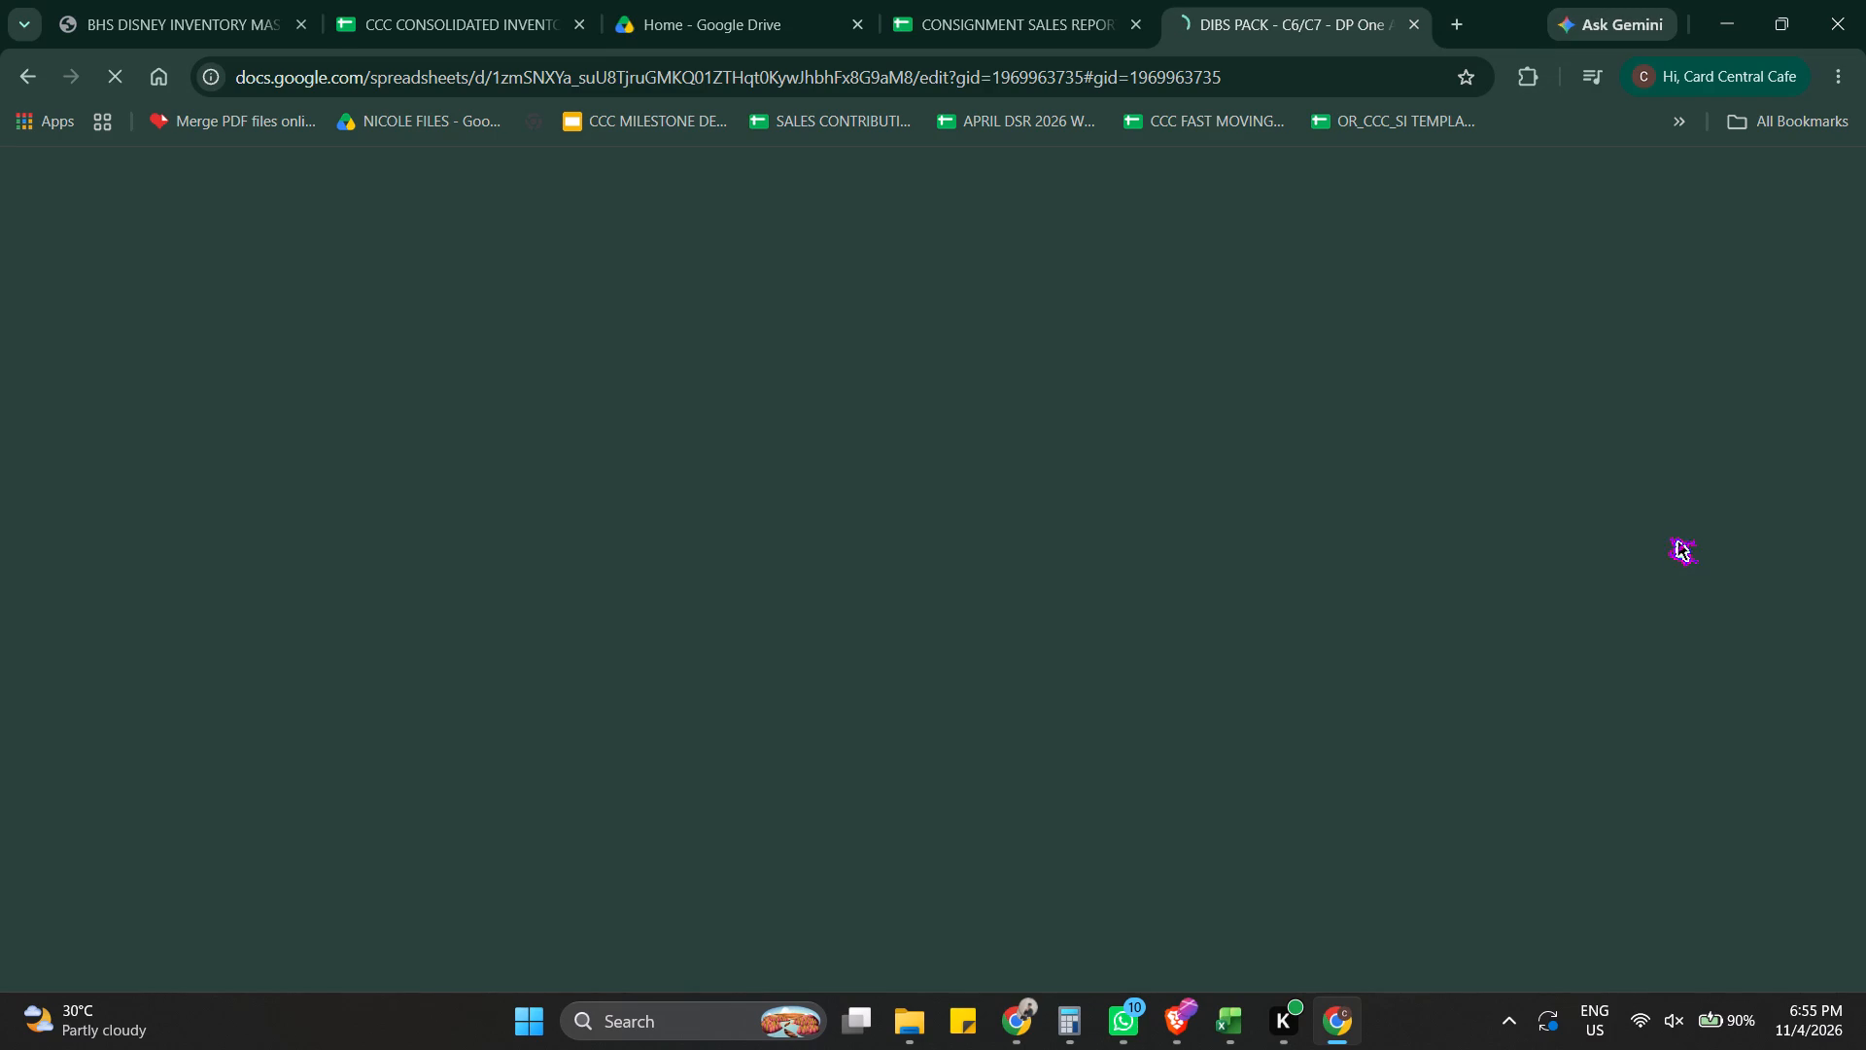
Close the consignment sales report tab.
left_click(1132, 19)
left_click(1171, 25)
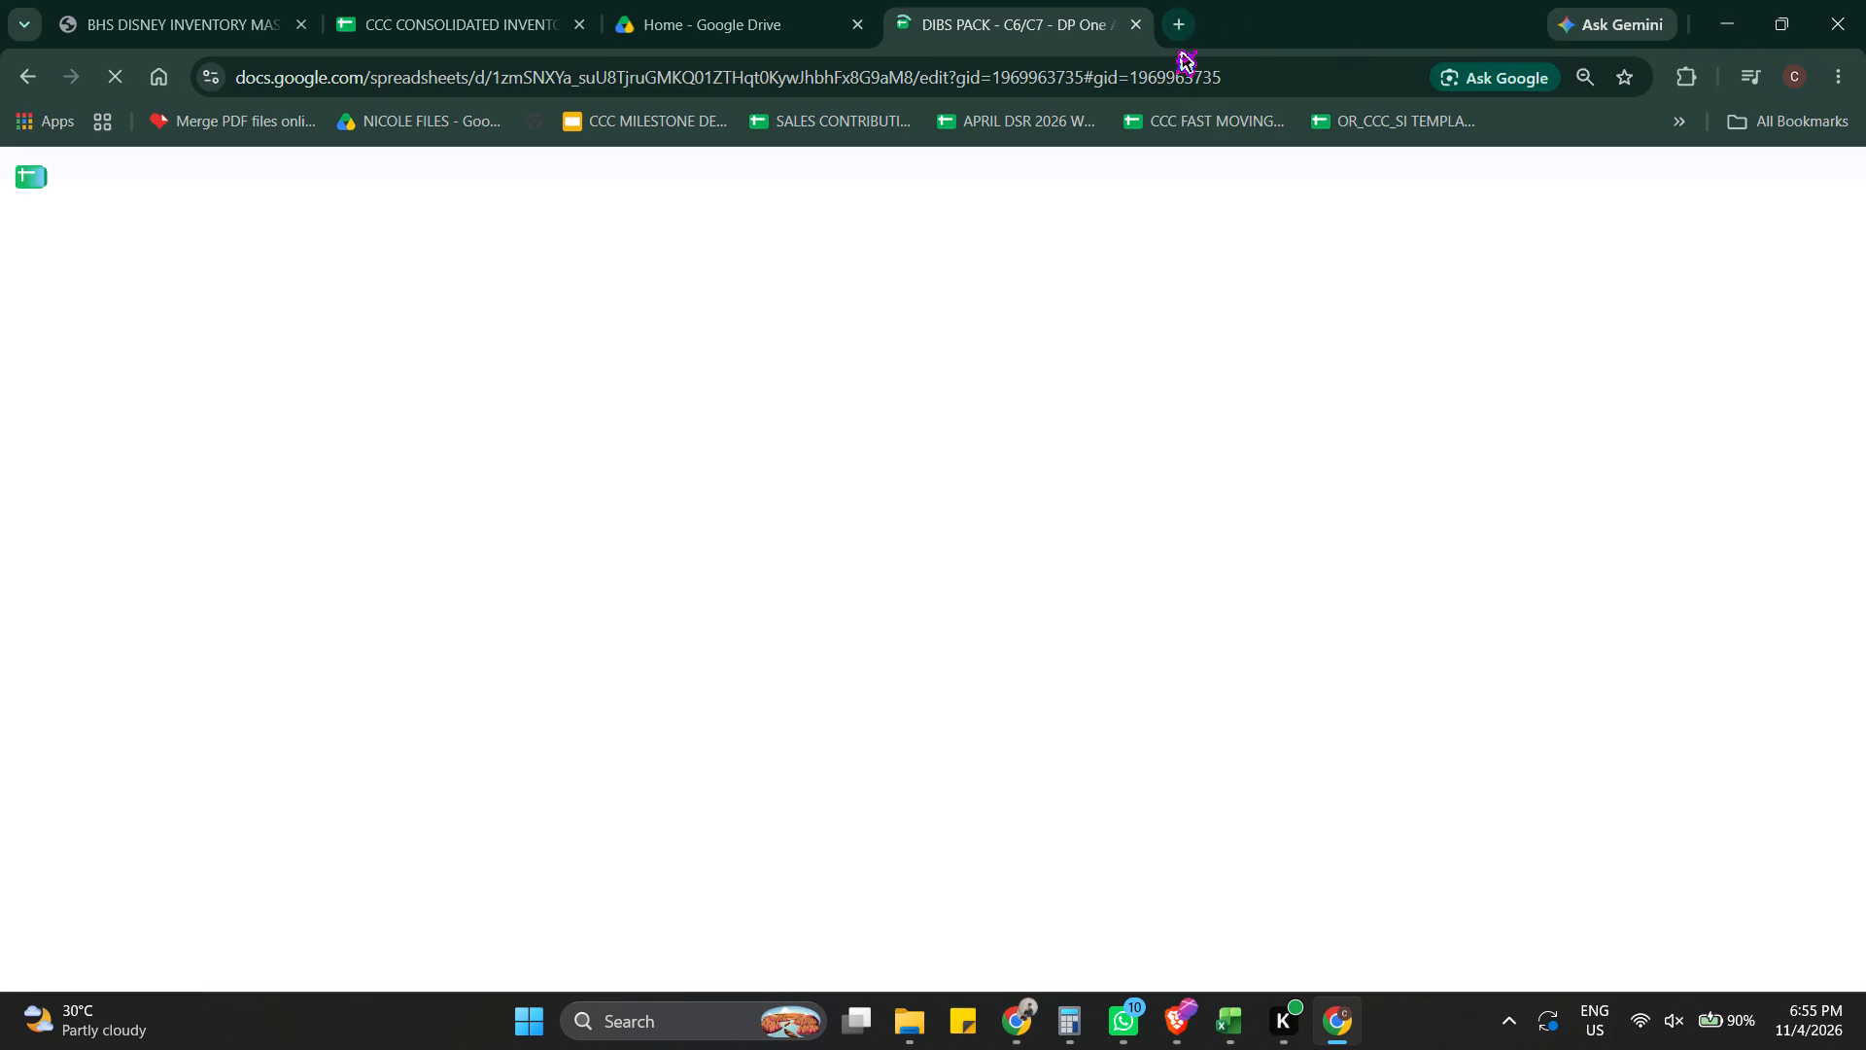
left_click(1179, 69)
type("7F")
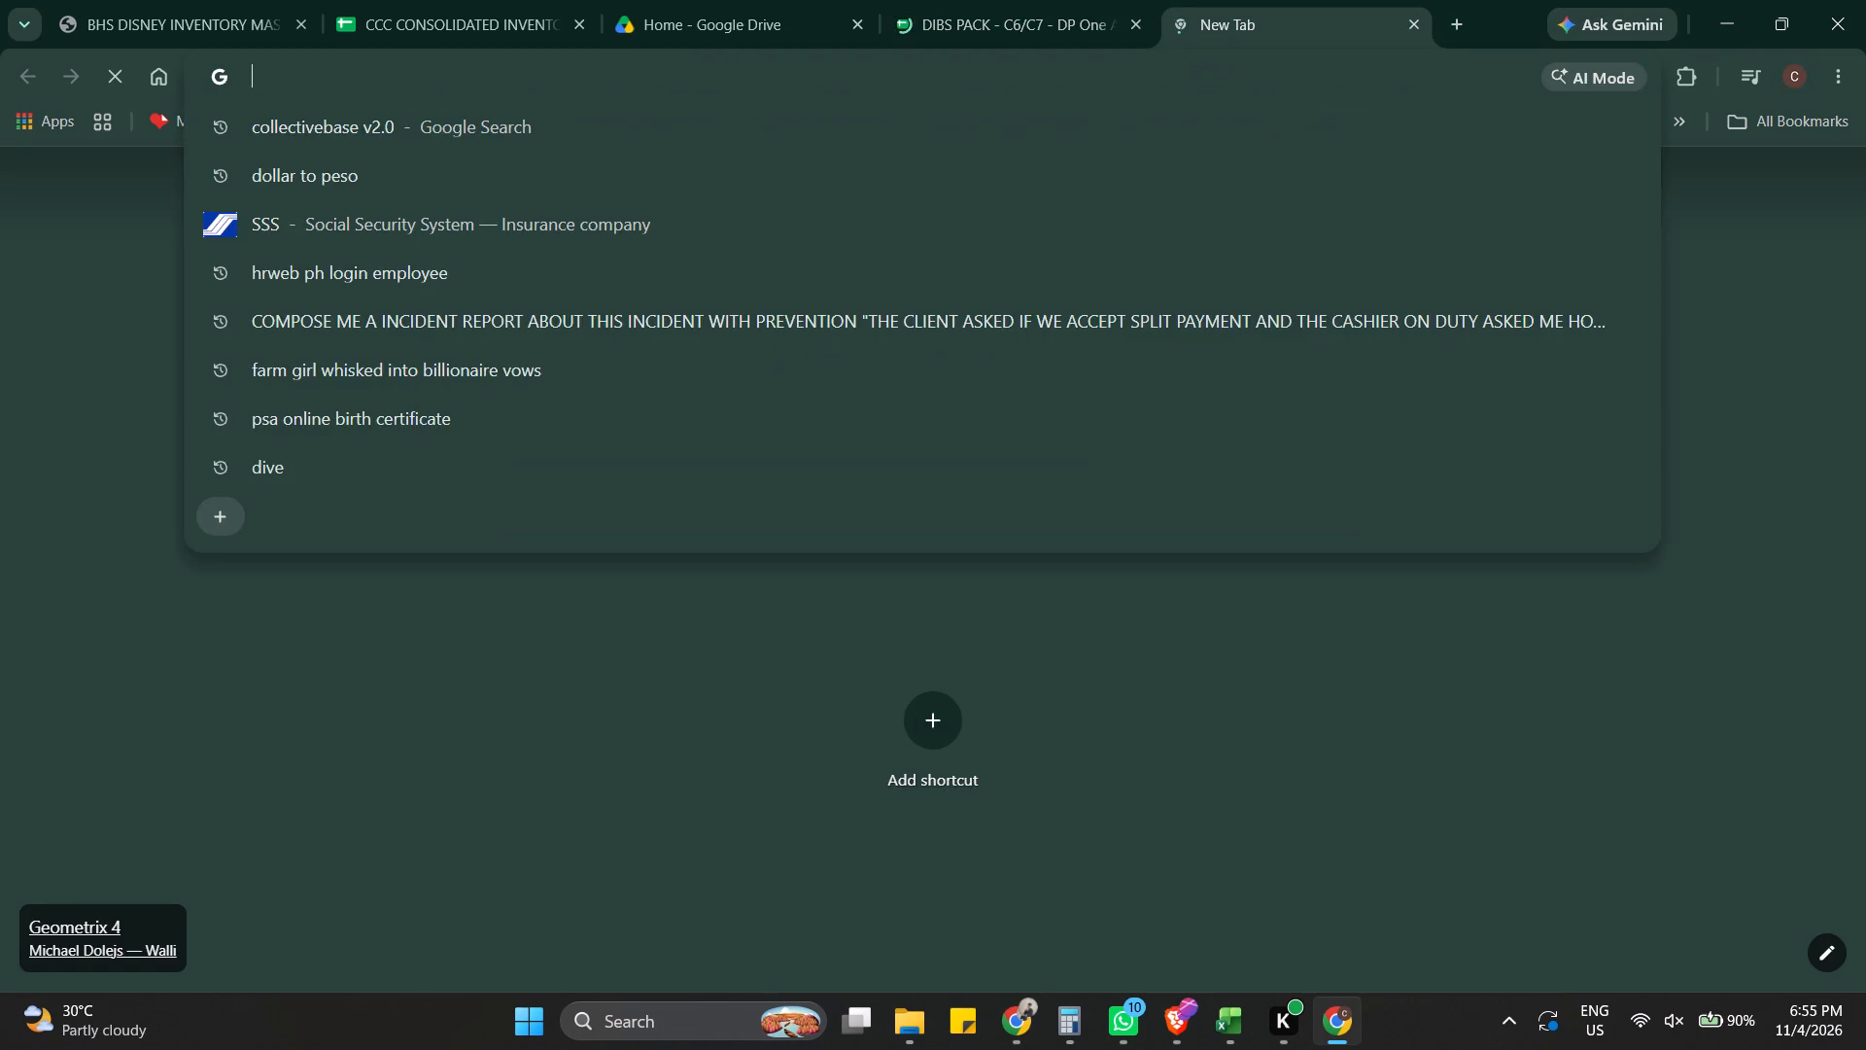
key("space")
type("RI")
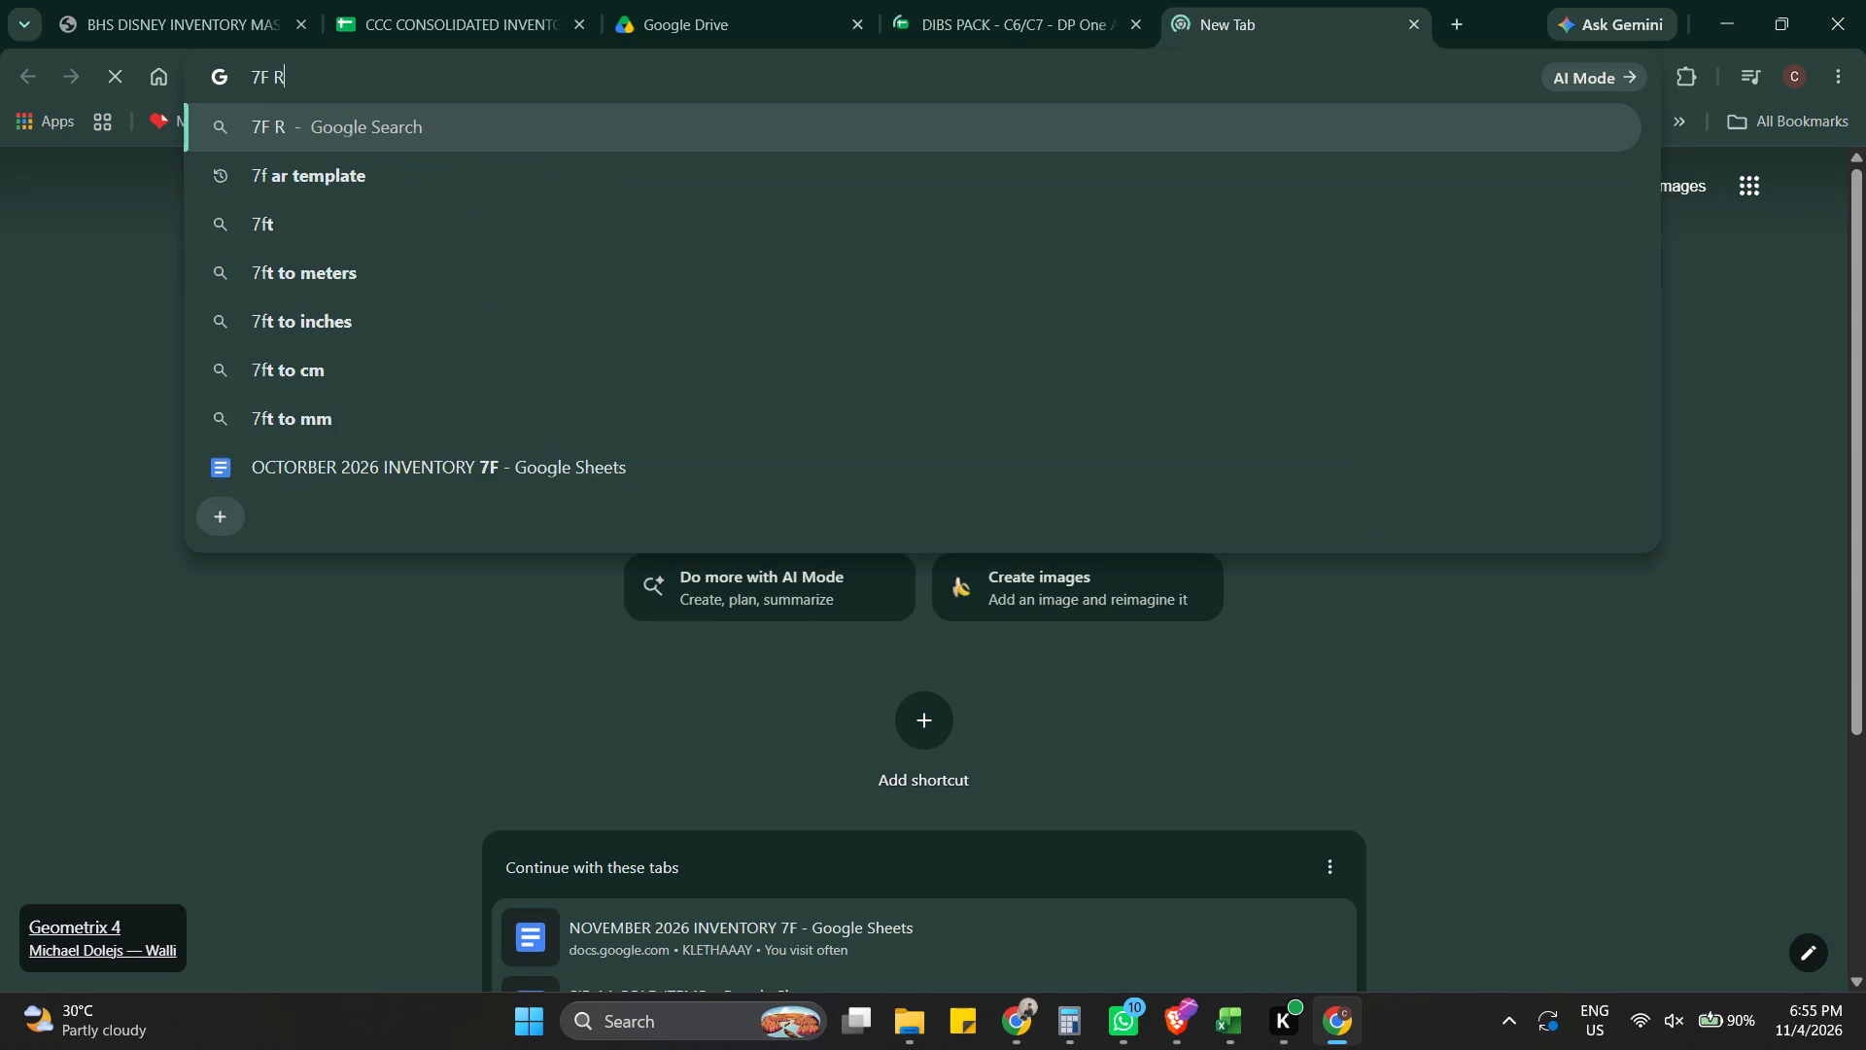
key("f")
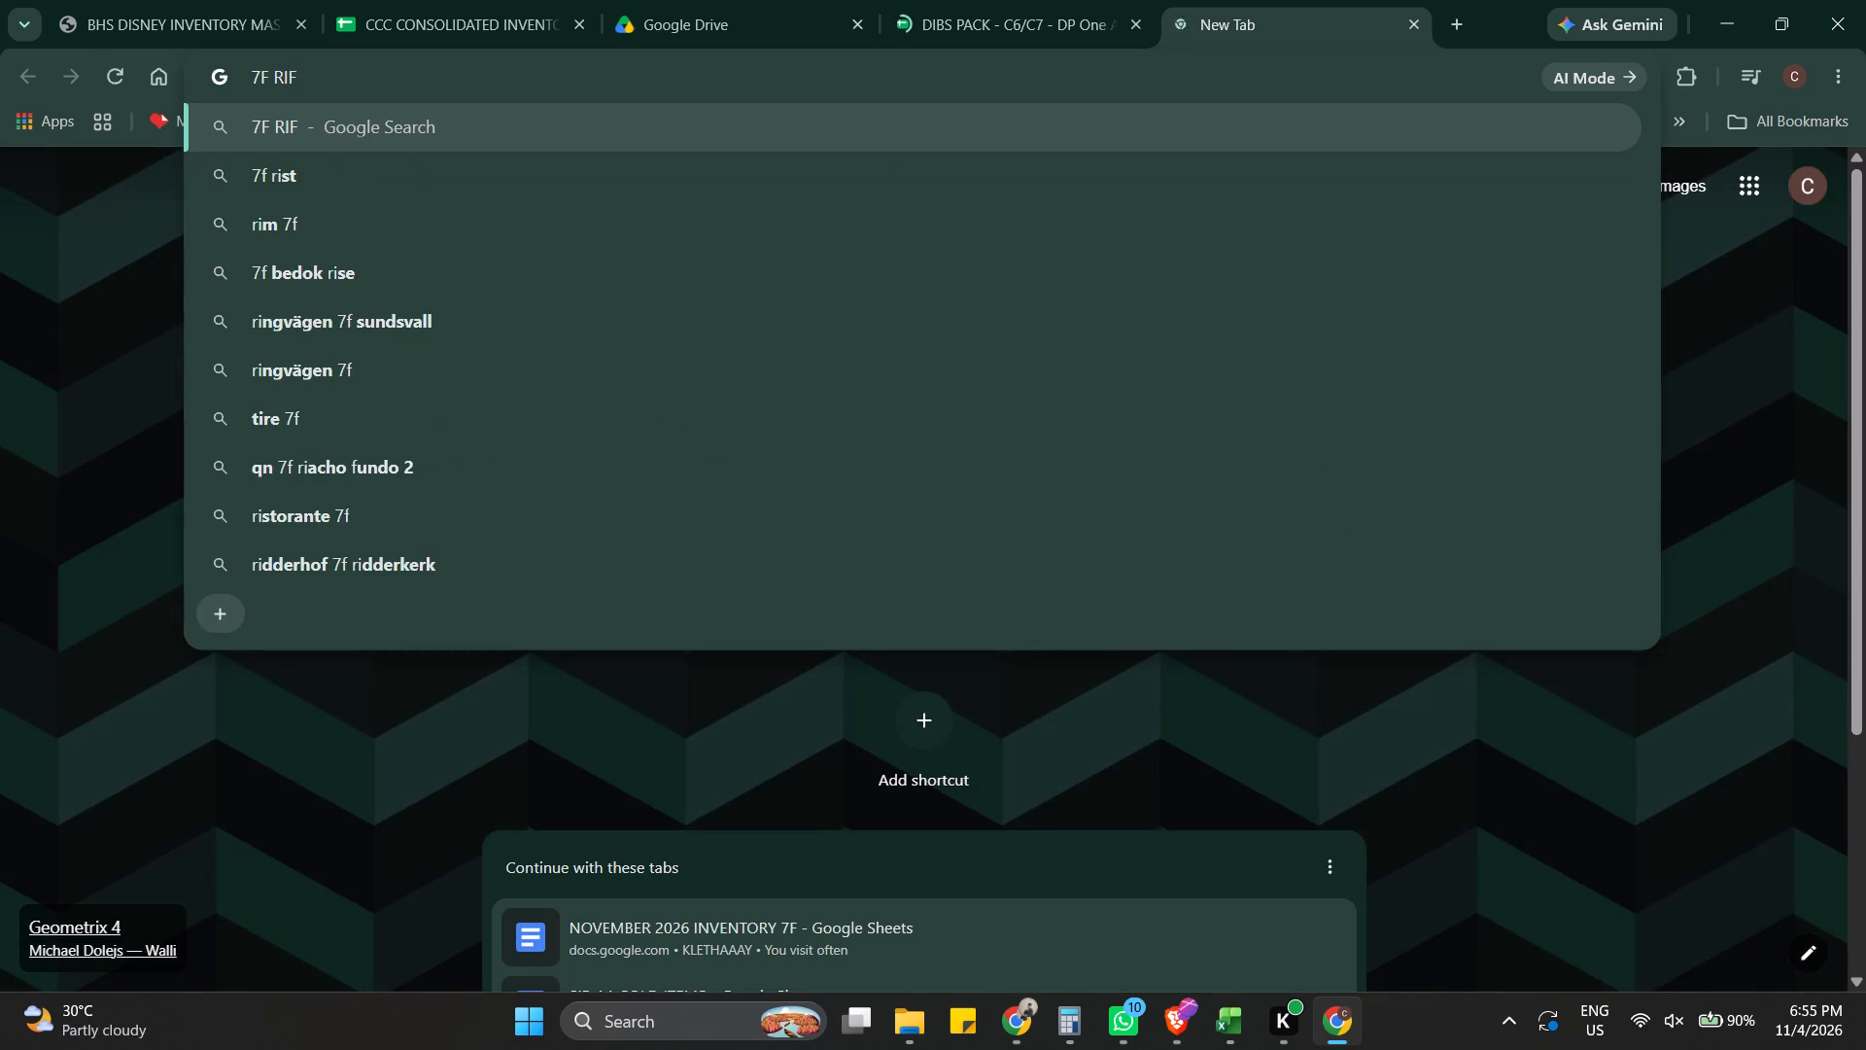
Return to Google Drive and close the DIBS PACK spreadsheet and the unused new tab.
left_click(790, 0)
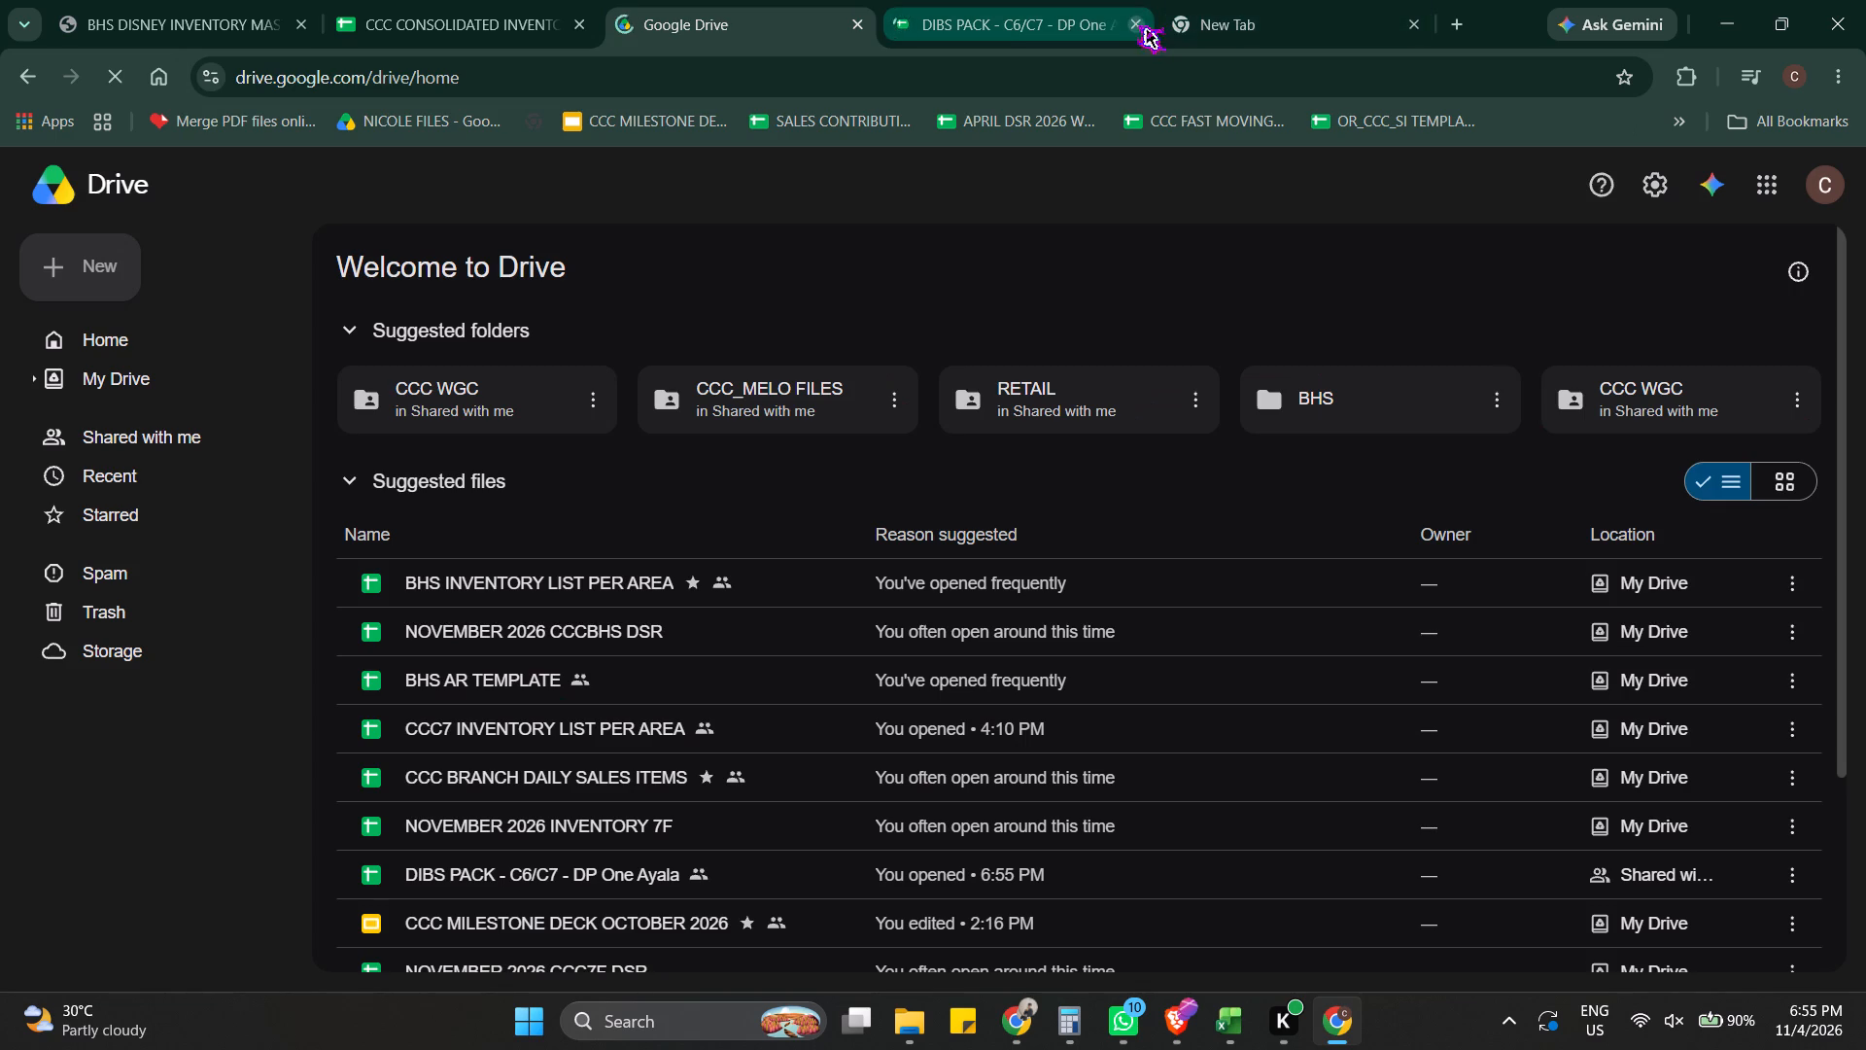
left_click(1137, 24)
left_click(1137, 24)
Search Google Drive for RIFTBOUND, clear the search and close the Drive tab.
left_click(140, 330)
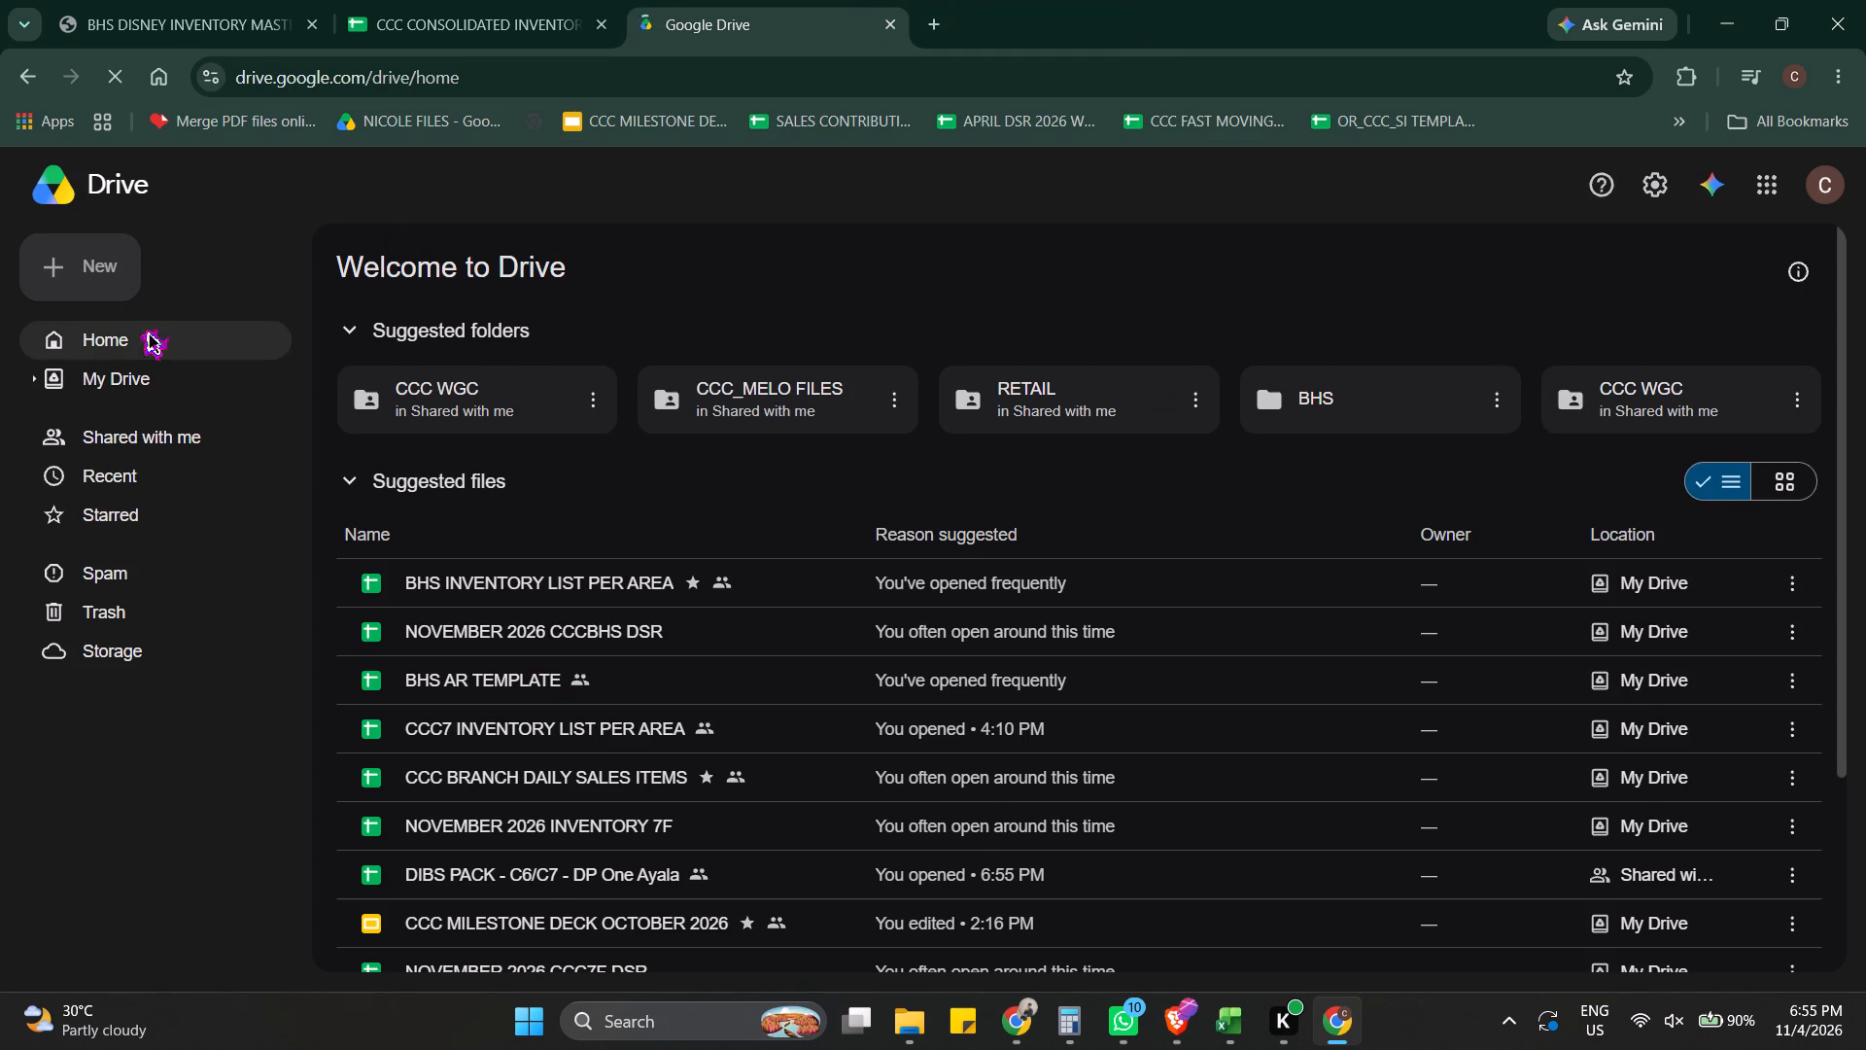
left_click(92, 343)
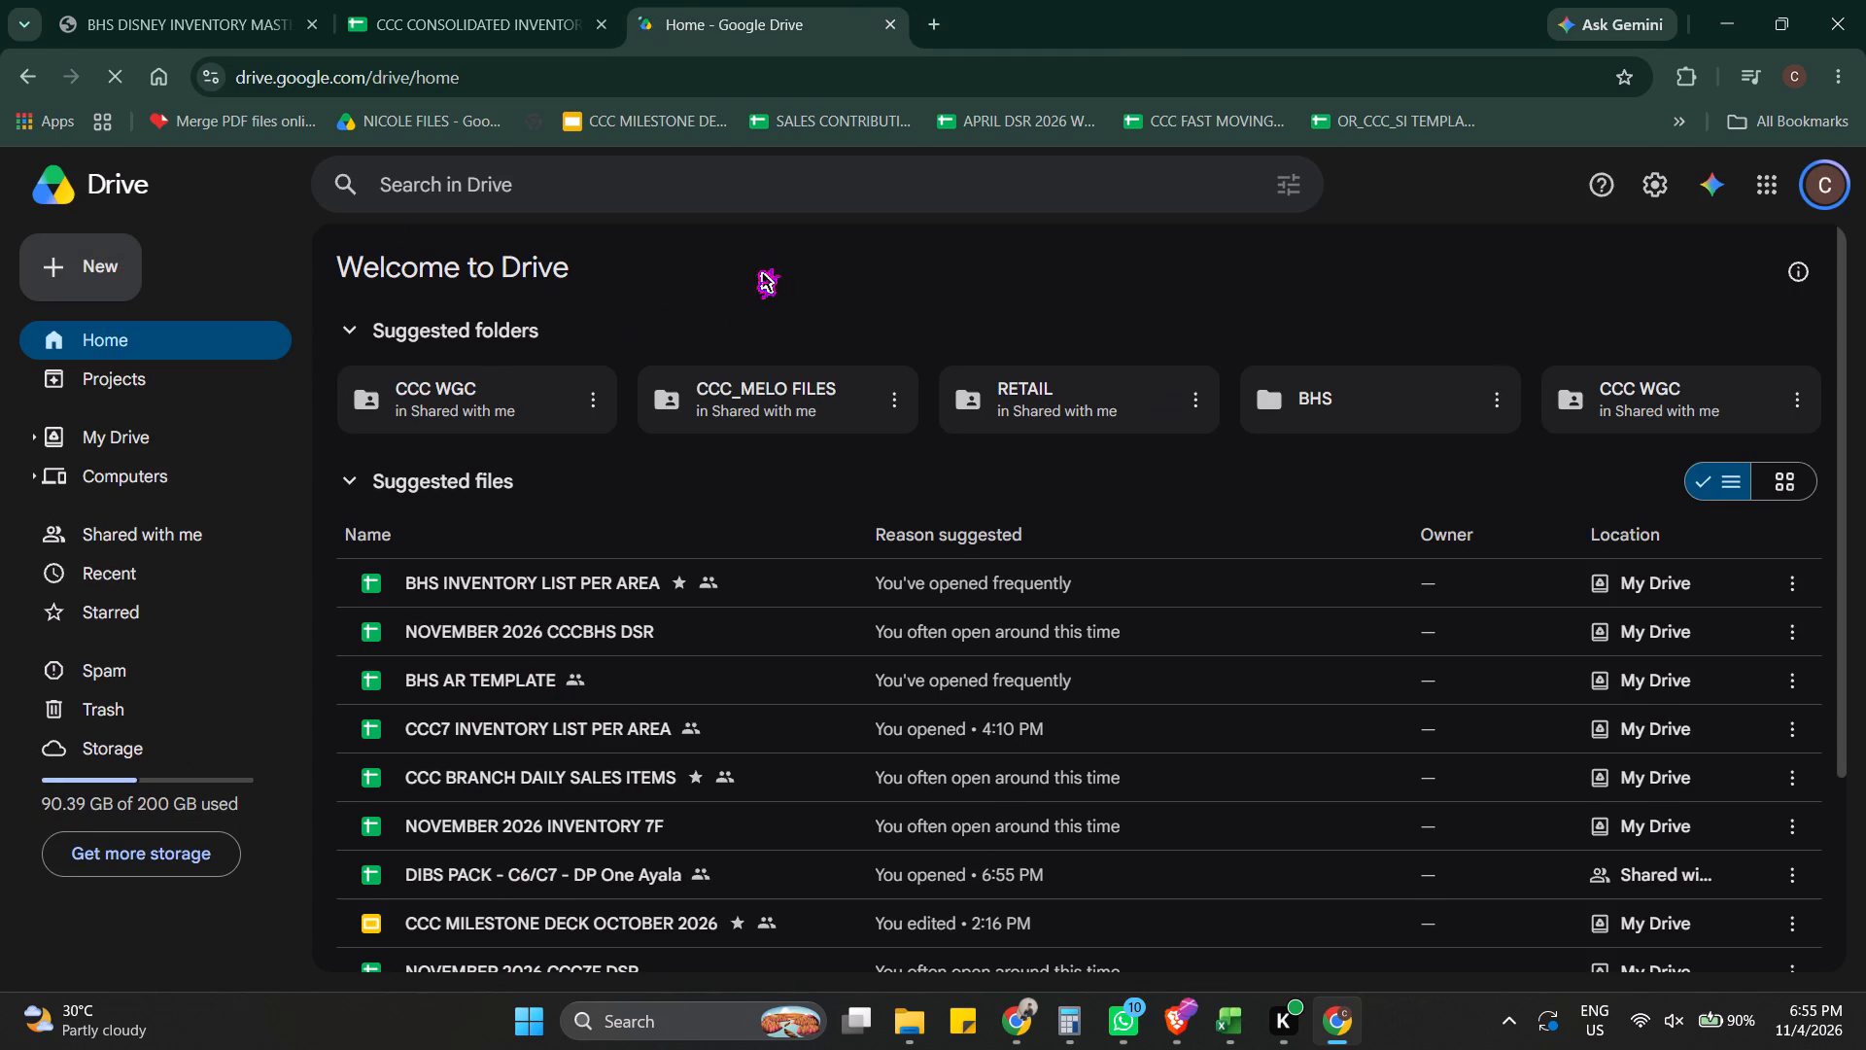
left_click(564, 189)
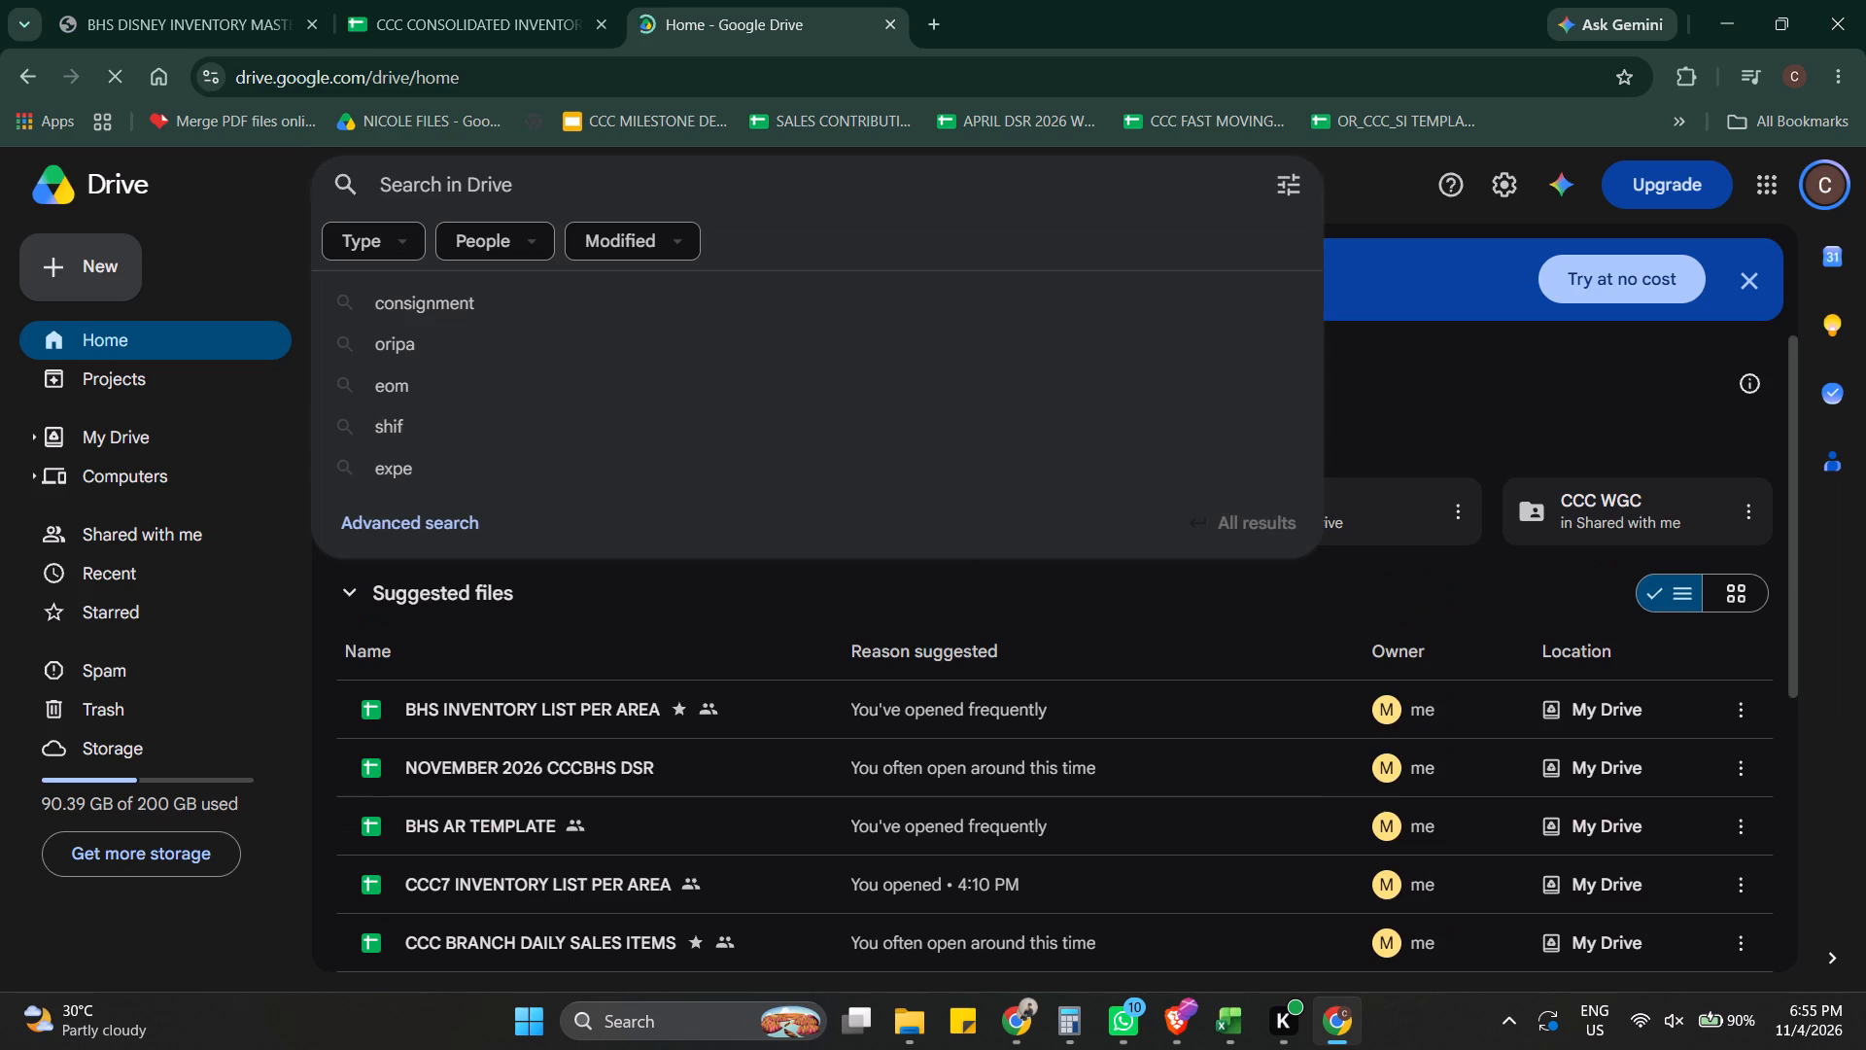
type("RIFT")
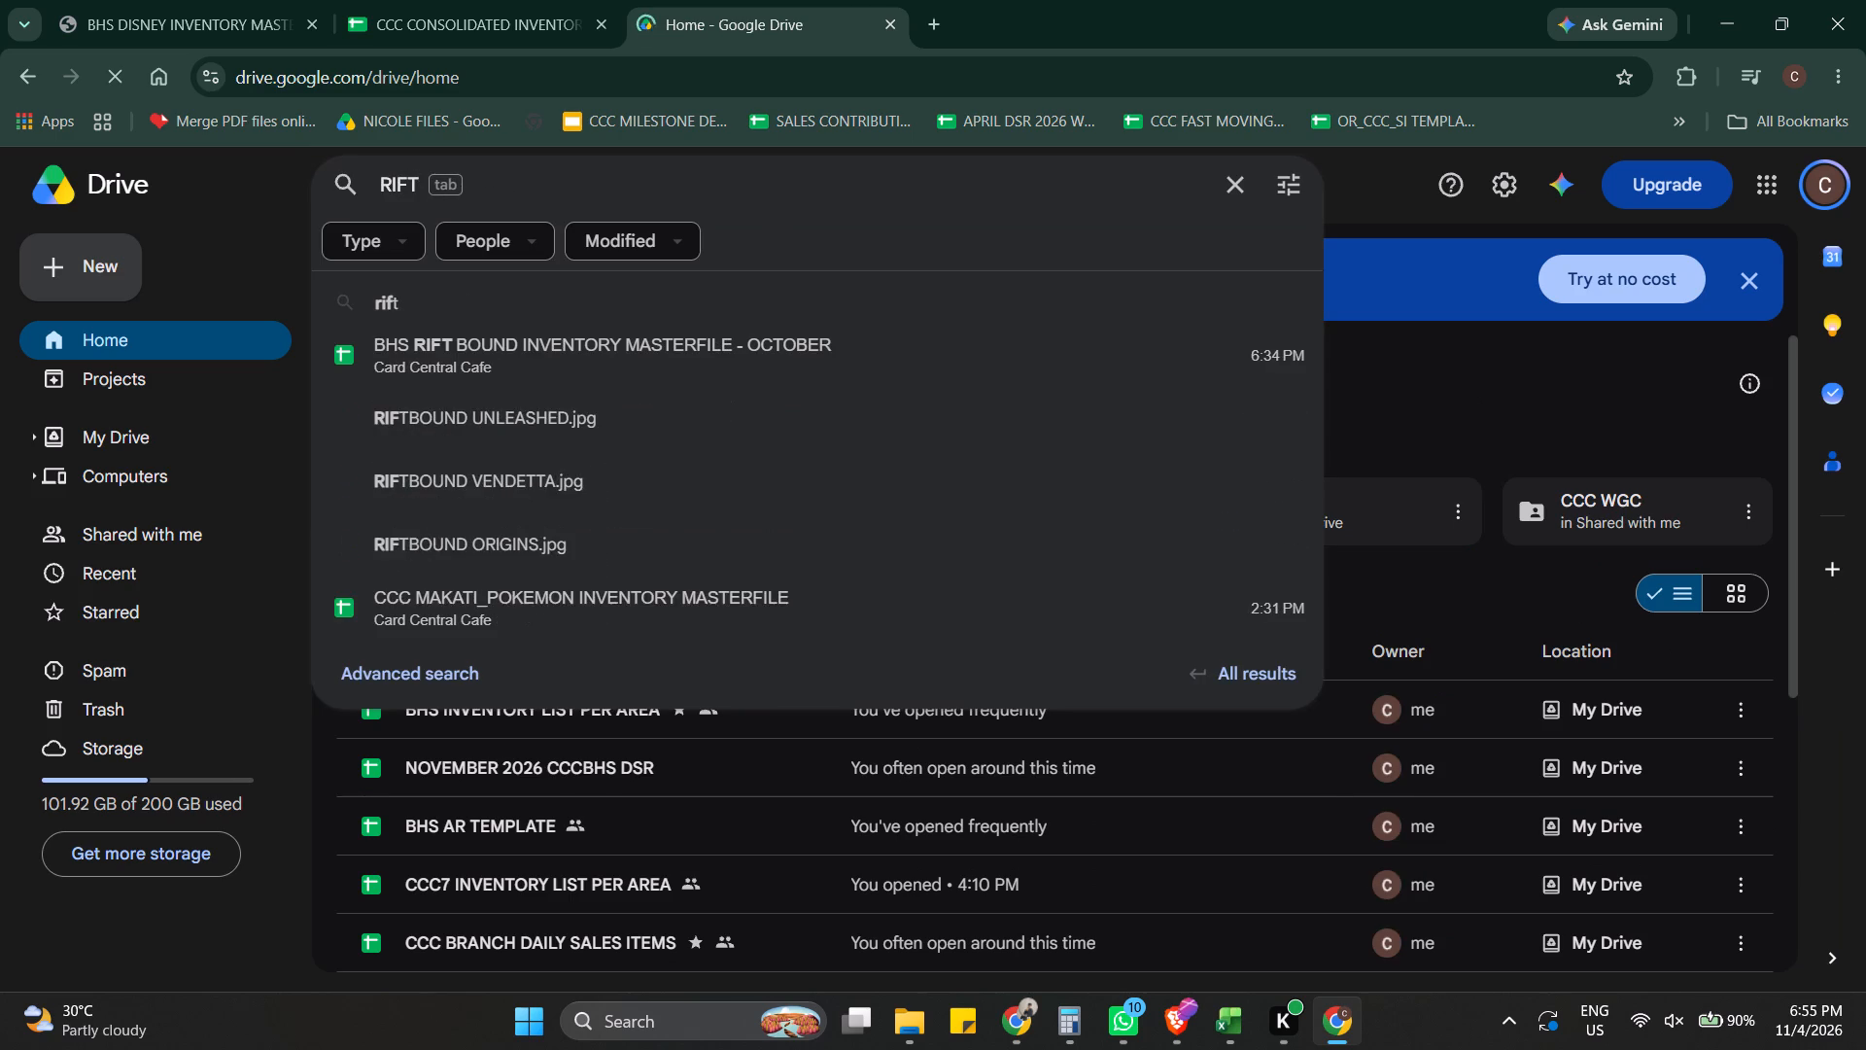
type("BOUND")
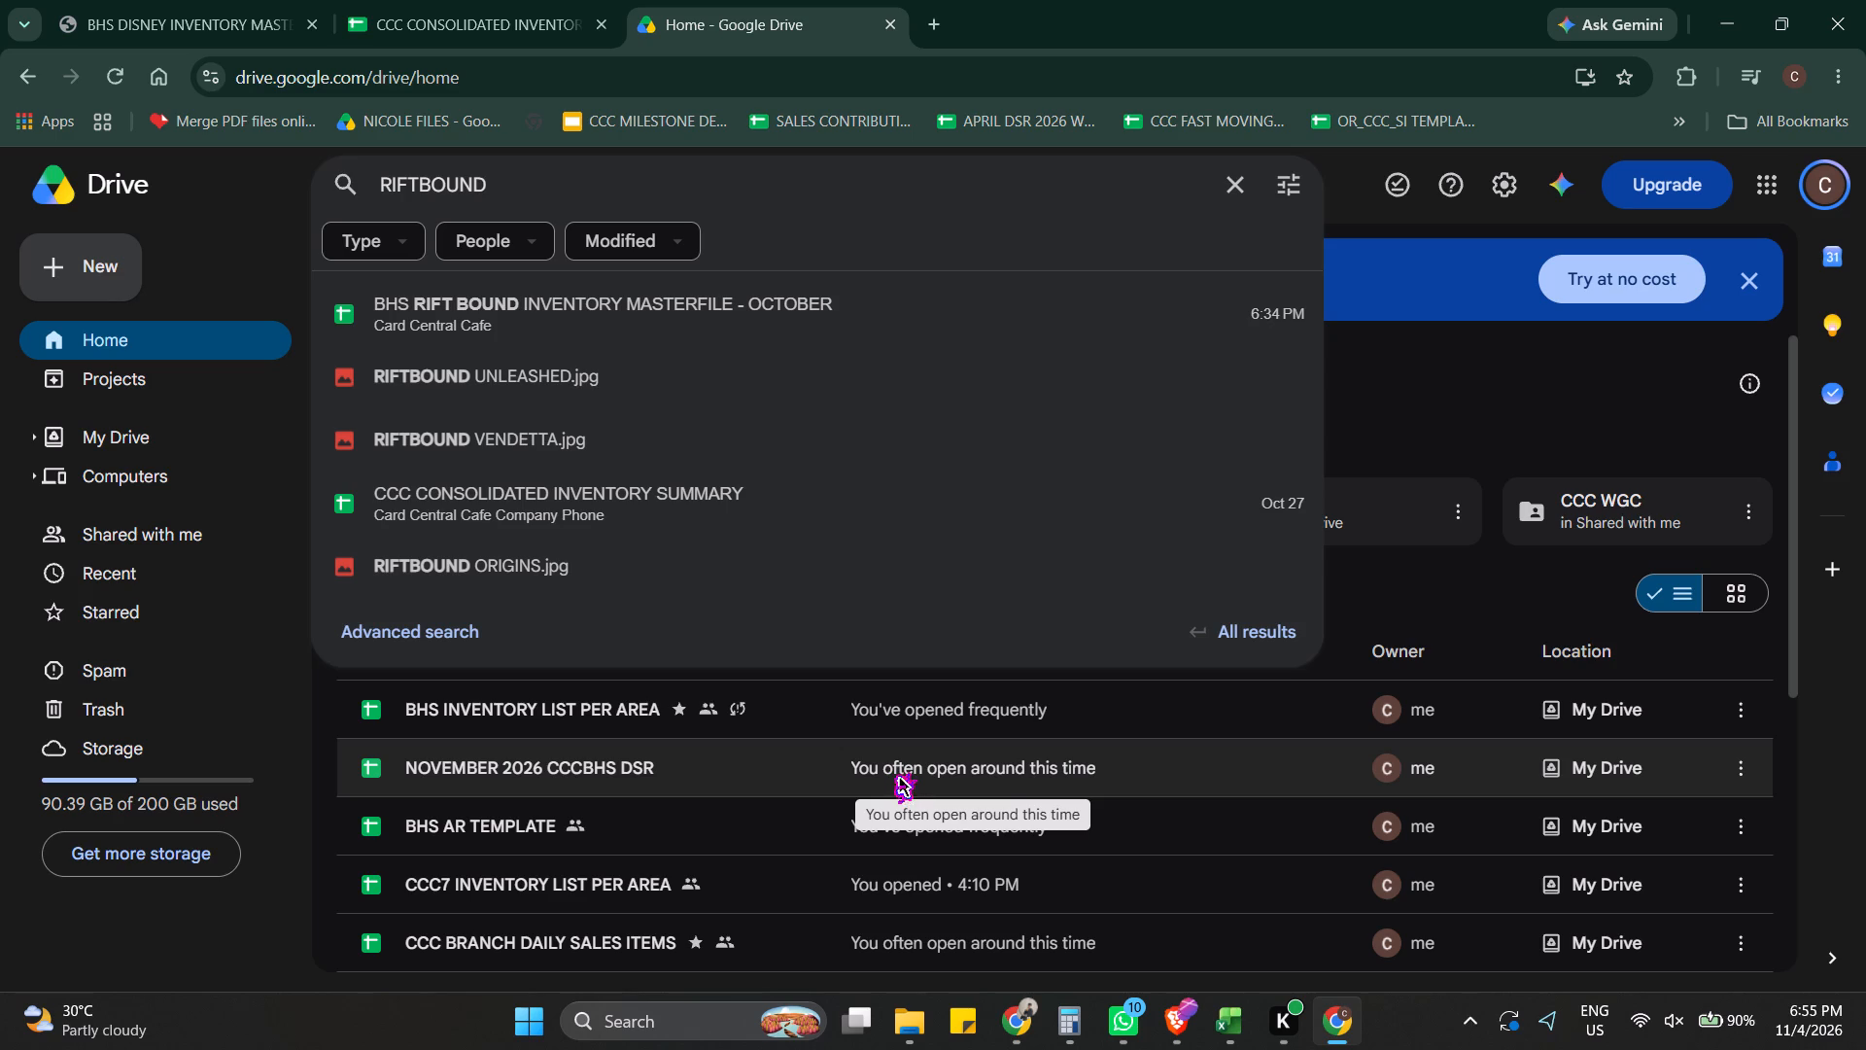
left_click(1134, 12)
left_click(1227, 184)
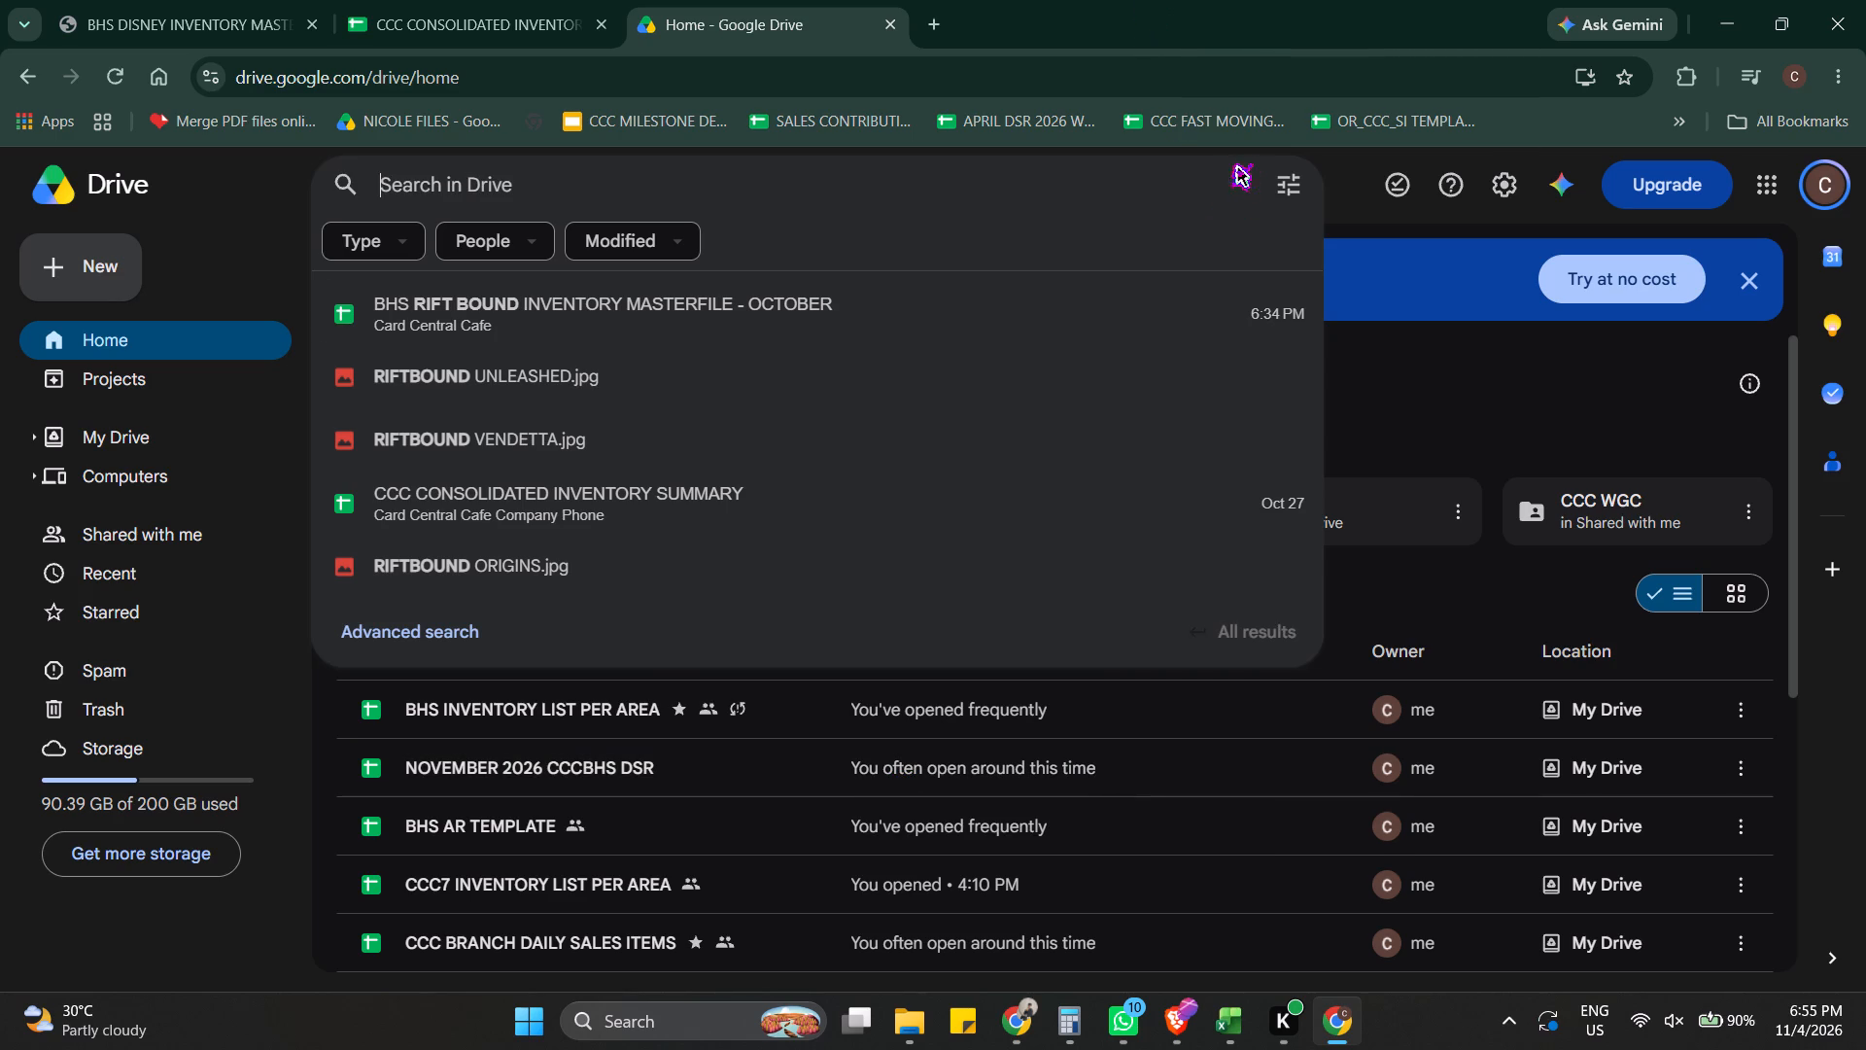
left_click(1087, 0)
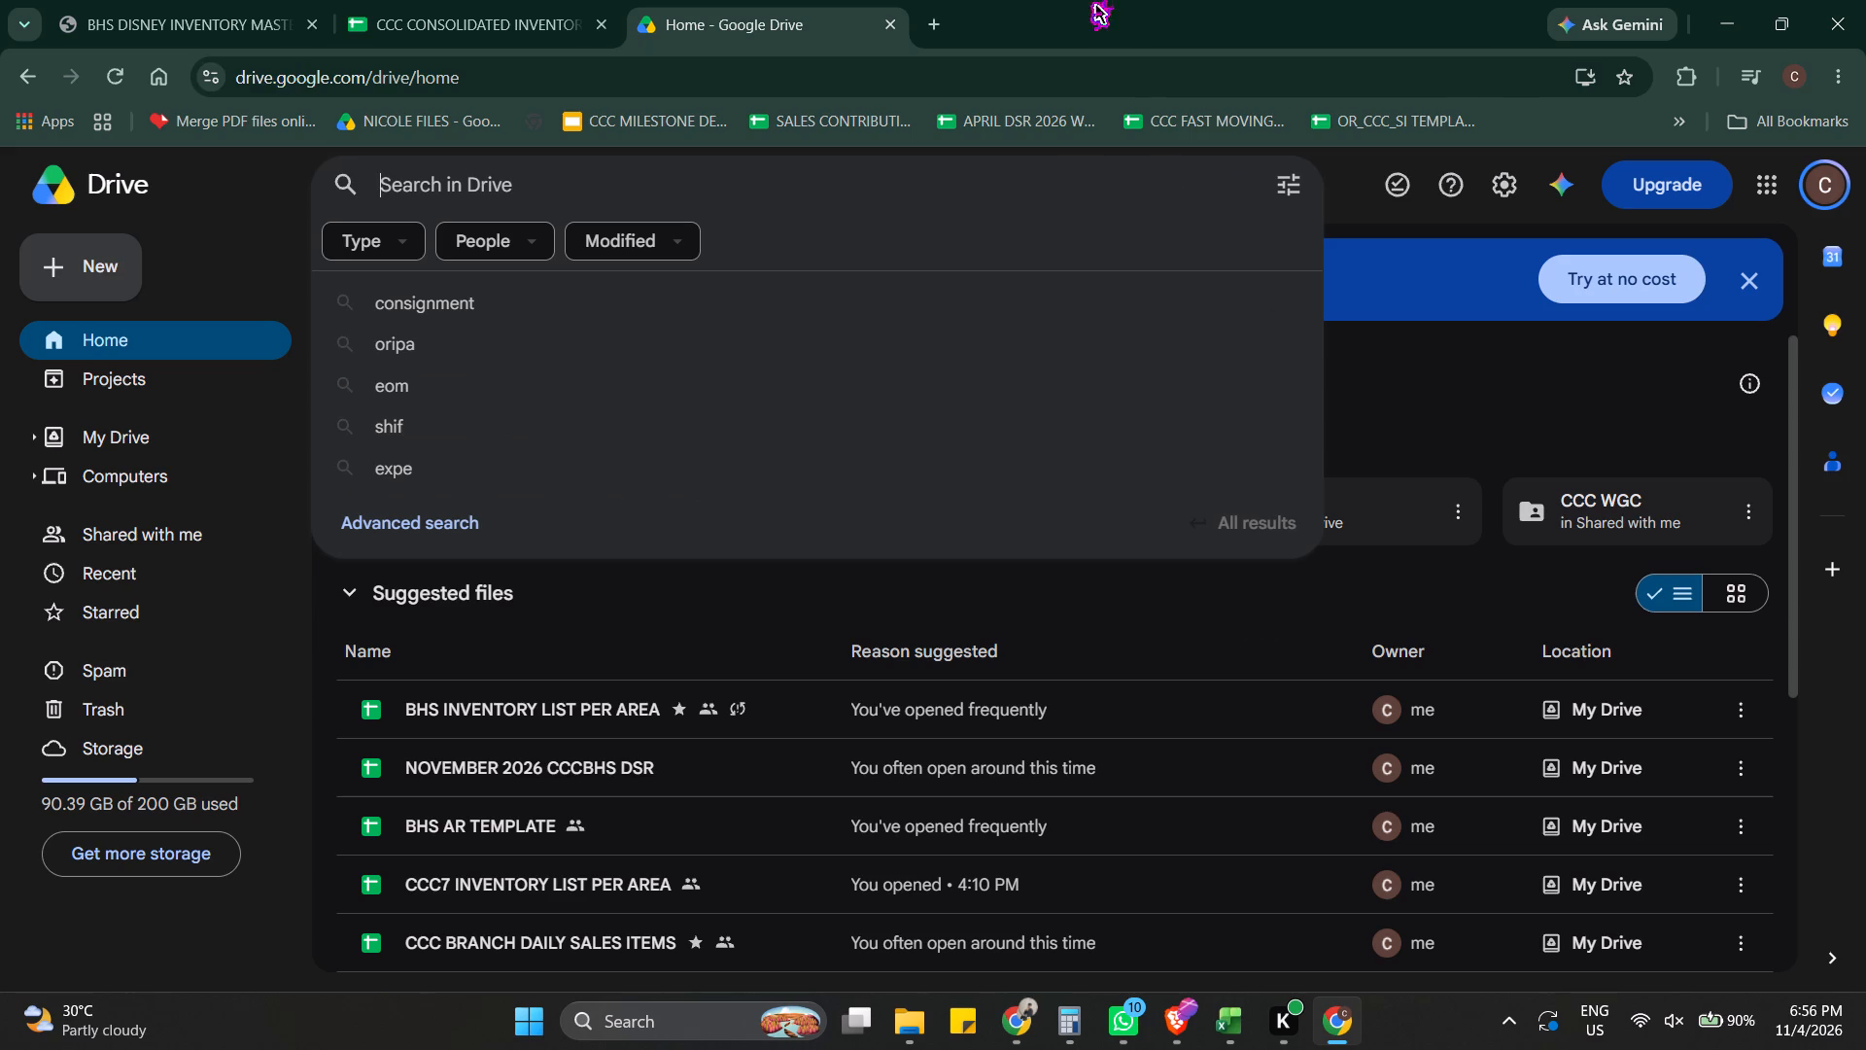
left_click(893, 17)
Switch to the other Chrome window showing the Google Drive home page.
key("alt+Tab")
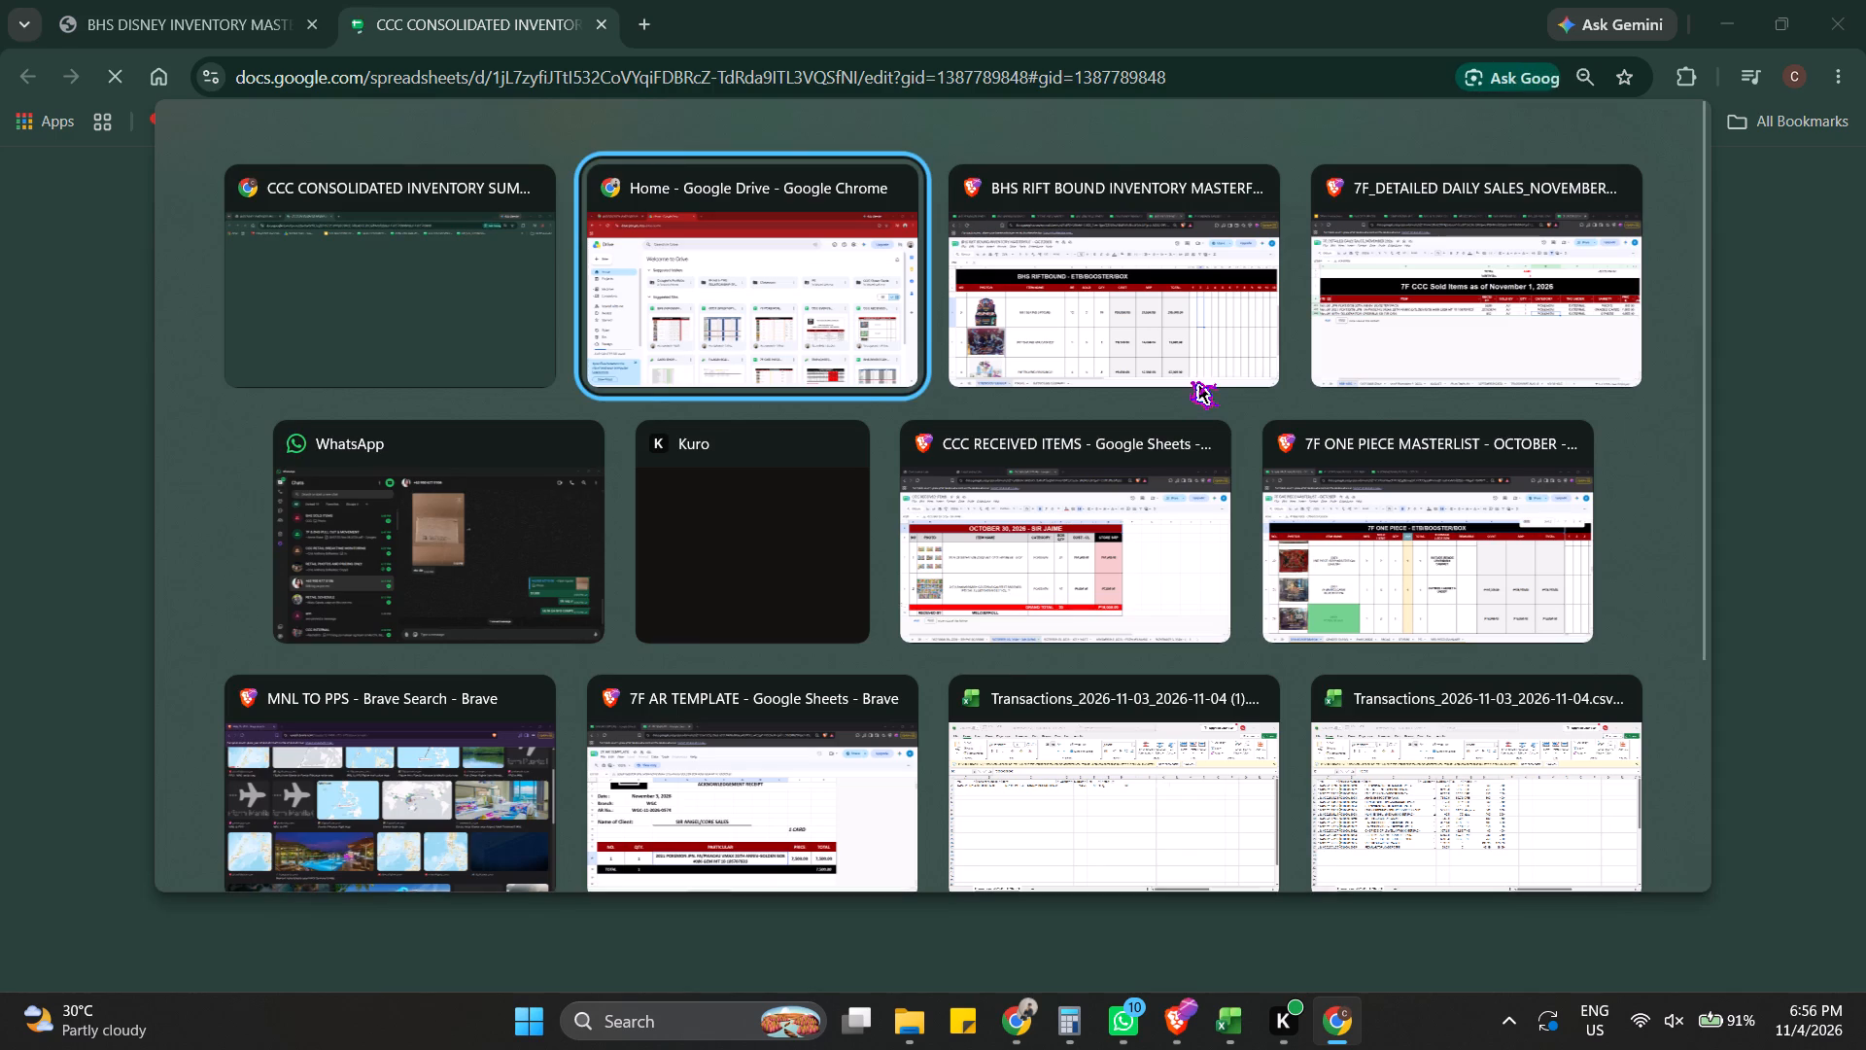
key("alt+Tab")
left_click(726, 279, "alt")
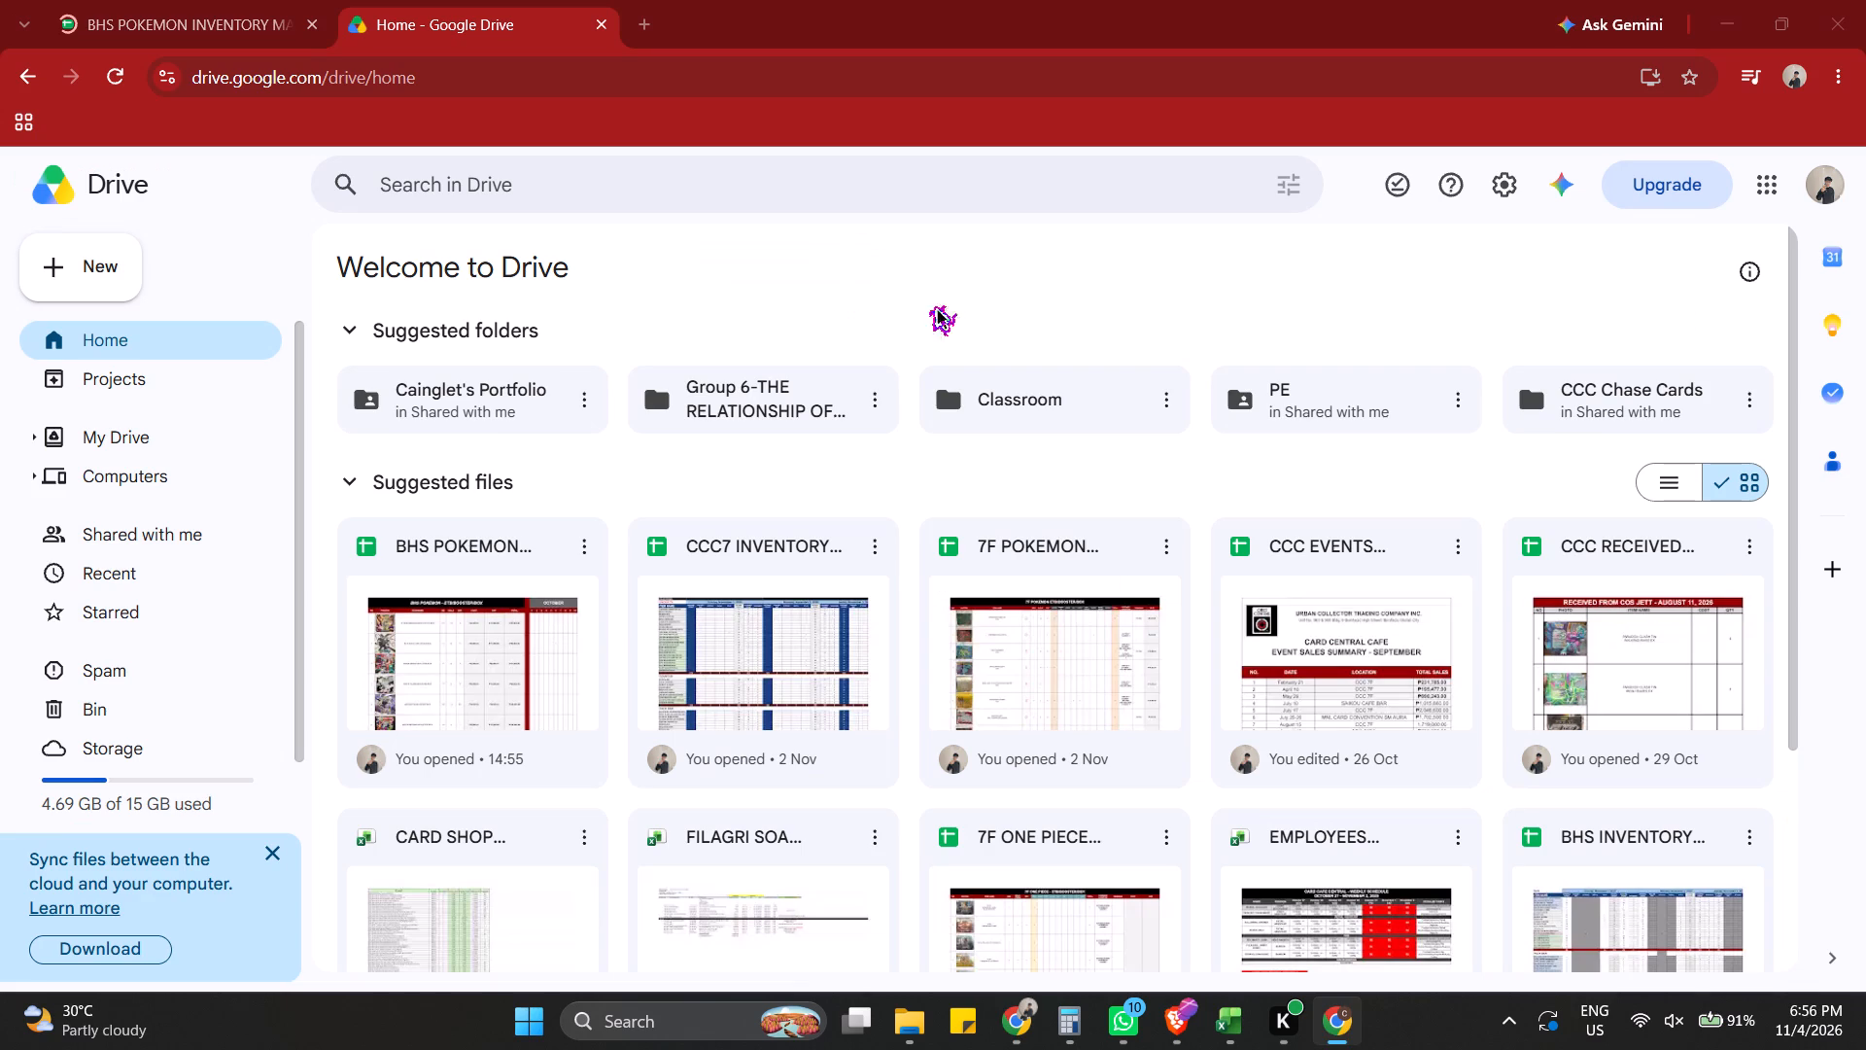
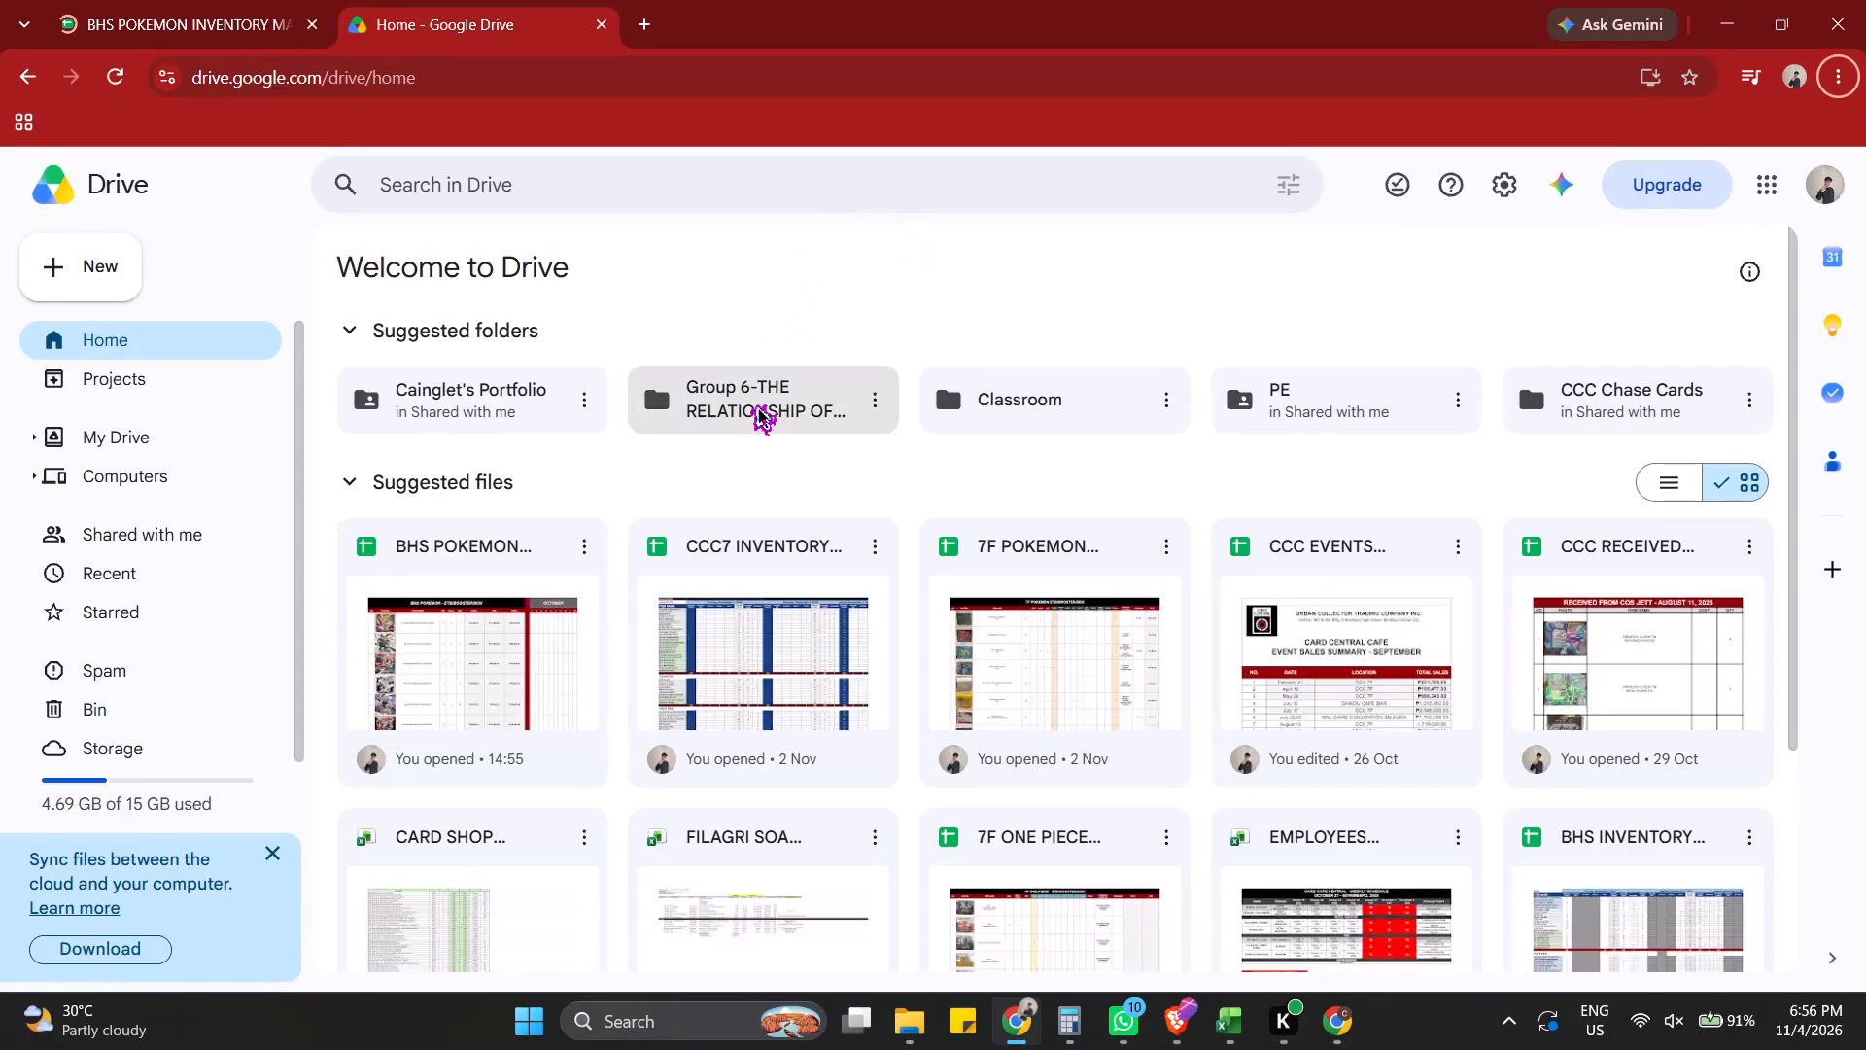
Close the Chrome window holding the BHS POKEMON and Drive tabs, and the CCC CONSOLIDATED INVENTORY SUMMARY window.
left_click(244, 4)
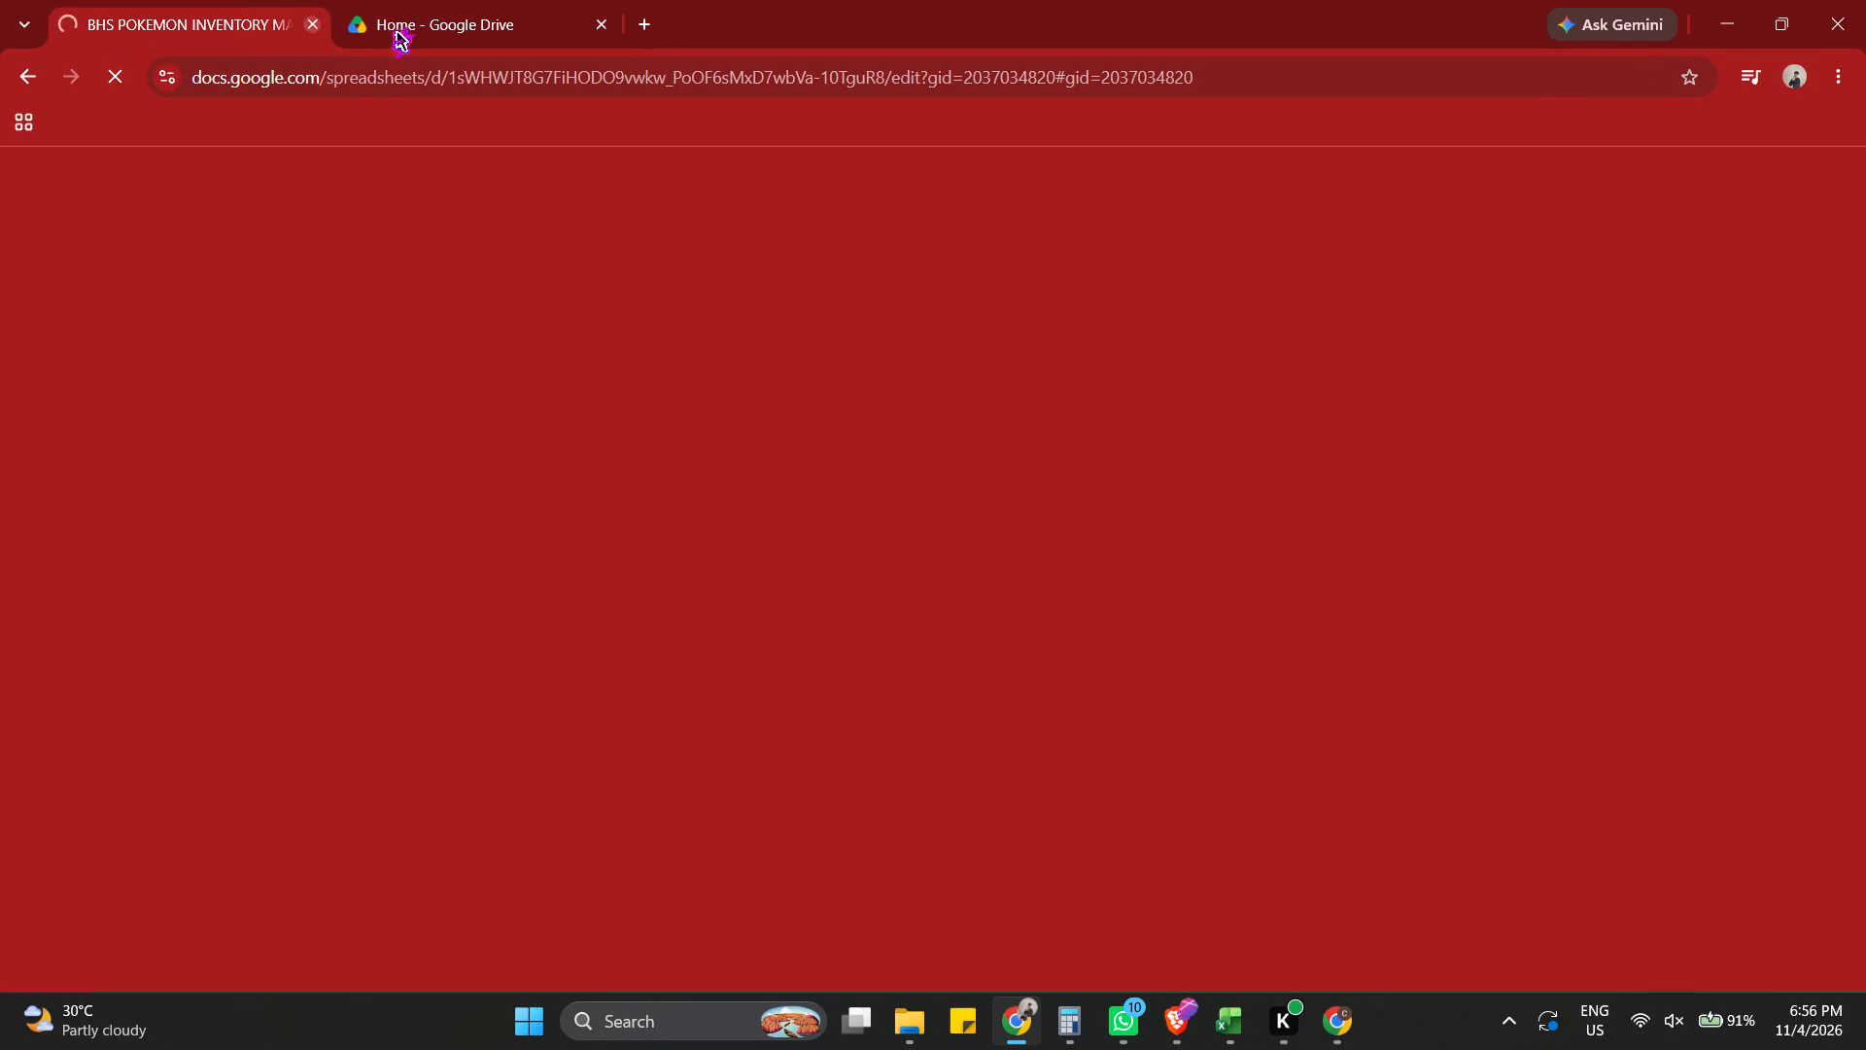
left_click(318, 22)
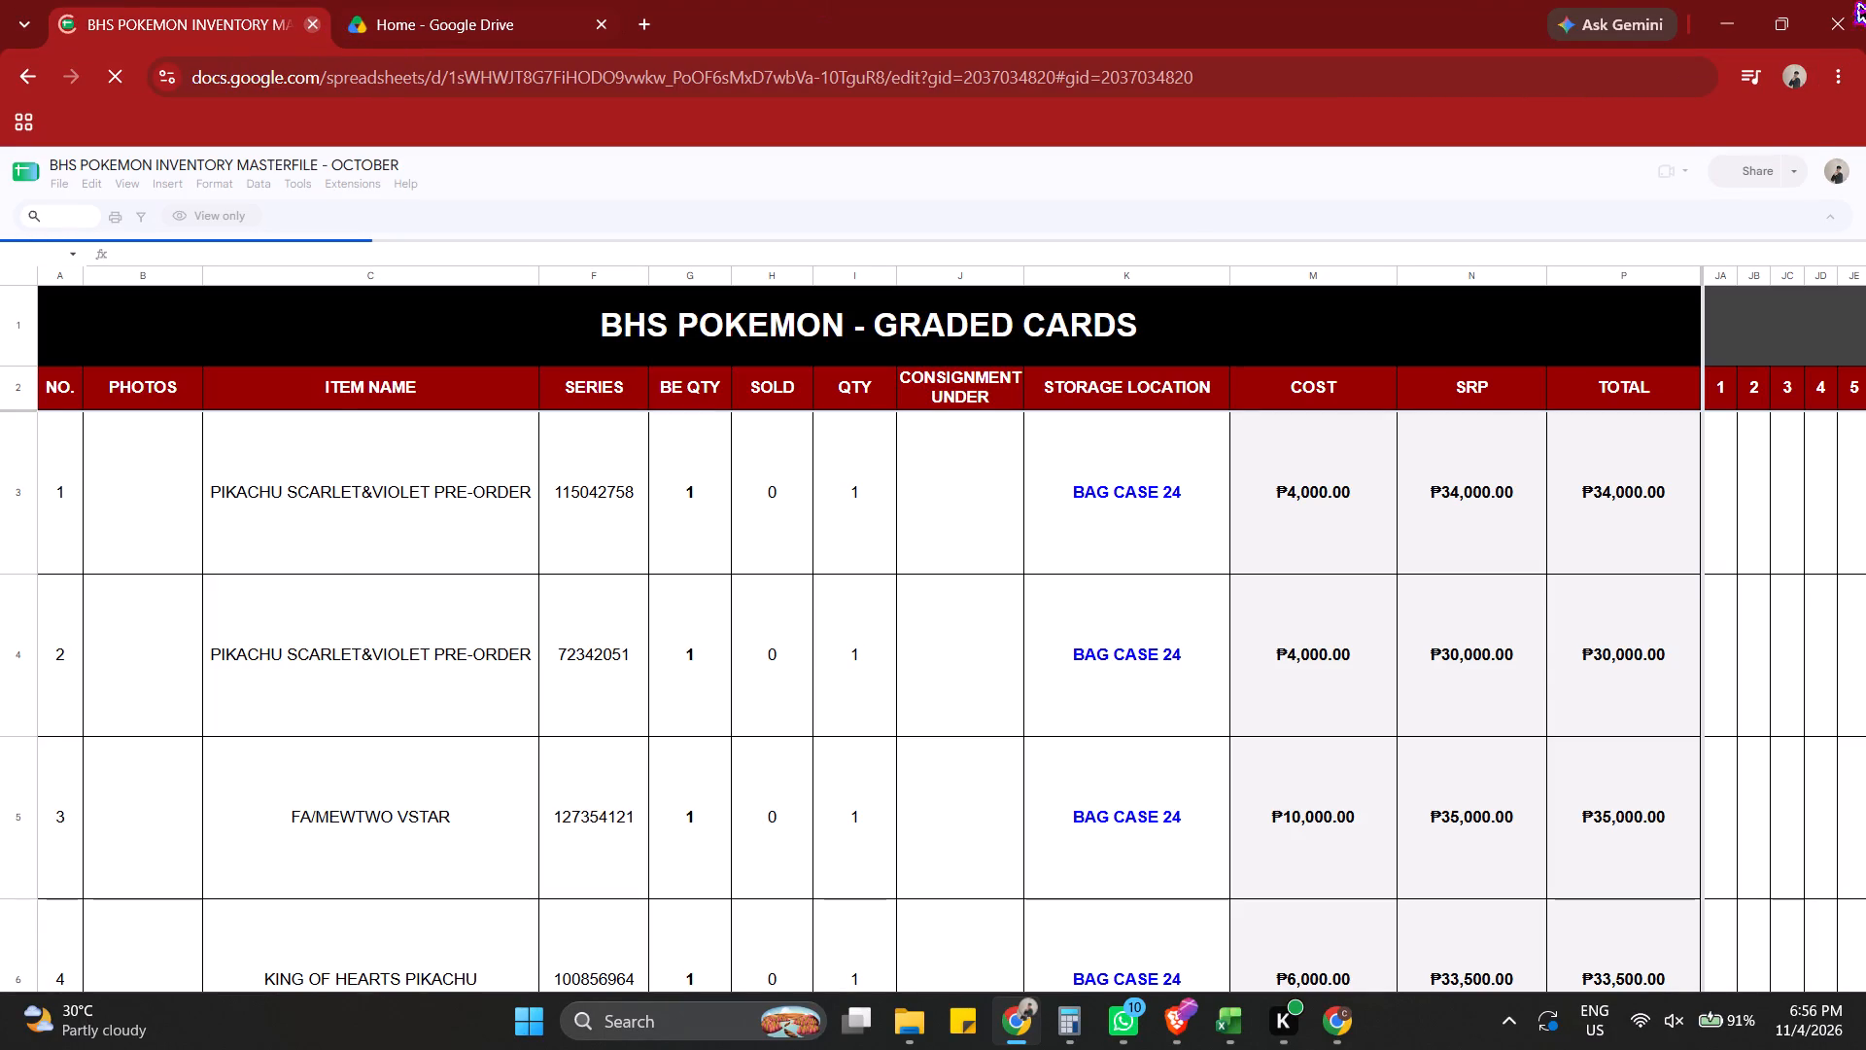
left_click(1833, 17)
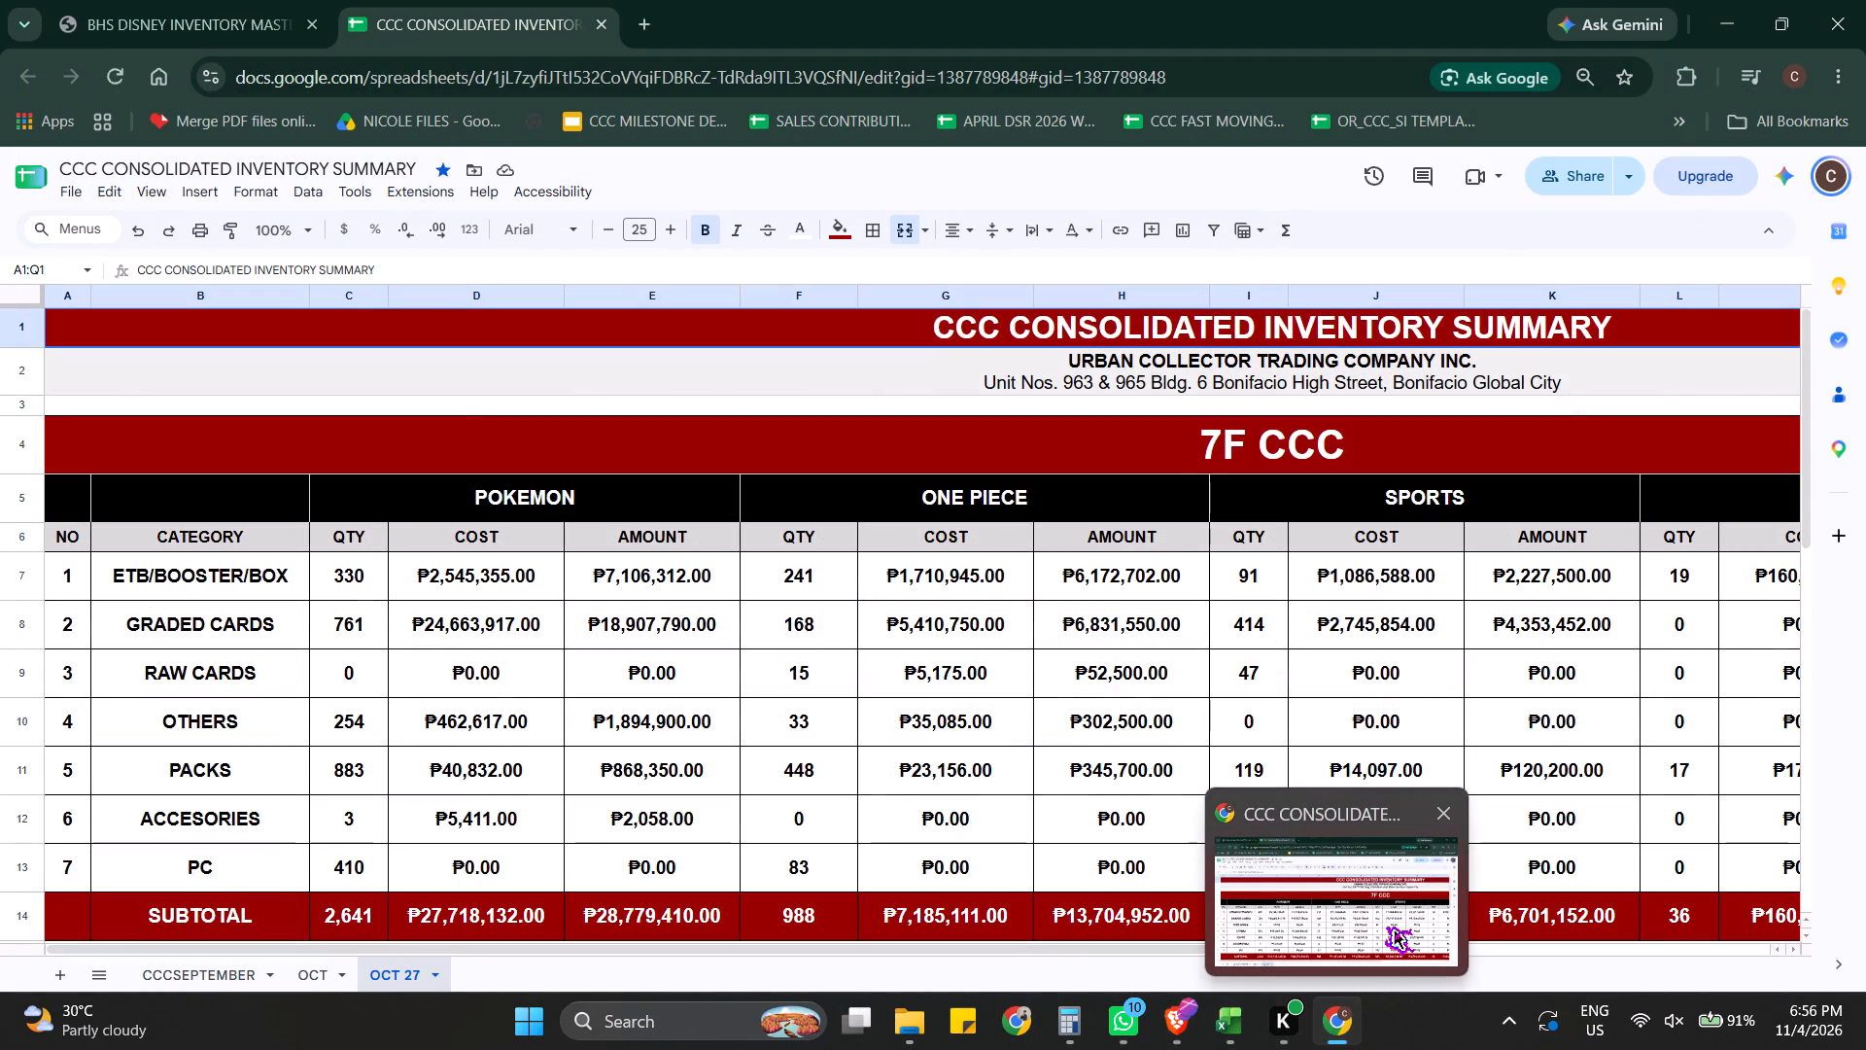
left_click(1442, 809)
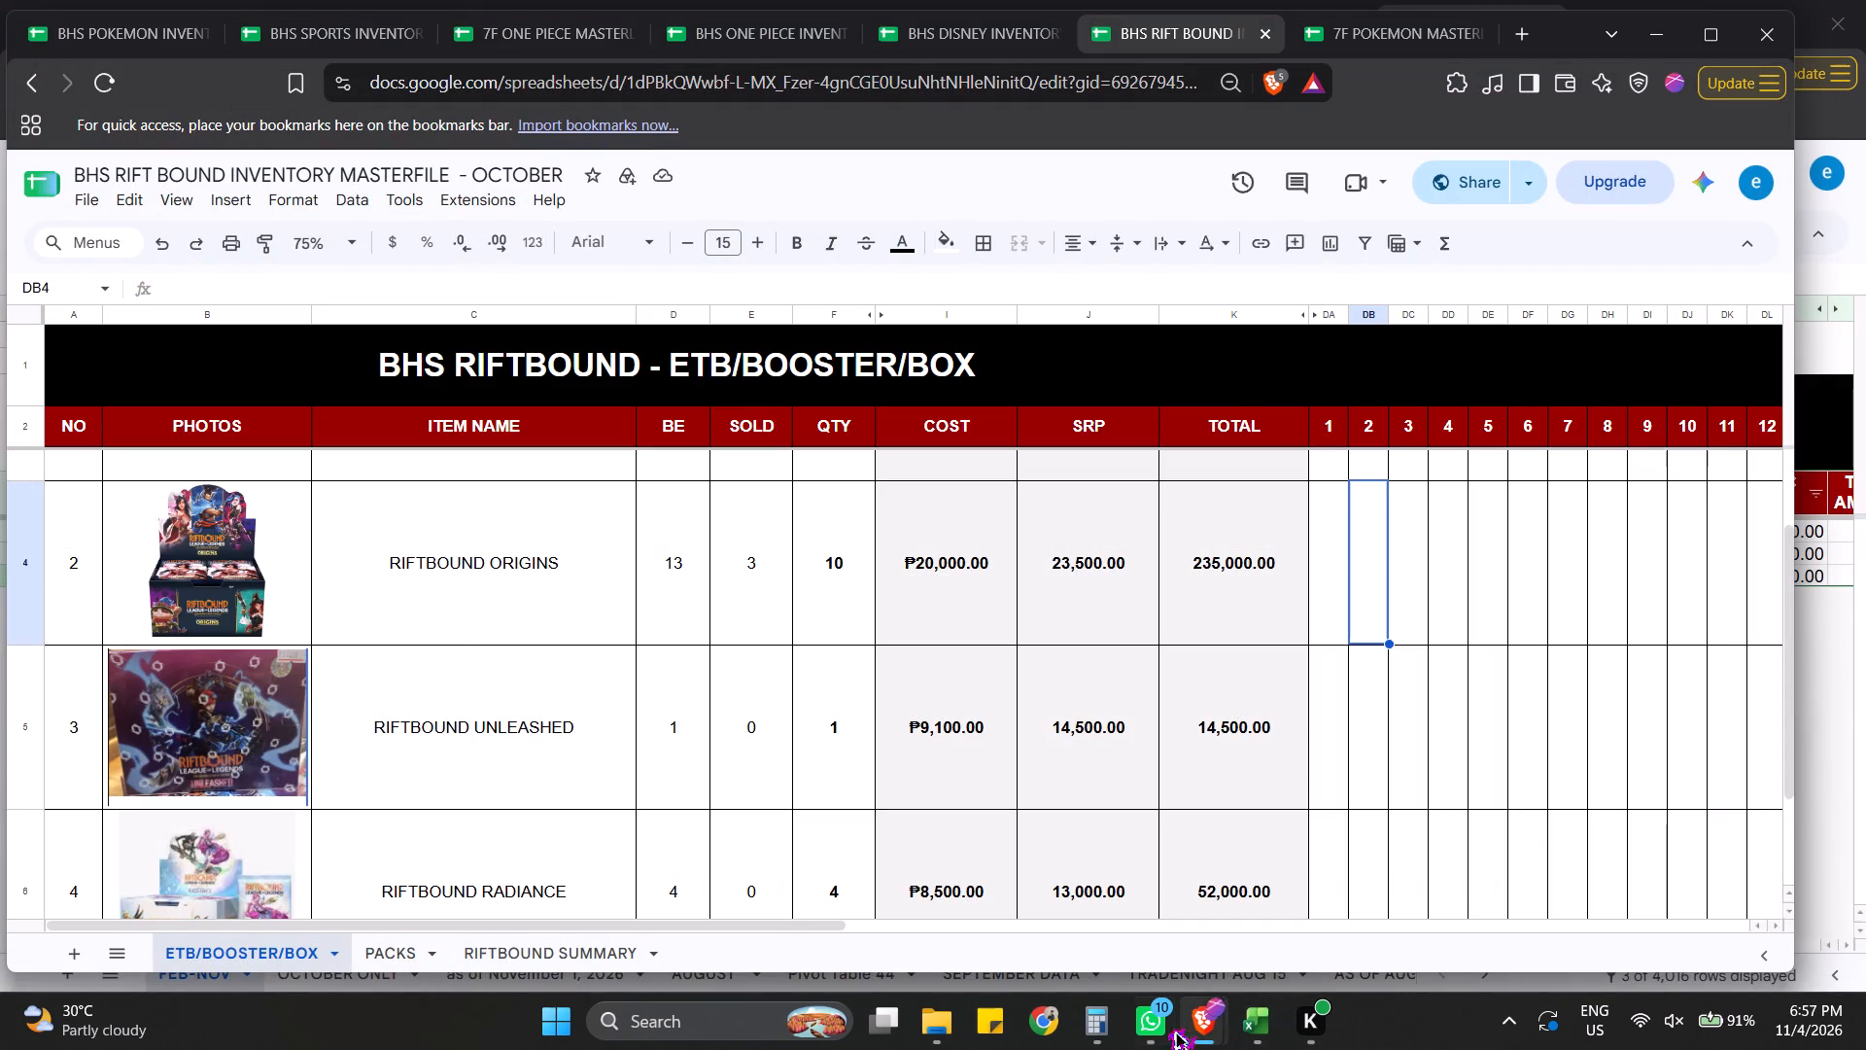
In Brave, review the ETB/BOOSTER/BOX stock rows in the BHS RIFT BOUND masterfile and the 7F ONE PIECE masterlist.
left_click(1476, 691)
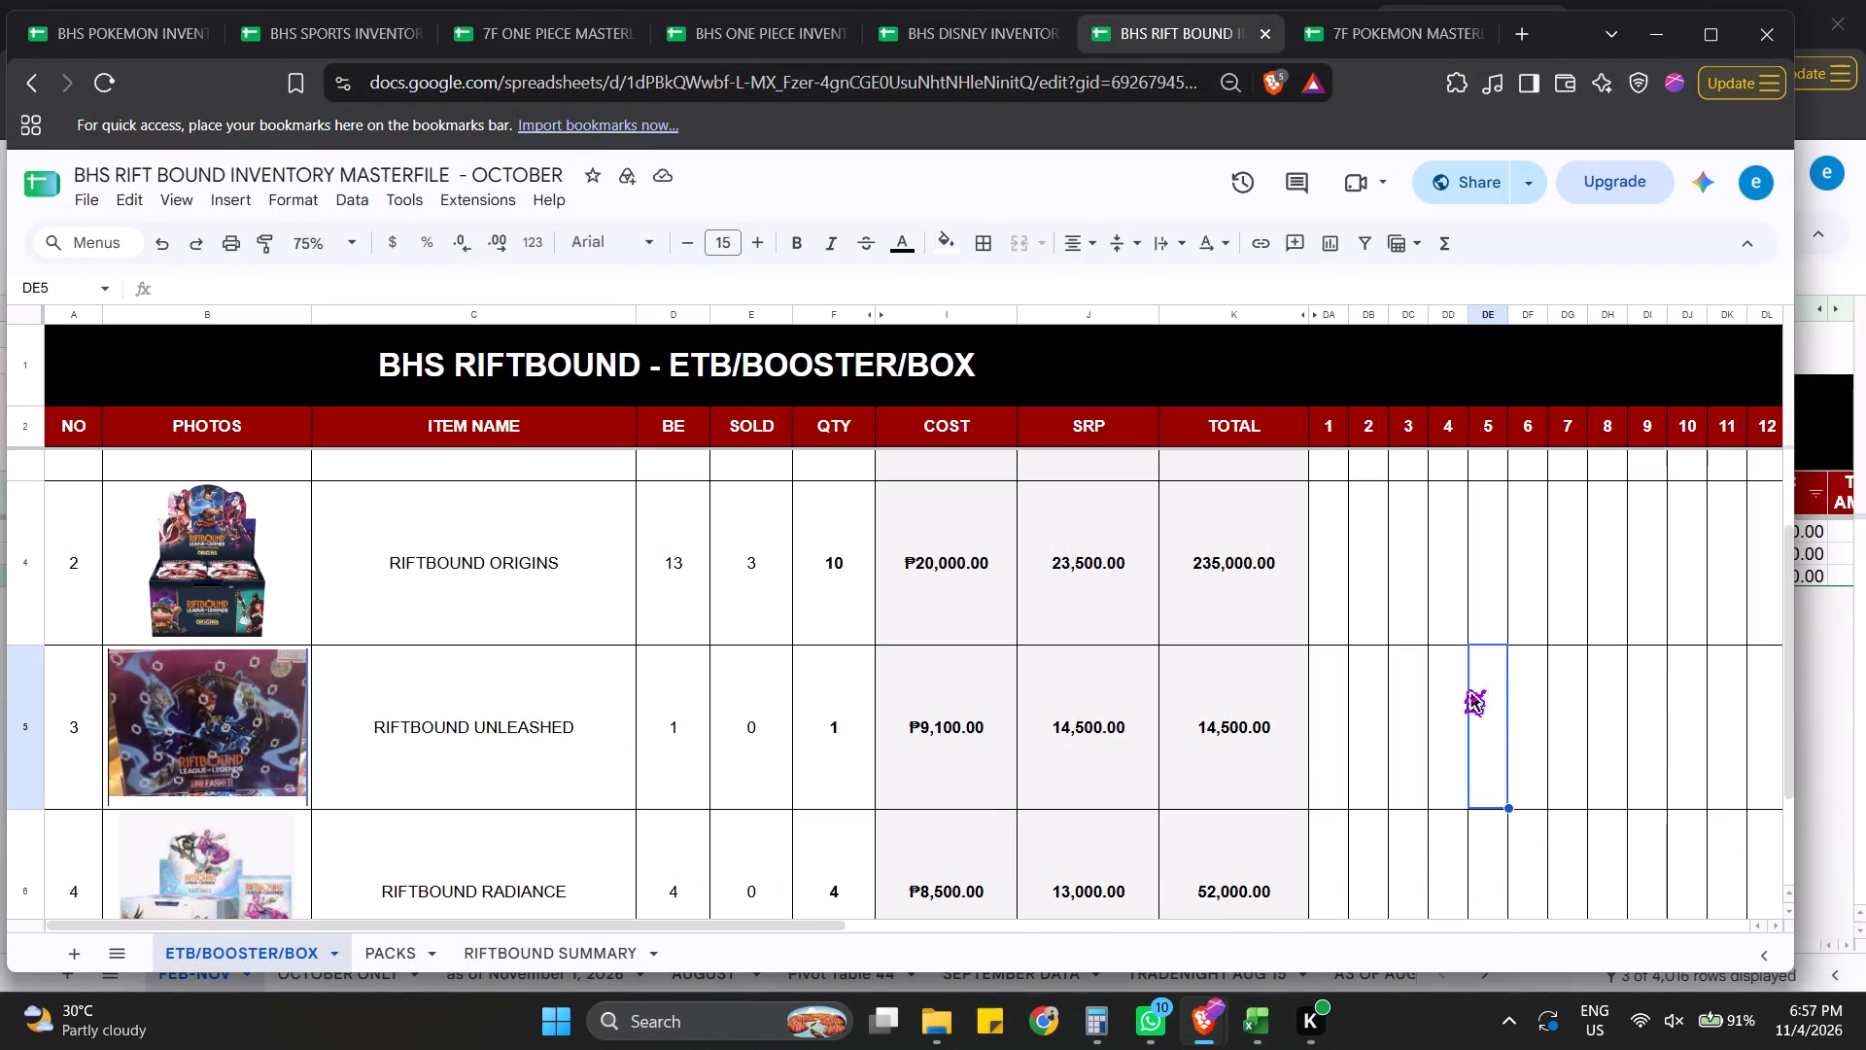
scroll(1330, 707, "down", 5)
scroll(1373, 756, "up", 9)
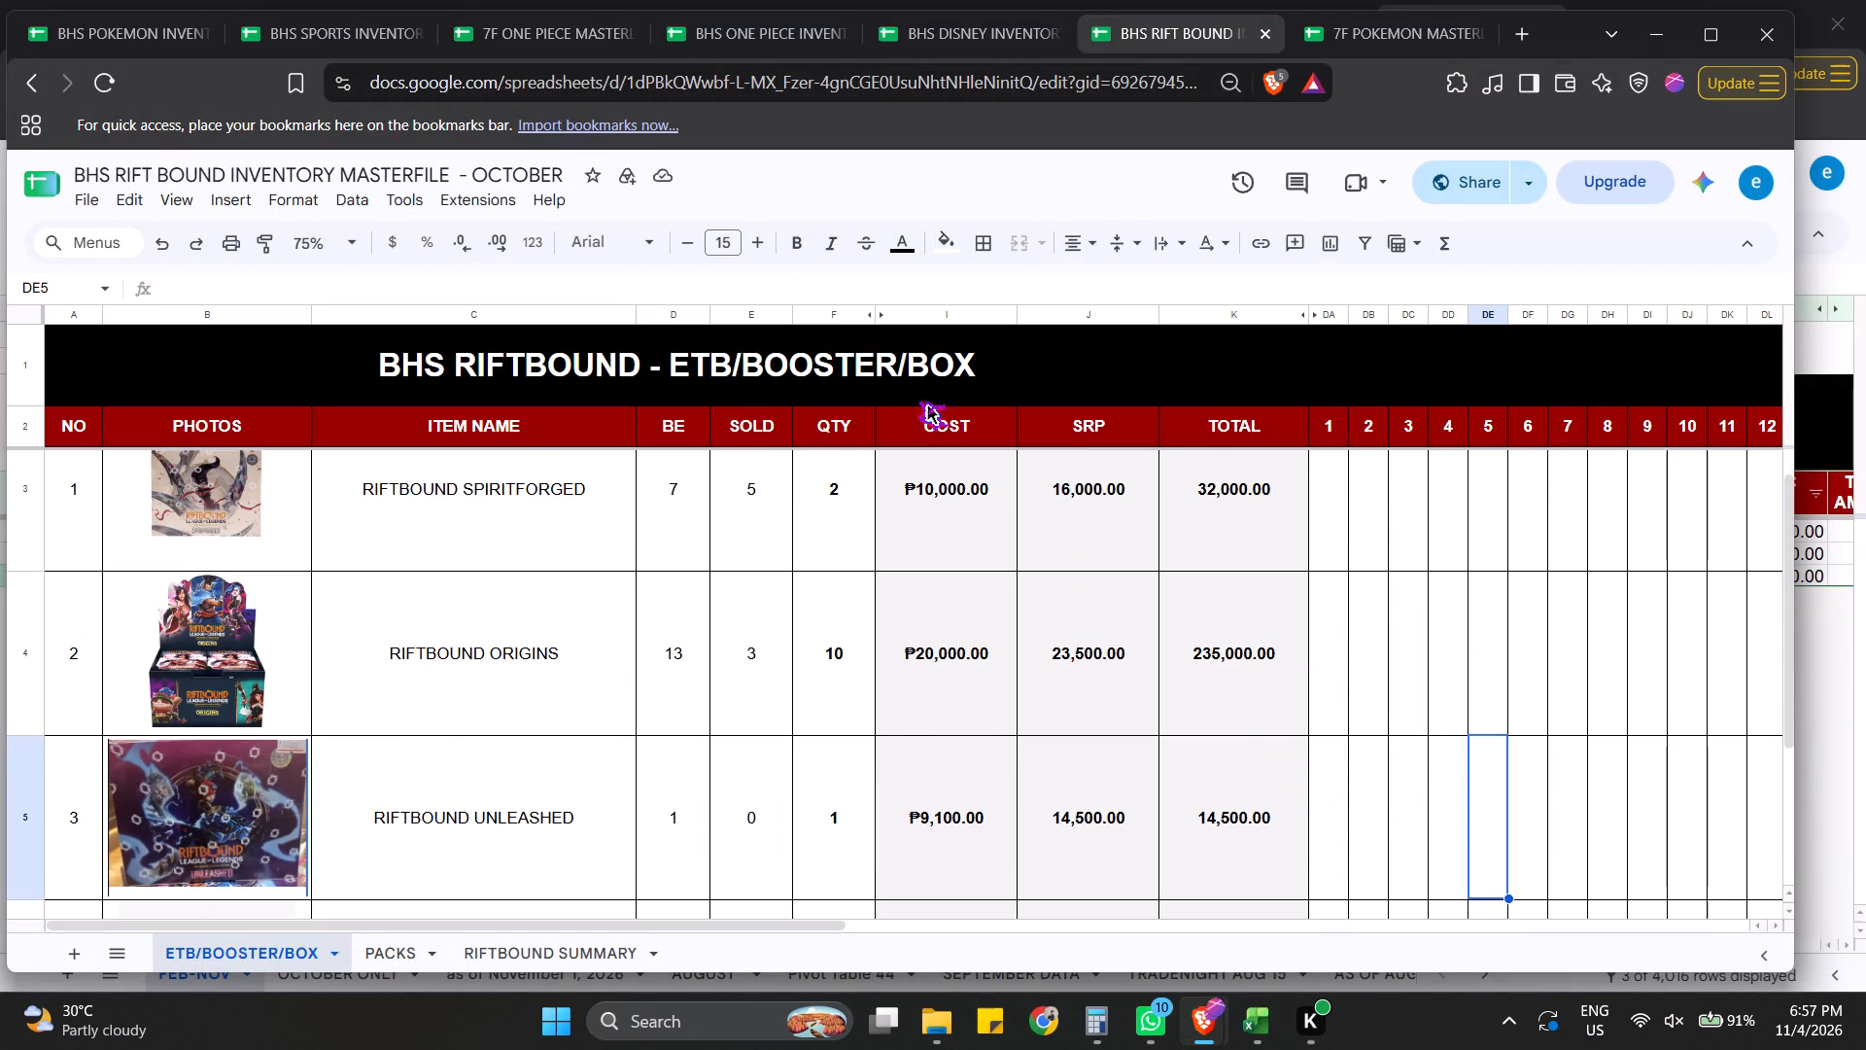
left_click(536, 23)
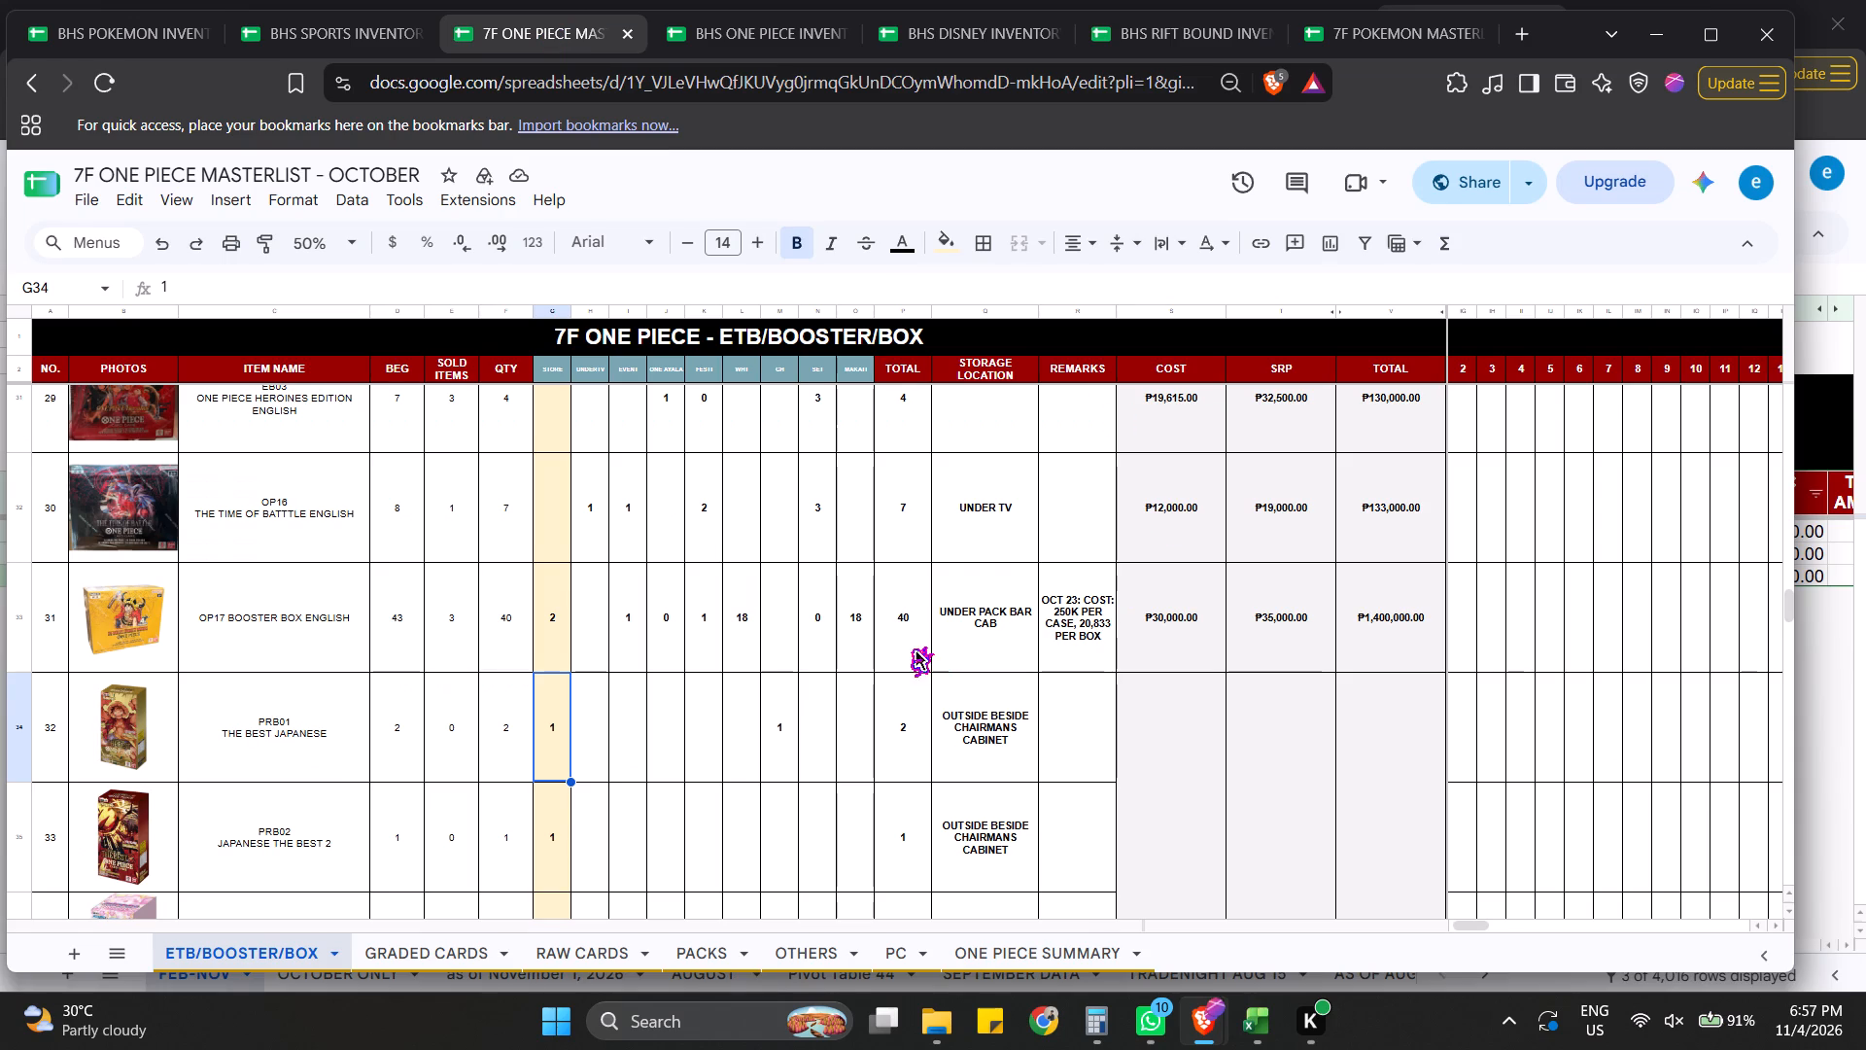
scroll(912, 641, "up", 4)
scroll(943, 640, "down", 4)
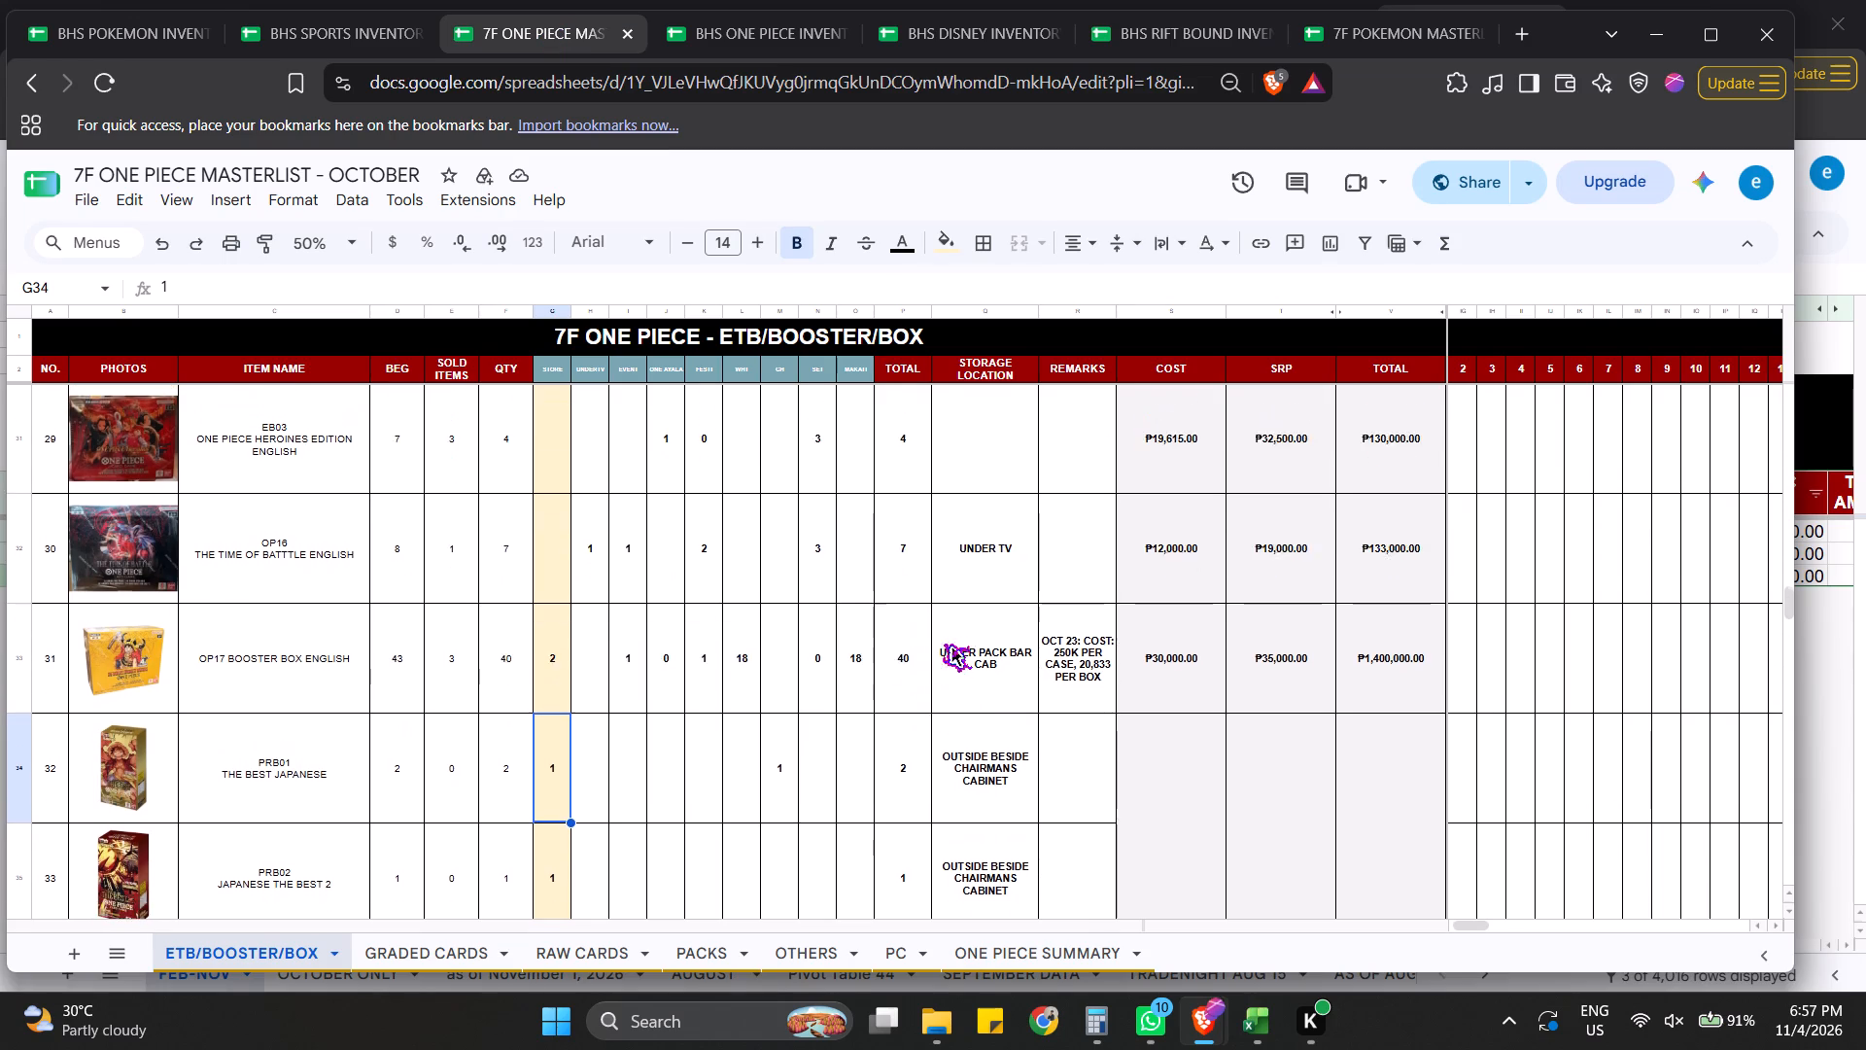
scroll(943, 643, "up", 3)
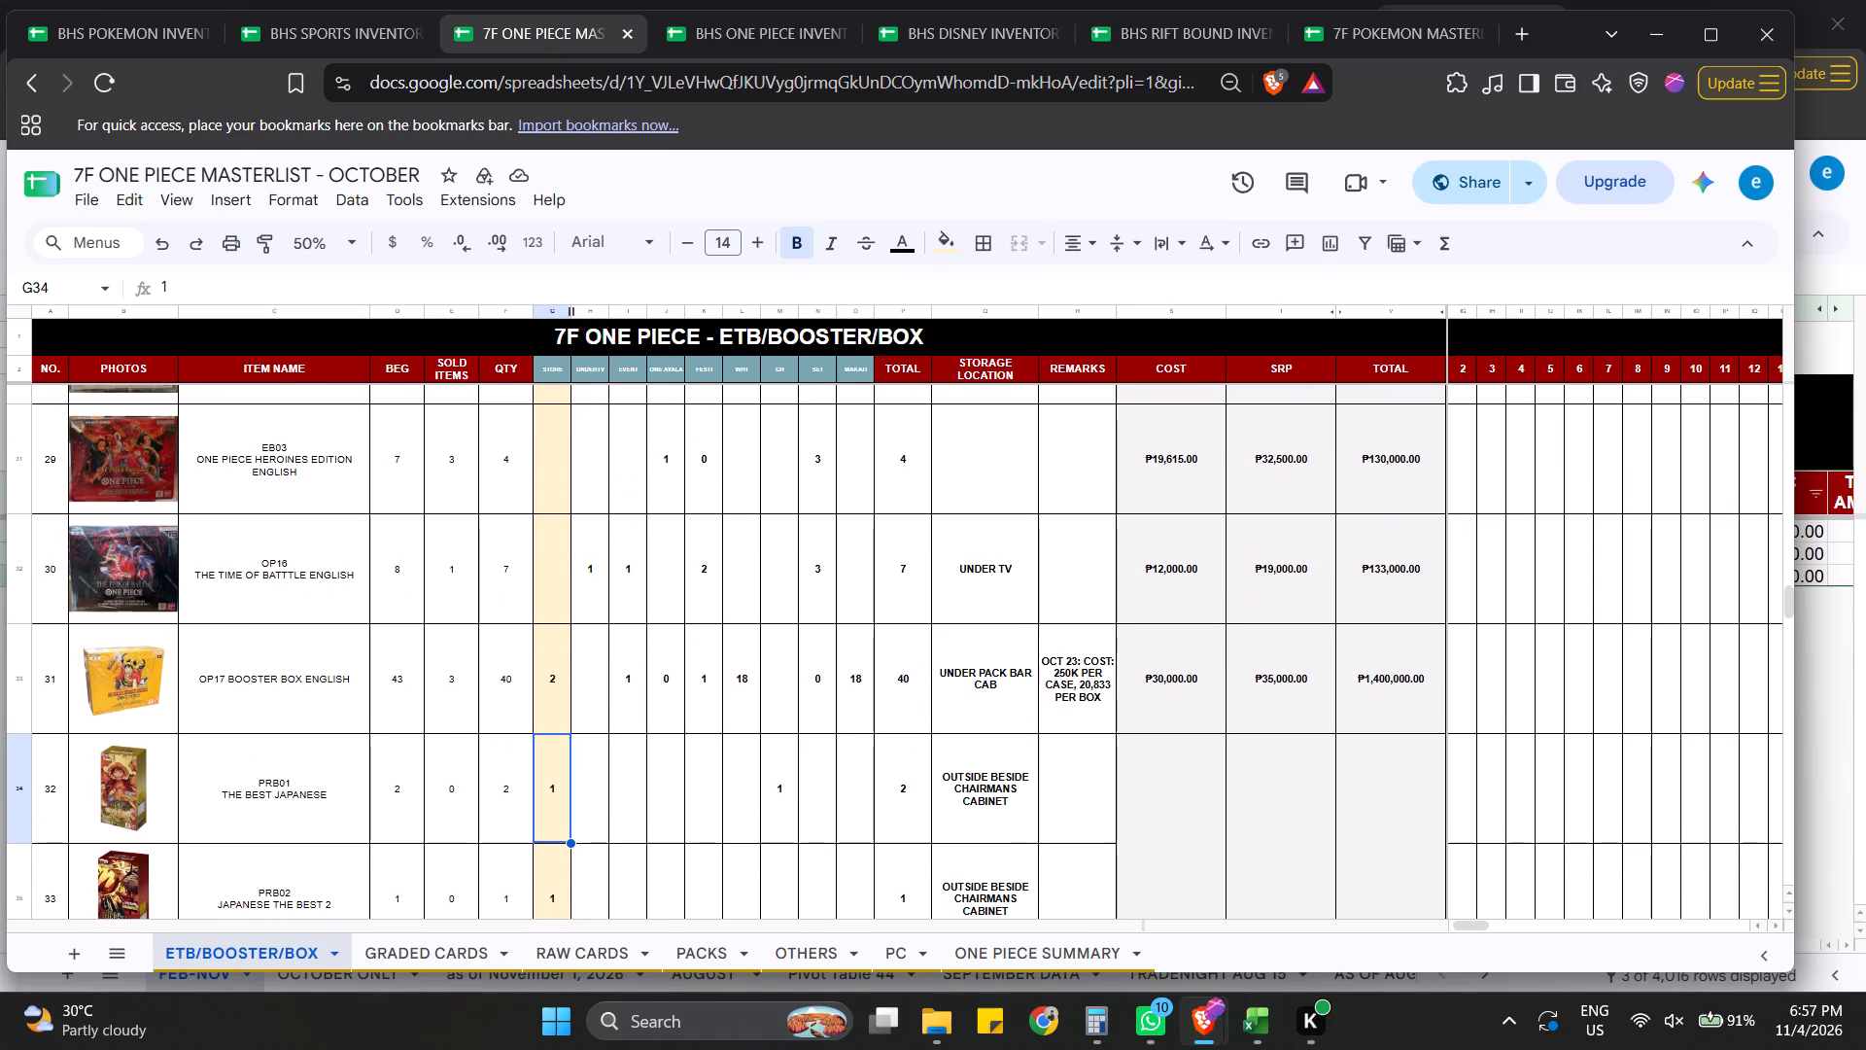
scroll(820, 622, "down", 6)
scroll(551, 679, "up", 6)
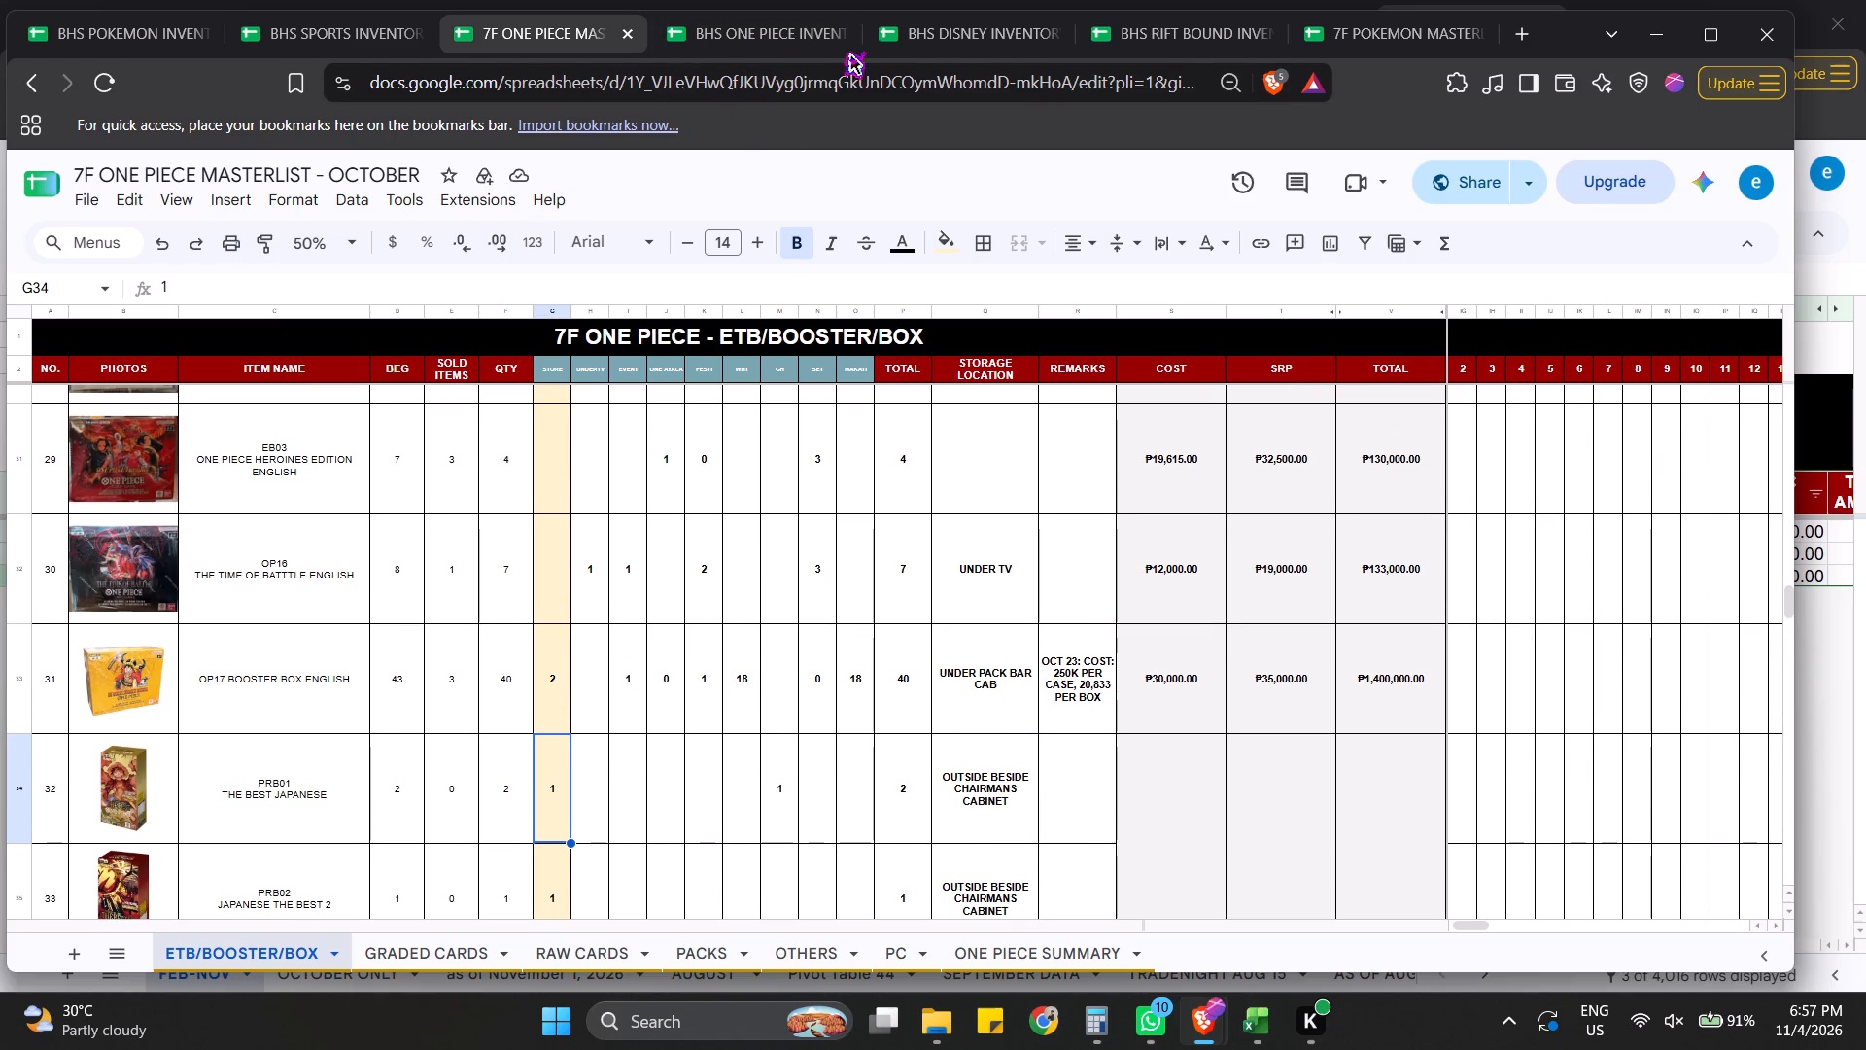
Examine the ETB stock rows in the 7F POKEMON masterlist, from Ascended Heroes to Stellar Crown and 30th Celebration.
left_click(1357, 30)
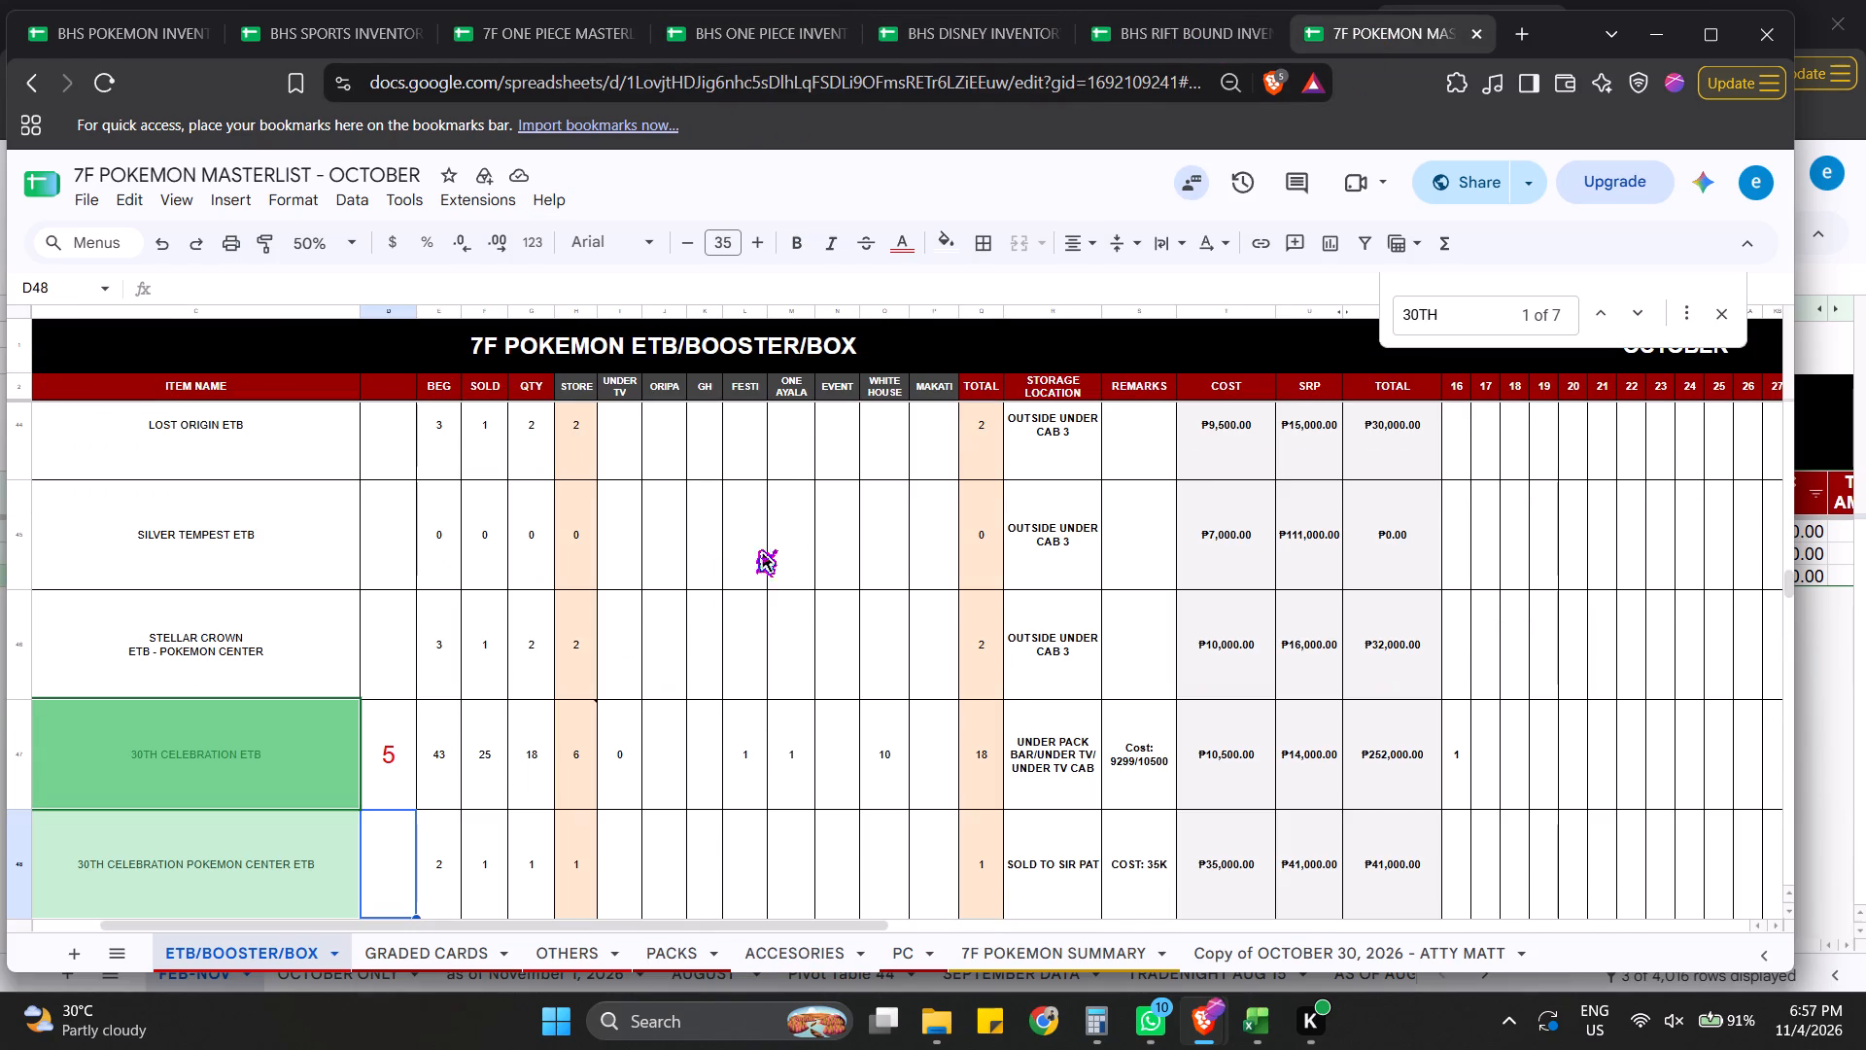
scroll(449, 722, "up", 2)
left_click(373, 703)
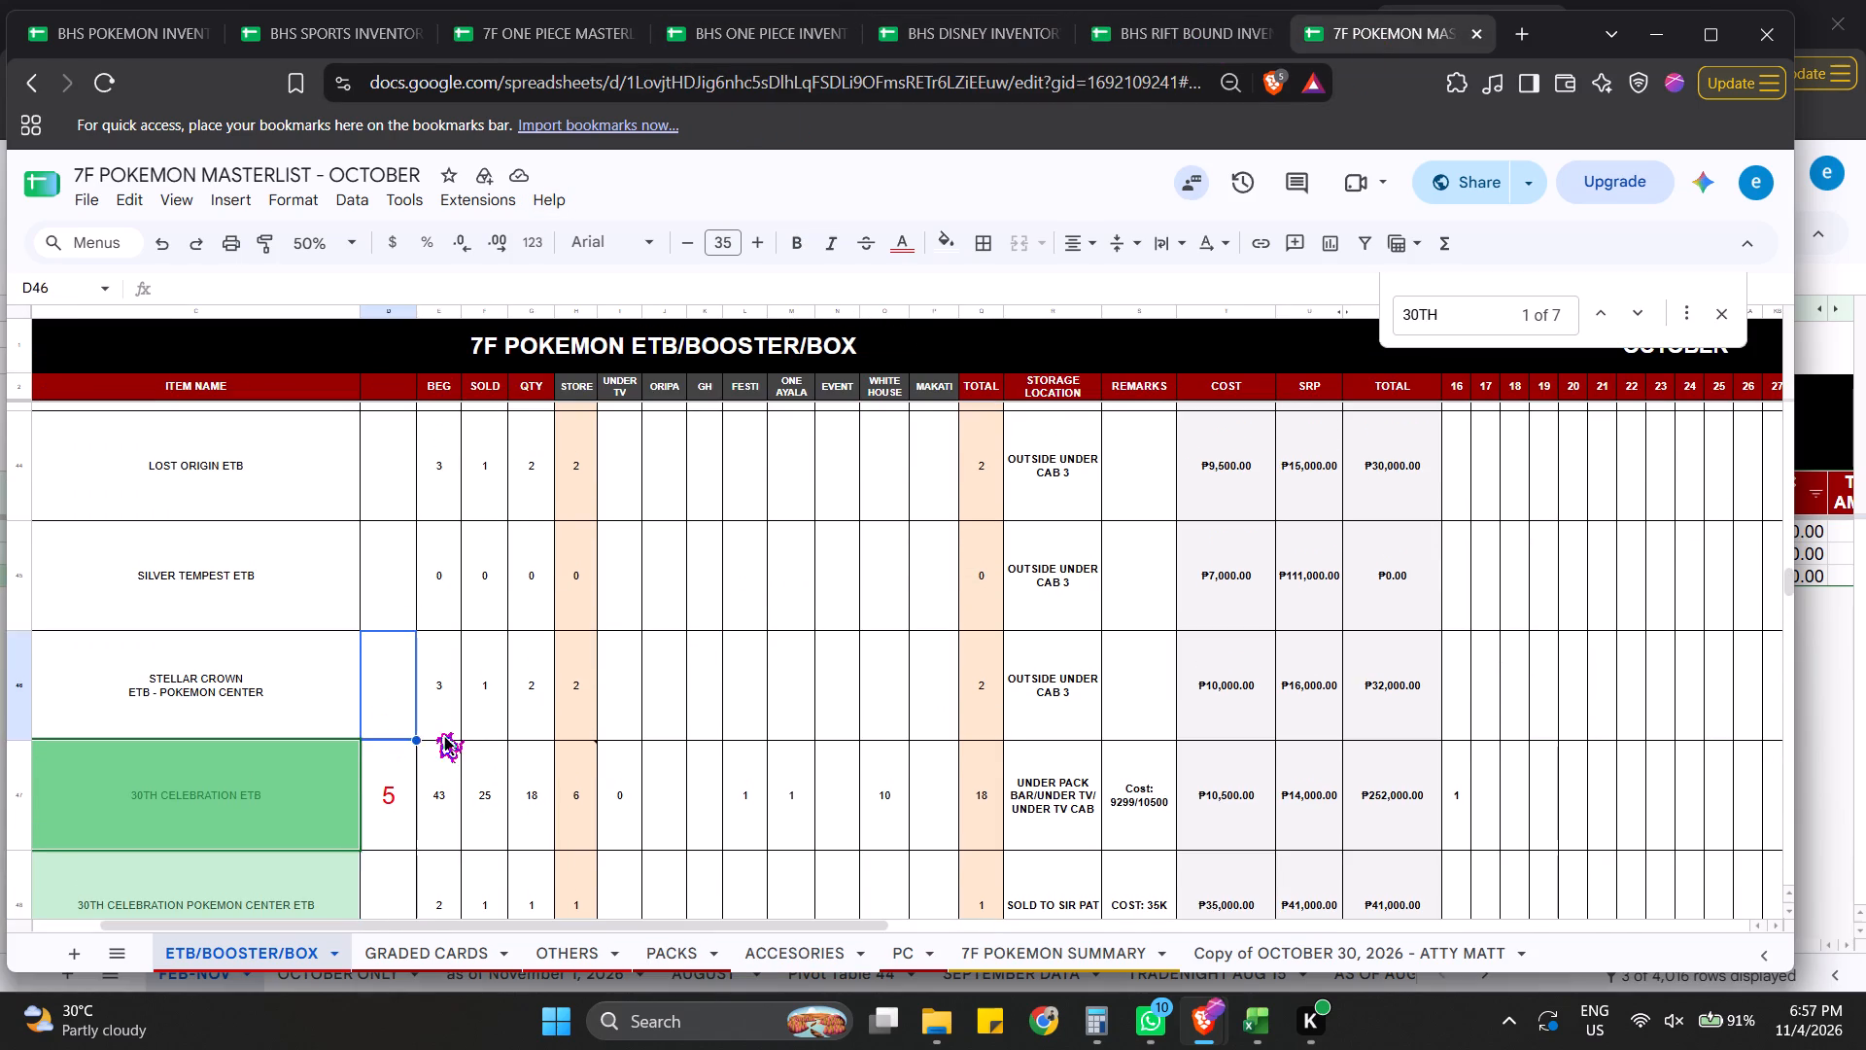
scroll(436, 732, "up", 5)
scroll(654, 717, "up", 20)
scroll(654, 717, "up", 14)
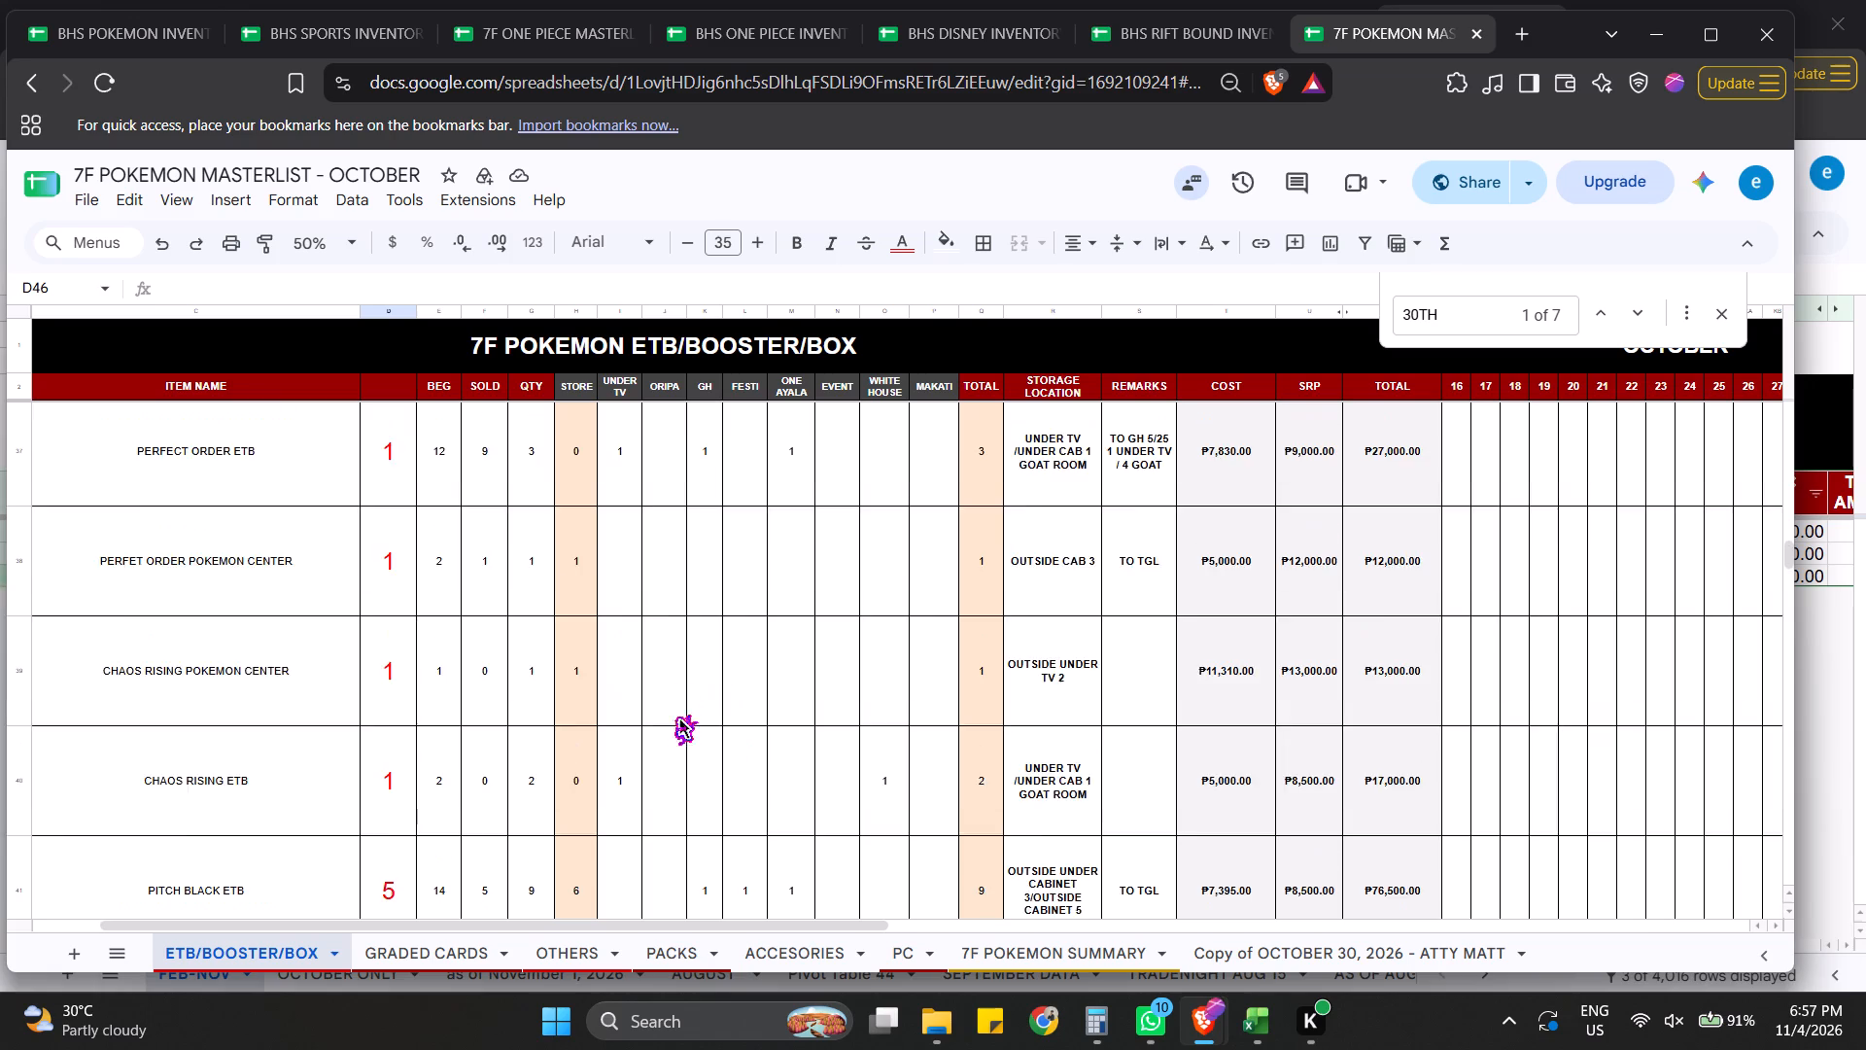
scroll(671, 715, "up", 19)
scroll(543, 655, "down", 16)
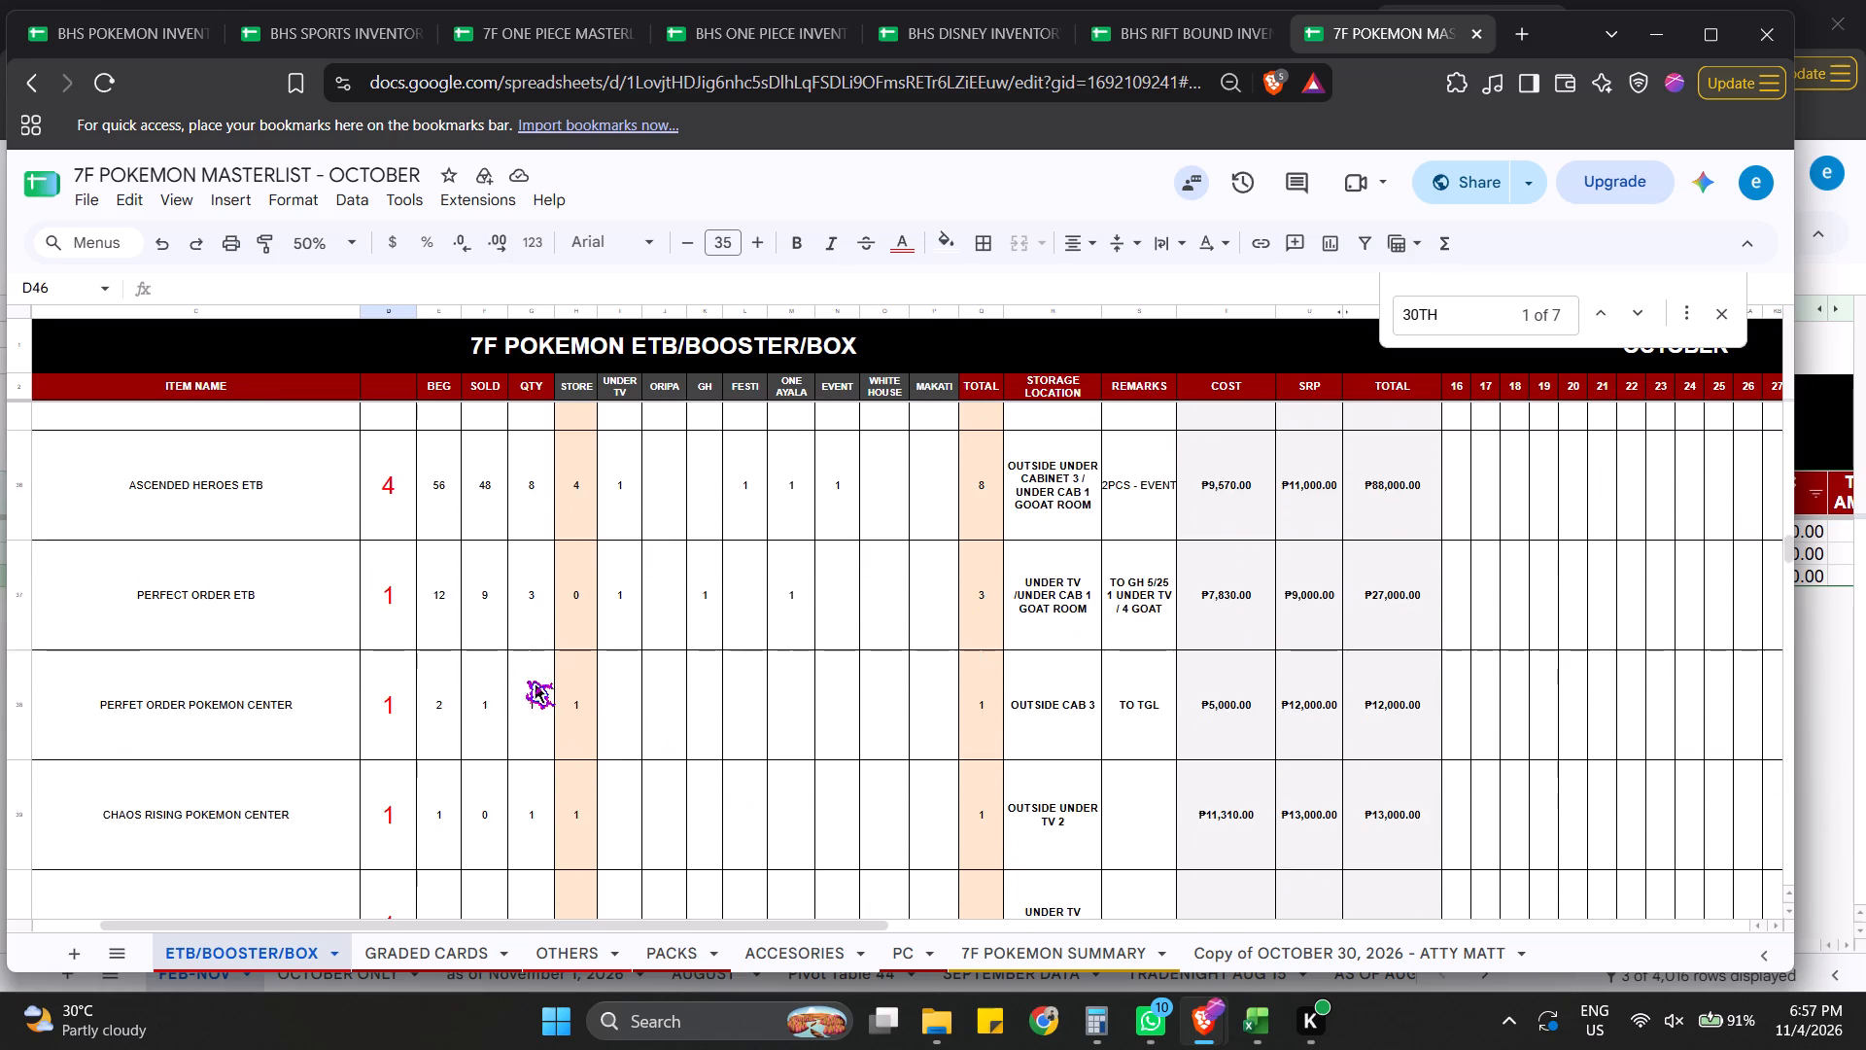
scroll(526, 680, "down", 20)
left_click(582, 706)
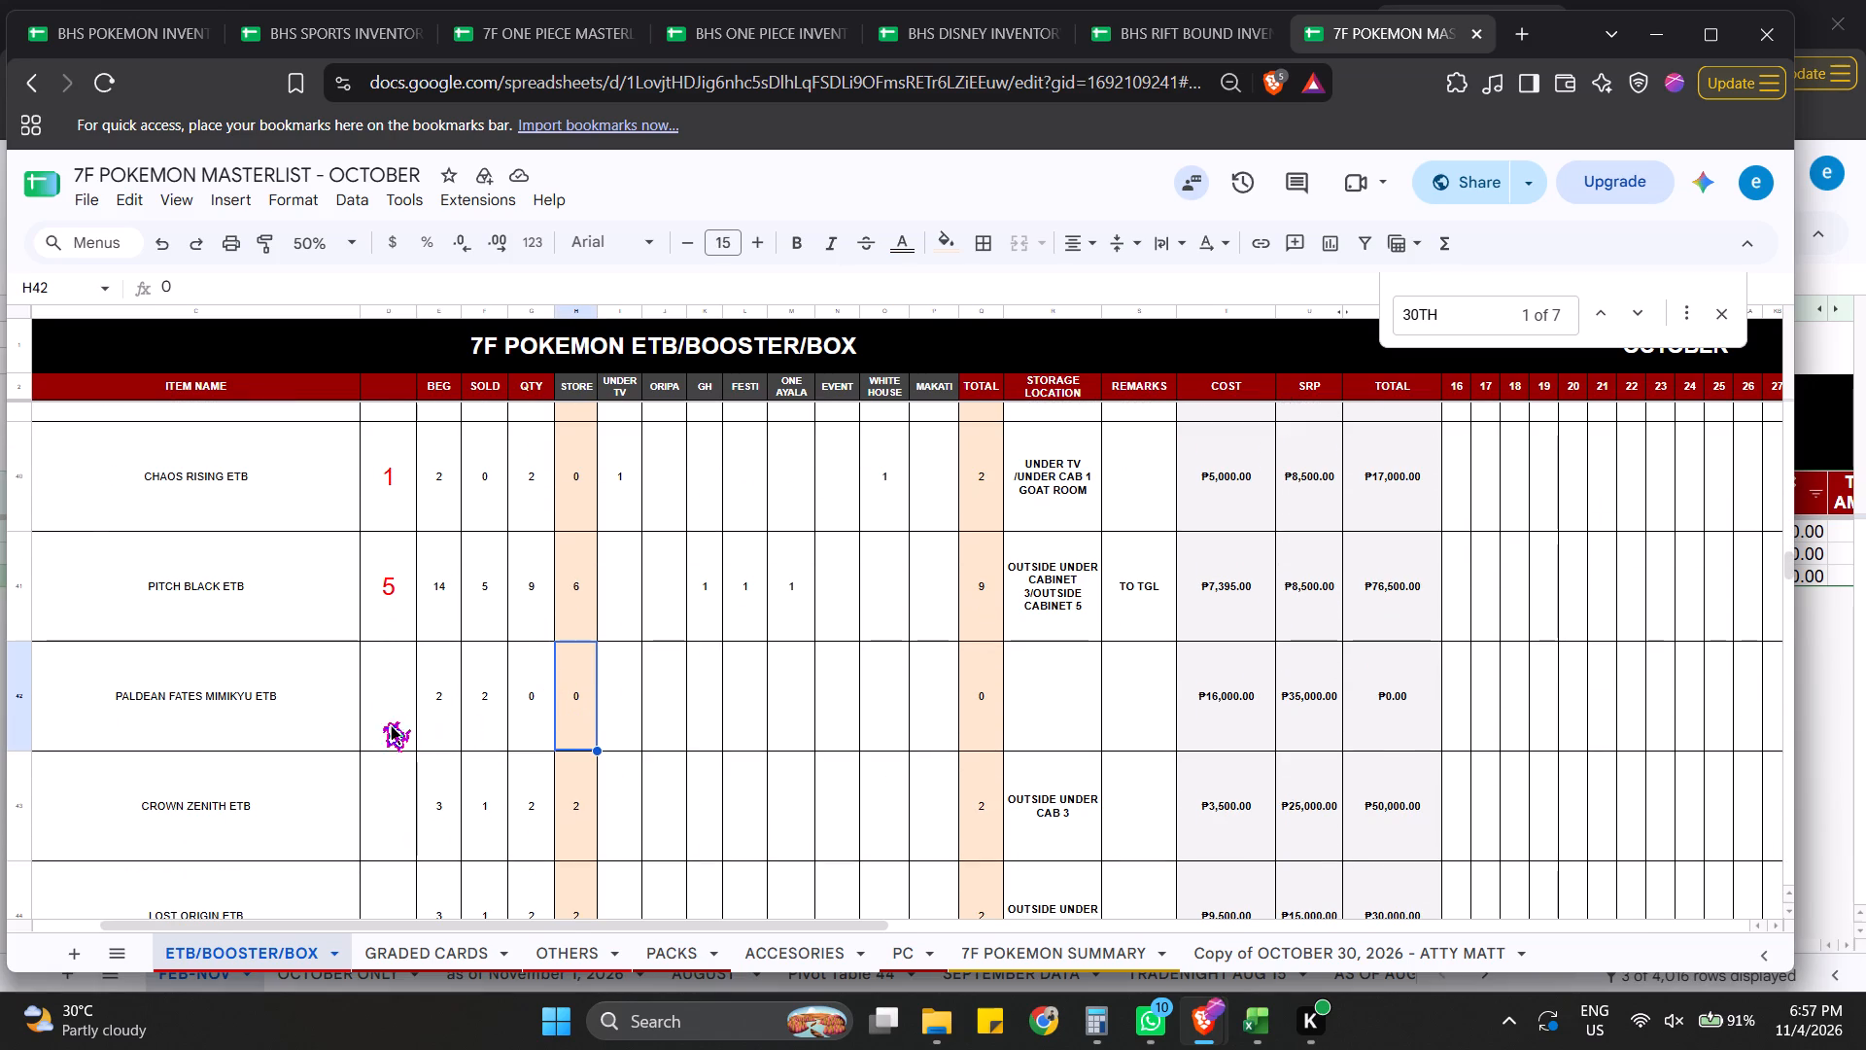
left_click(386, 697)
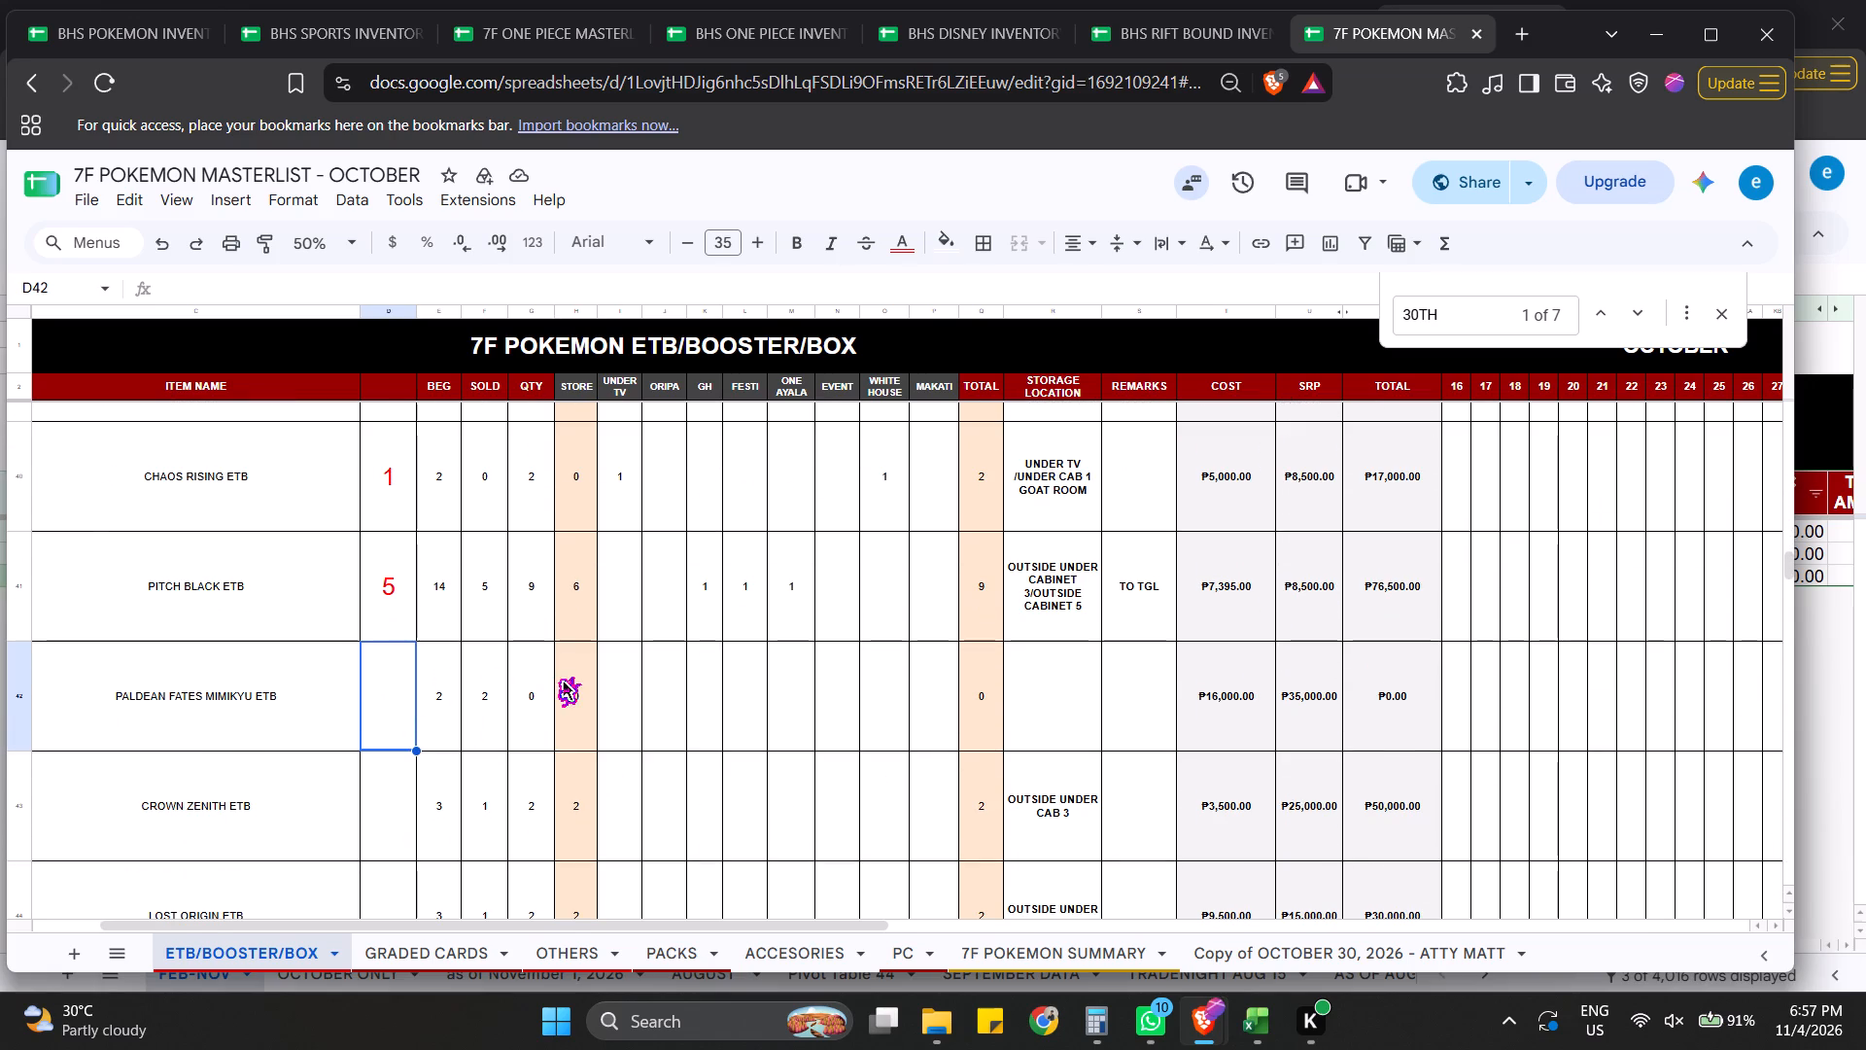
scroll(625, 667, "down", 6)
left_click(380, 685)
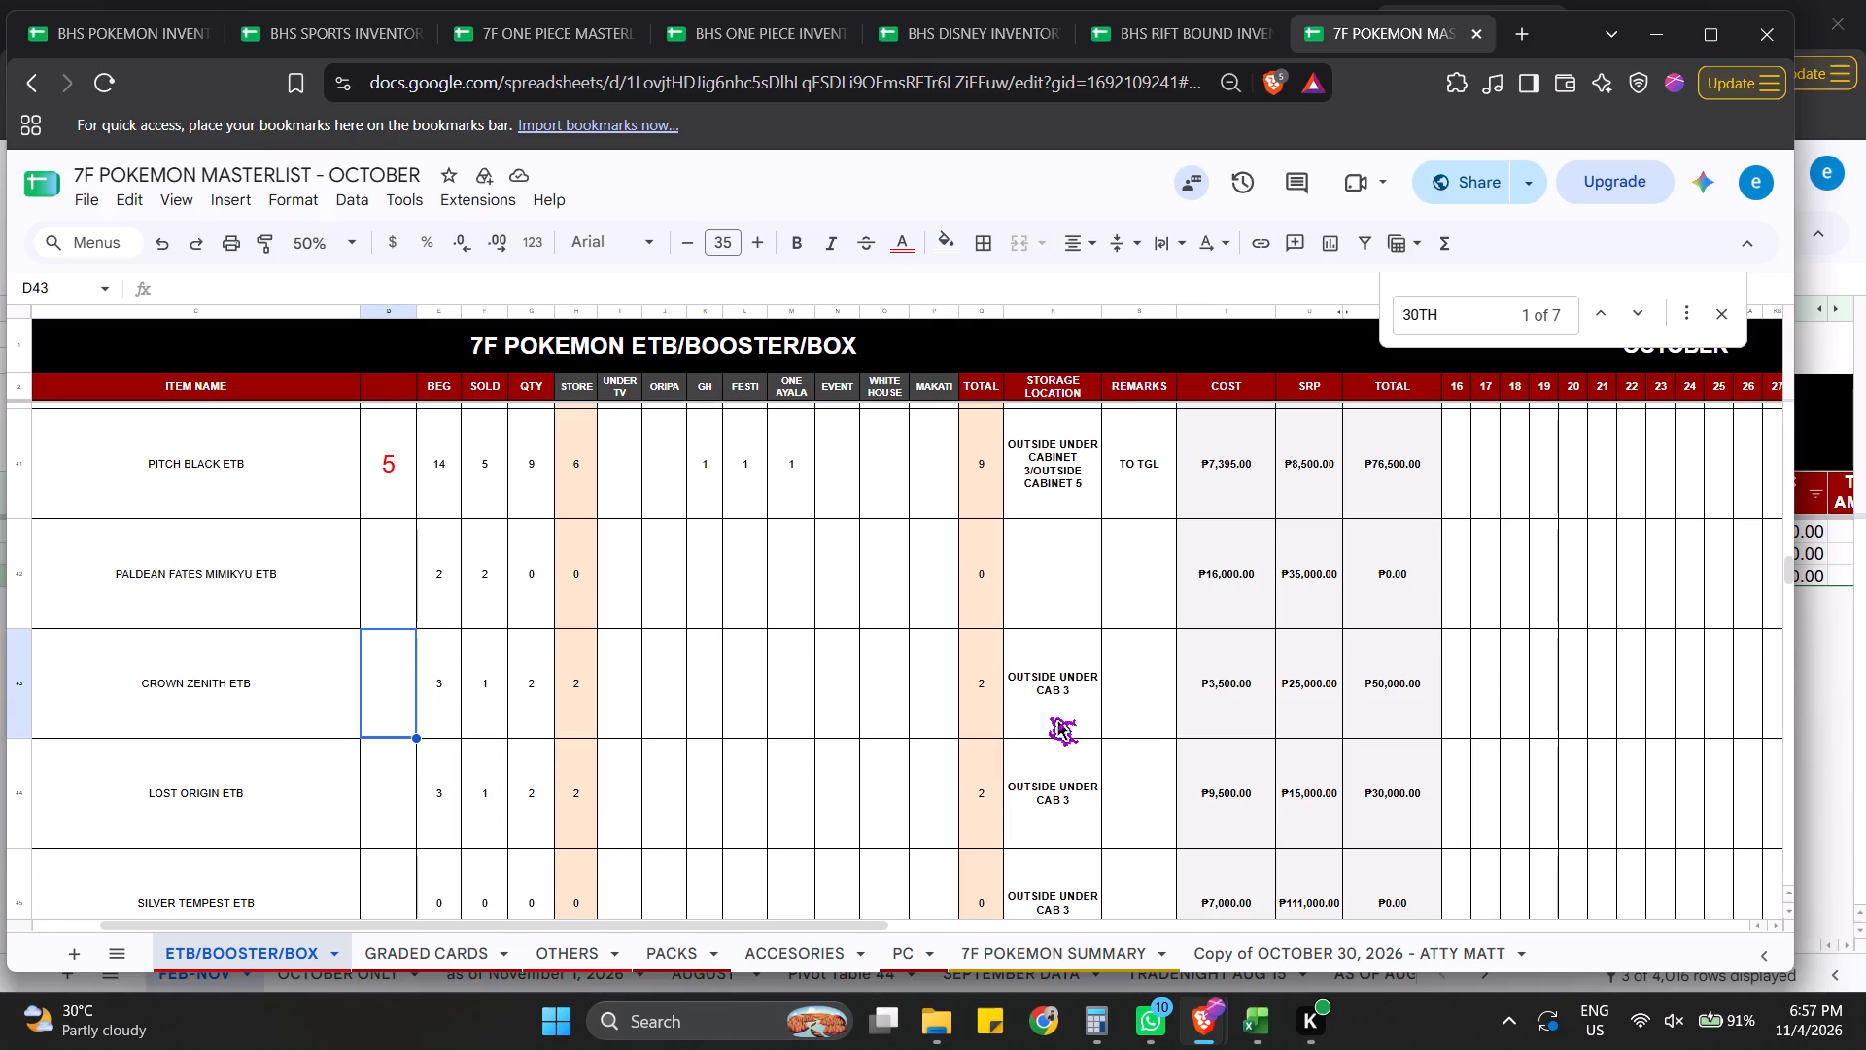
Examine the 7F POKEMON rows from Crown Zenith ETB down to the premium collection and build and battle boxes.
scroll(1048, 717, "down", 4)
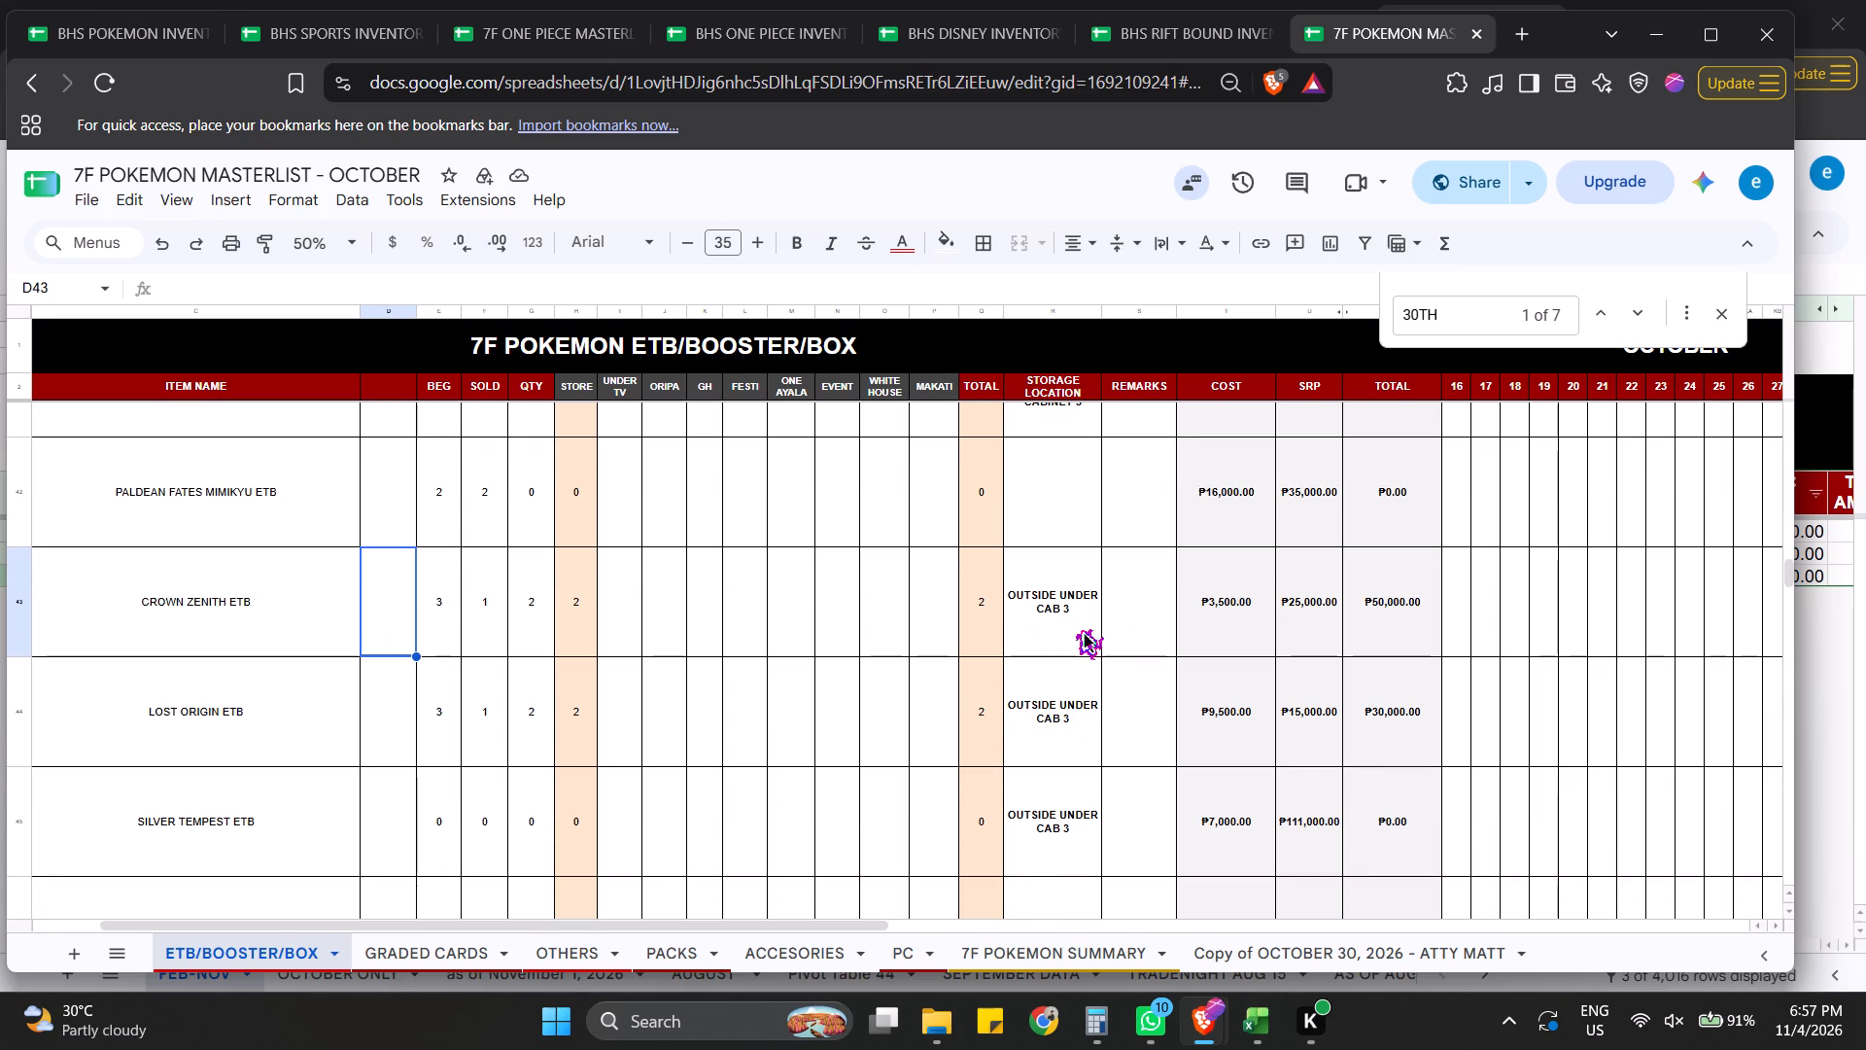
scroll(1068, 607, "down", 16)
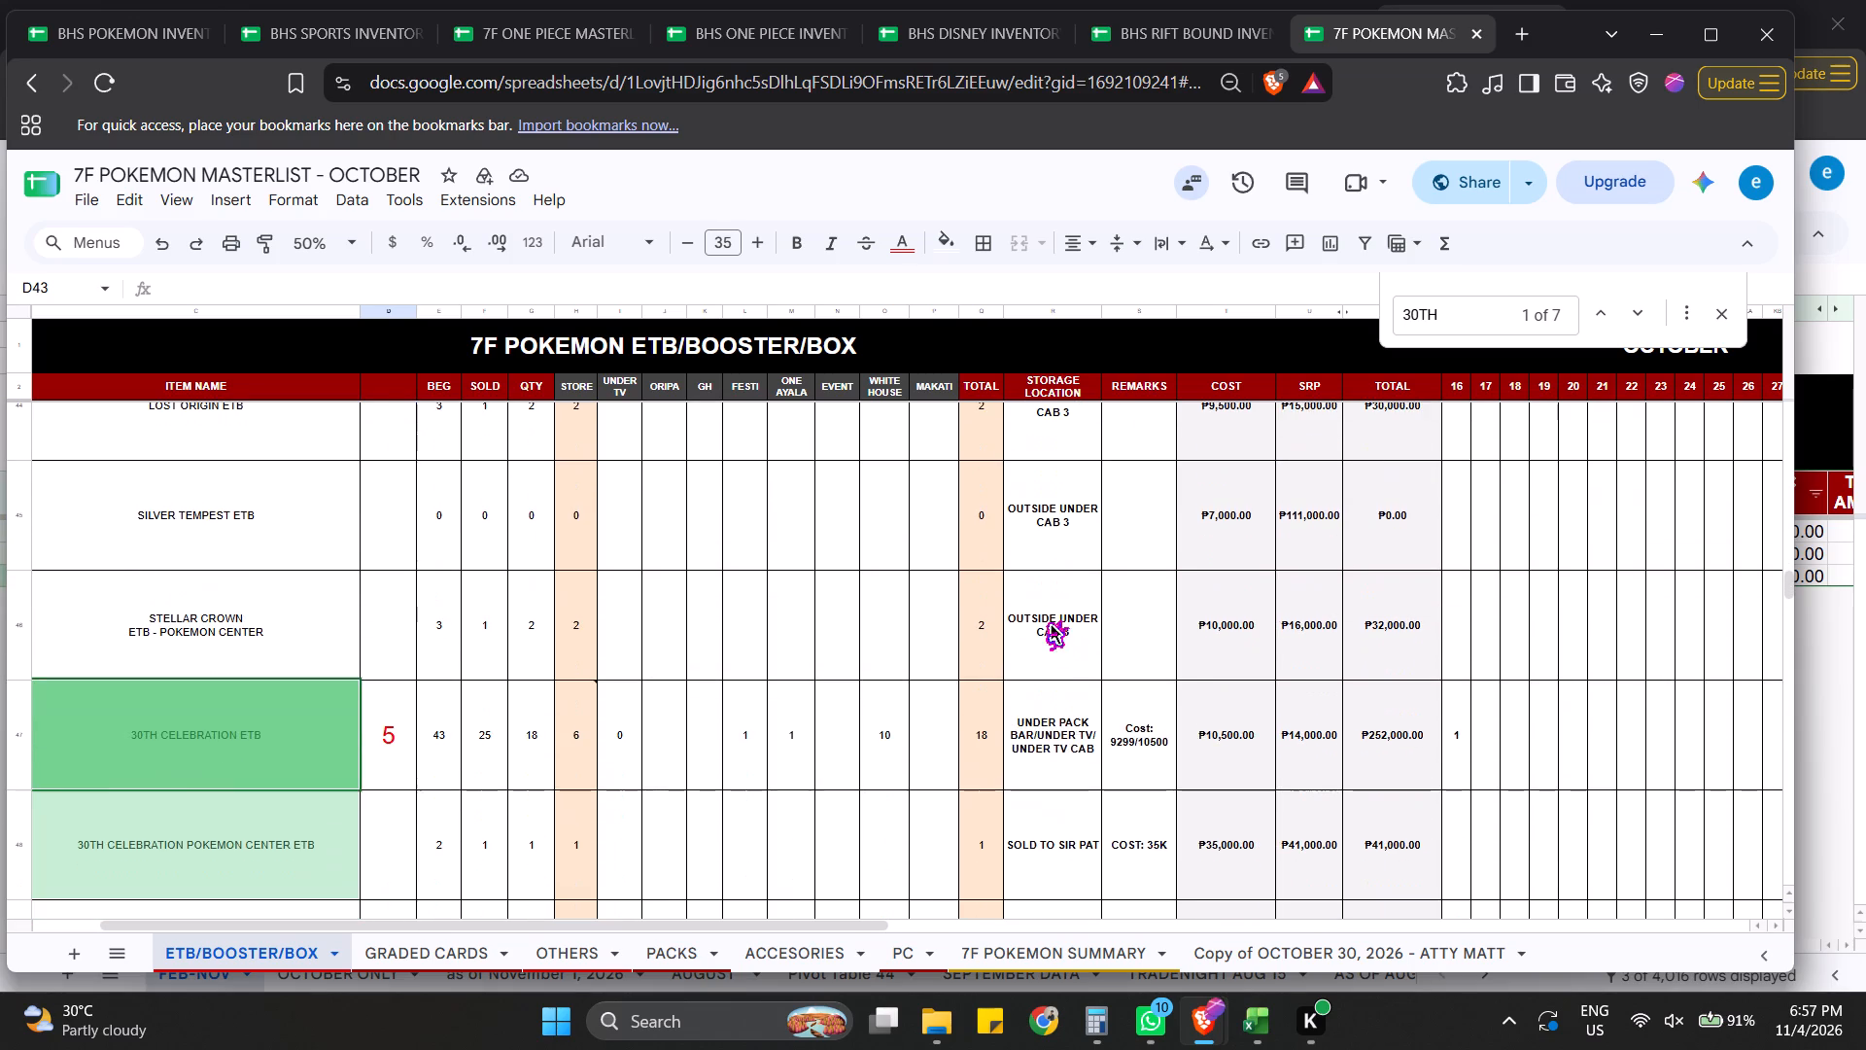
scroll(969, 648, "down", 6)
scroll(979, 801, "down", 2)
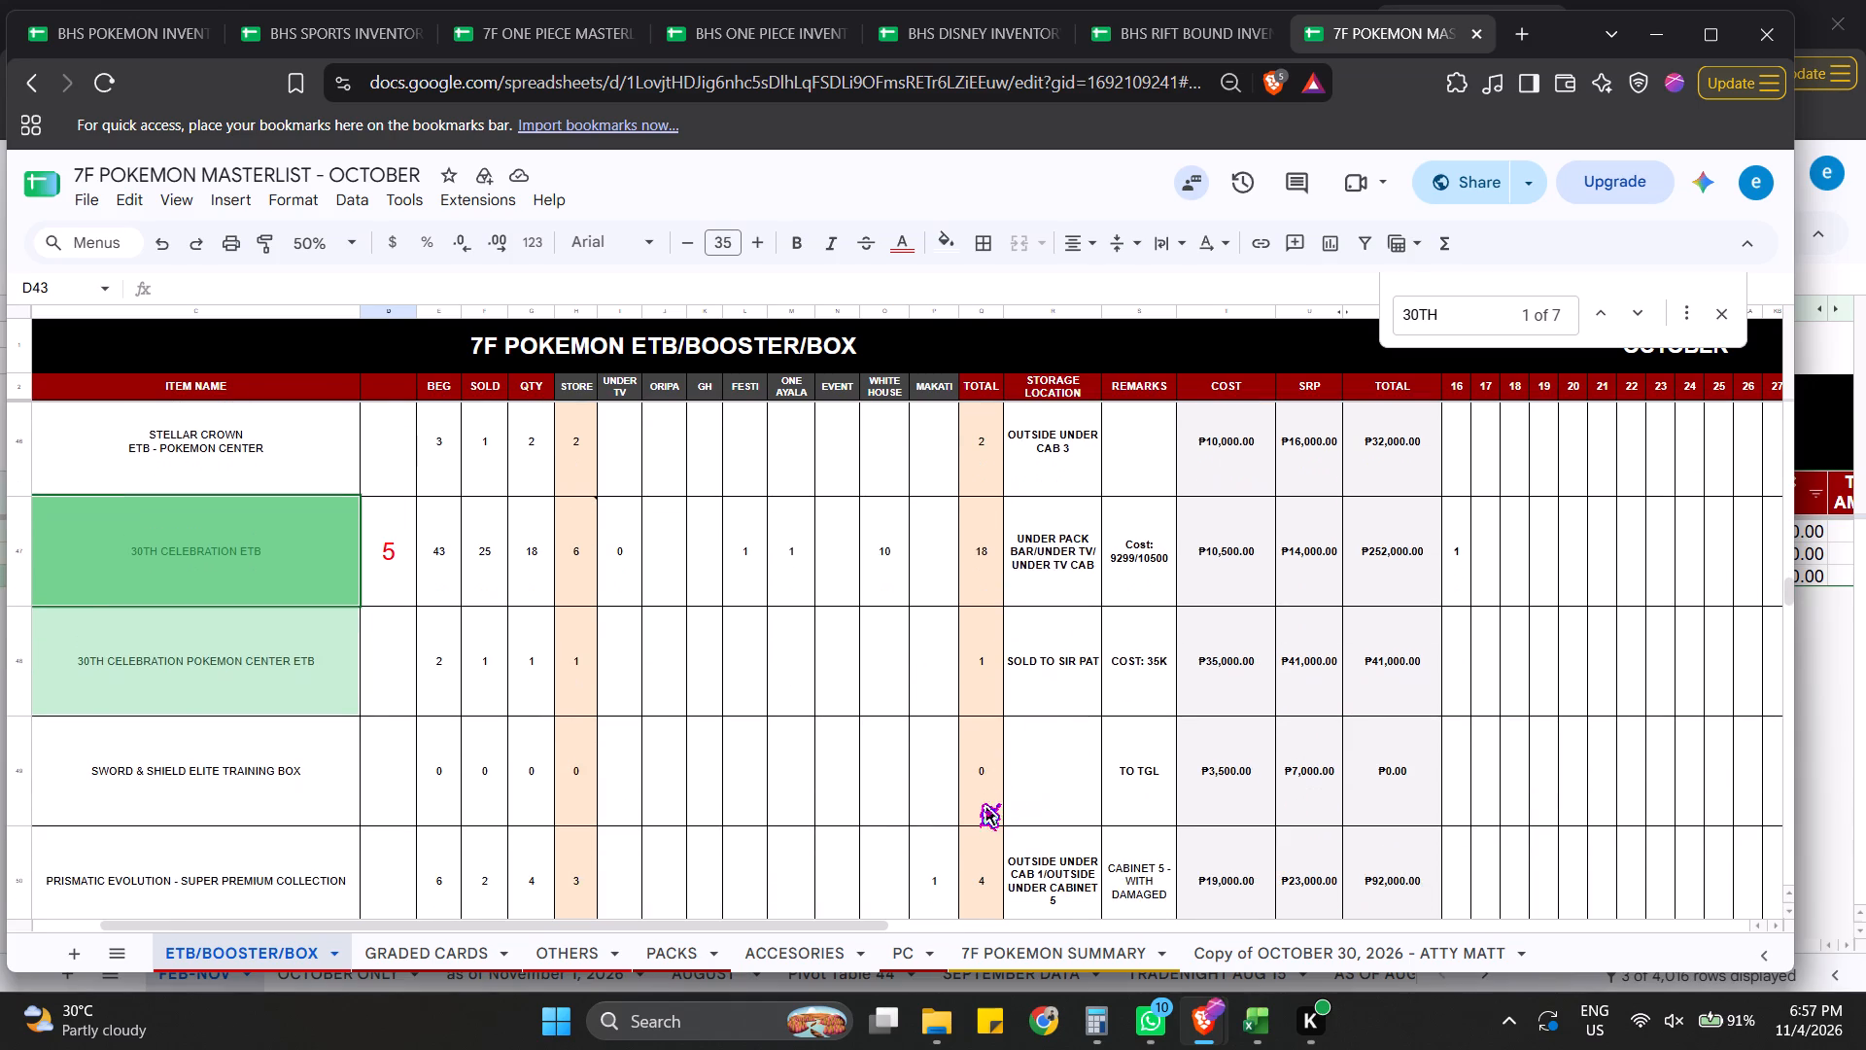
scroll(838, 760, "down", 6)
scroll(409, 707, "down", 12)
scroll(635, 702, "down", 13)
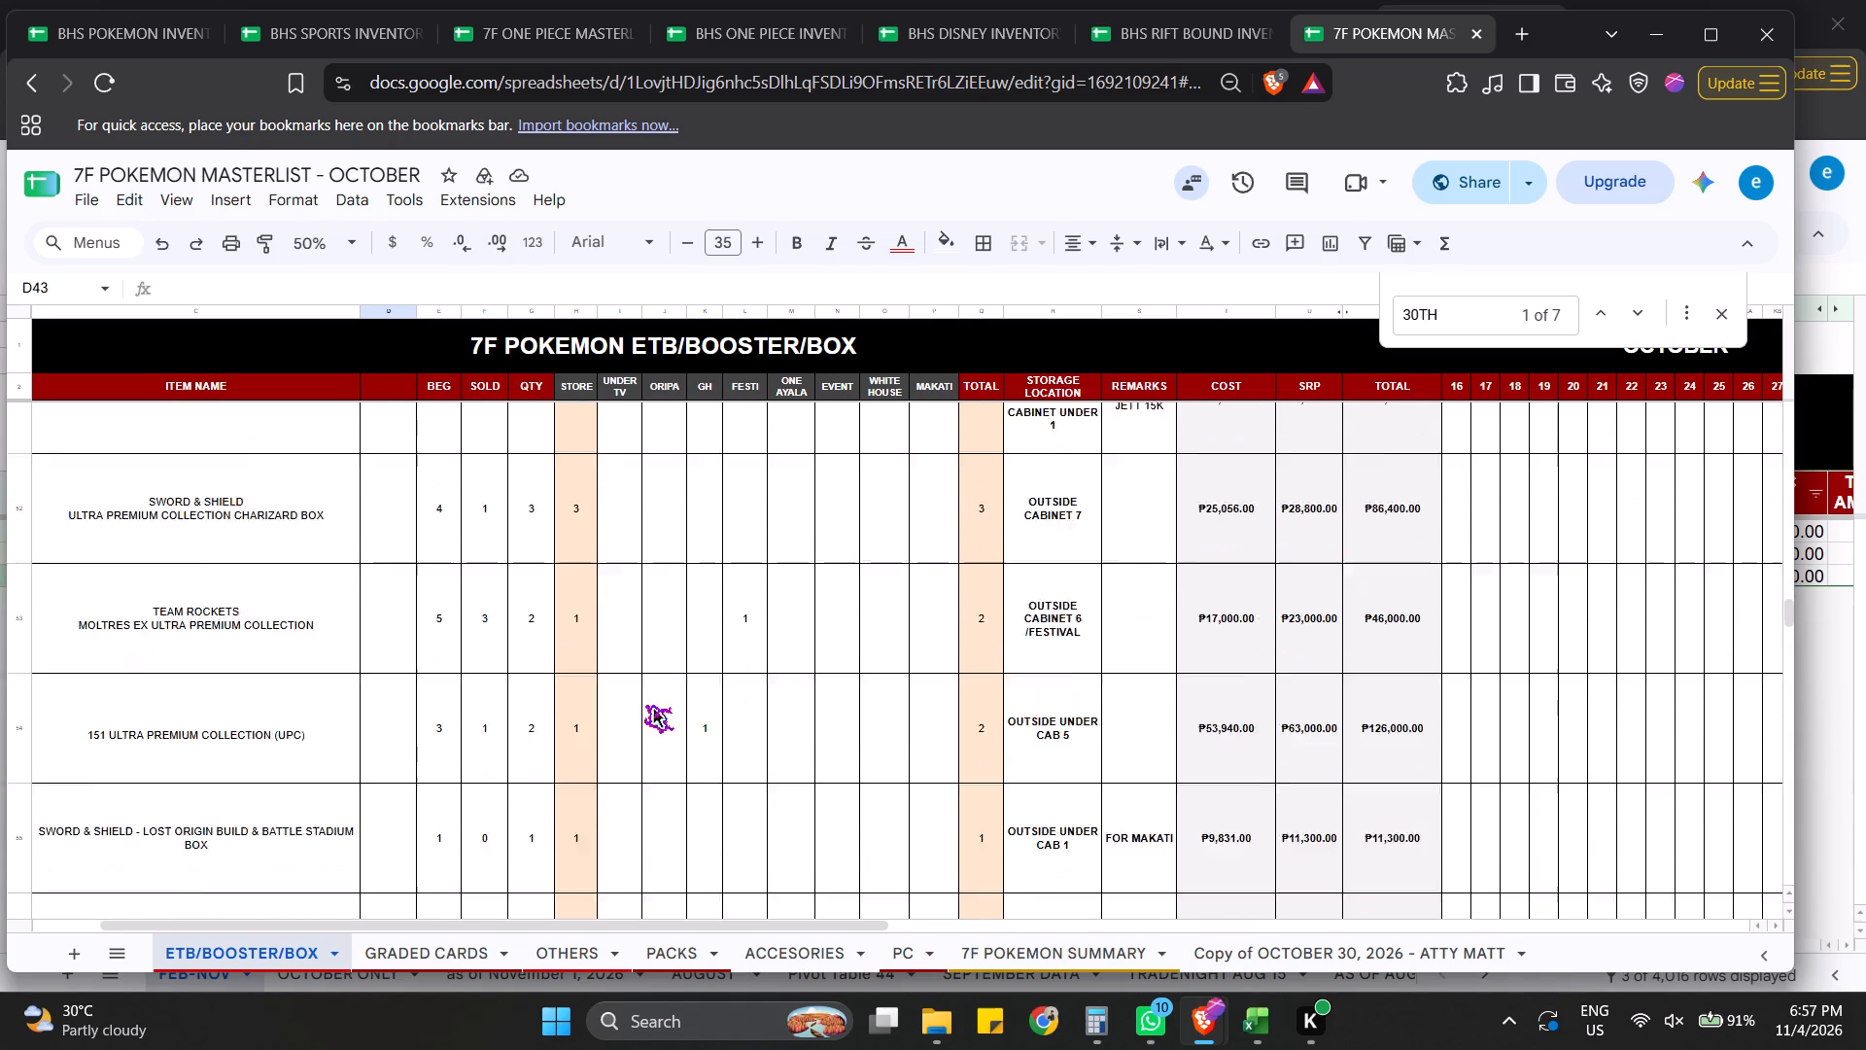
left_click(455, 683)
Close the 30TH search in the 7F POKEMON masterlist.
left_click(1722, 314)
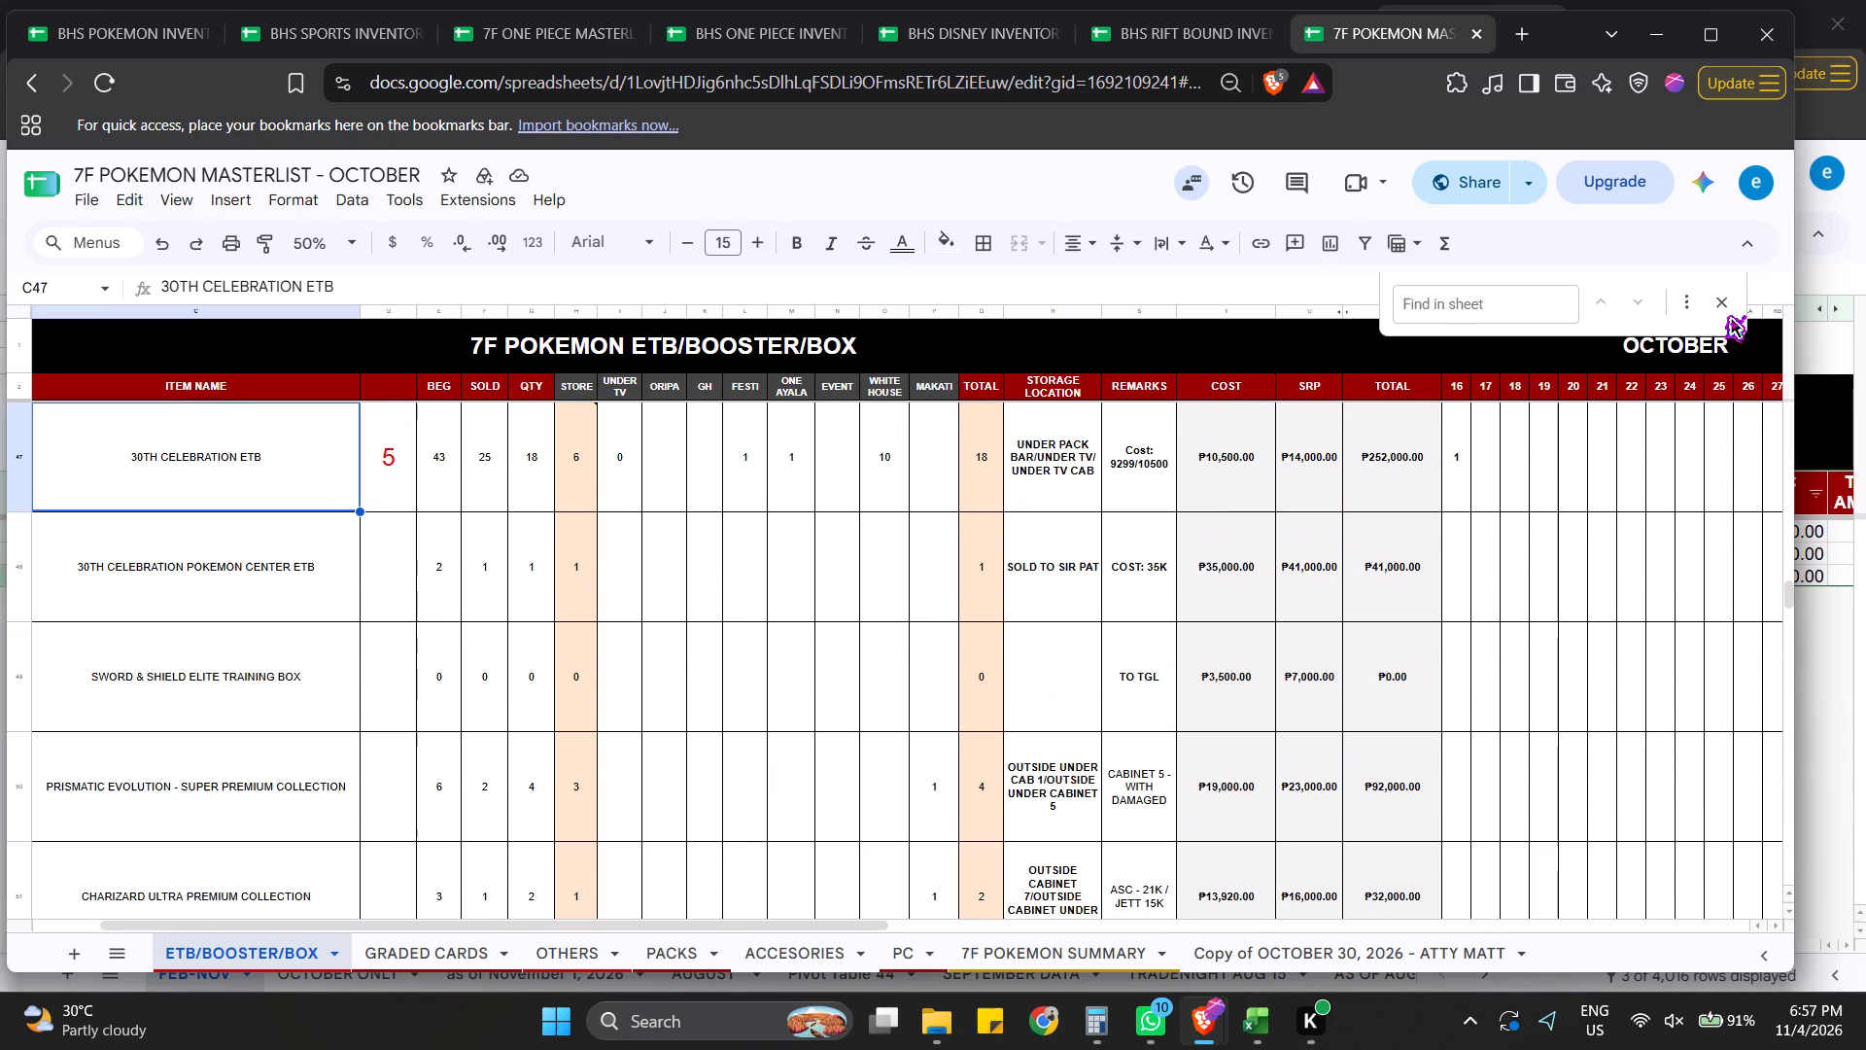
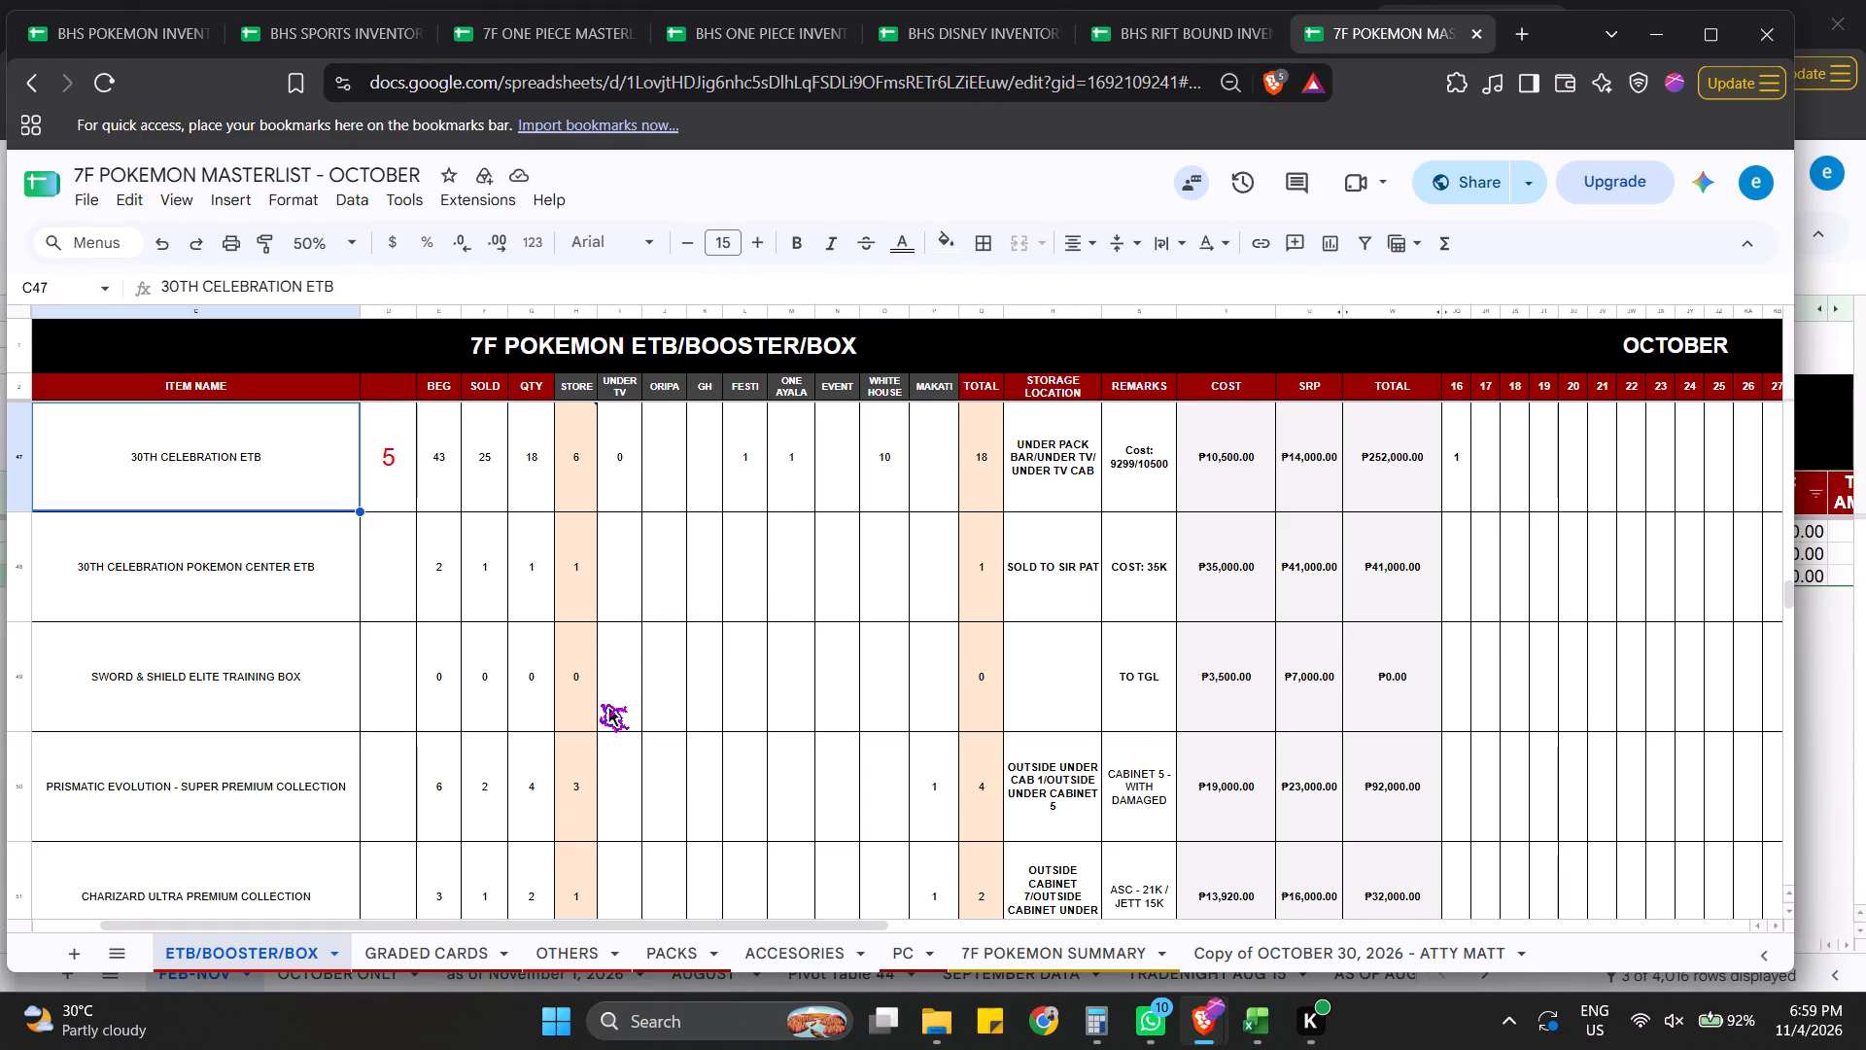
Examine the 7F POKEMON ETB rows from 30TH CELEBRATION ETB back up to PALDEAN FATES MIMIKYU ETB.
scroll(577, 647, "up", 11)
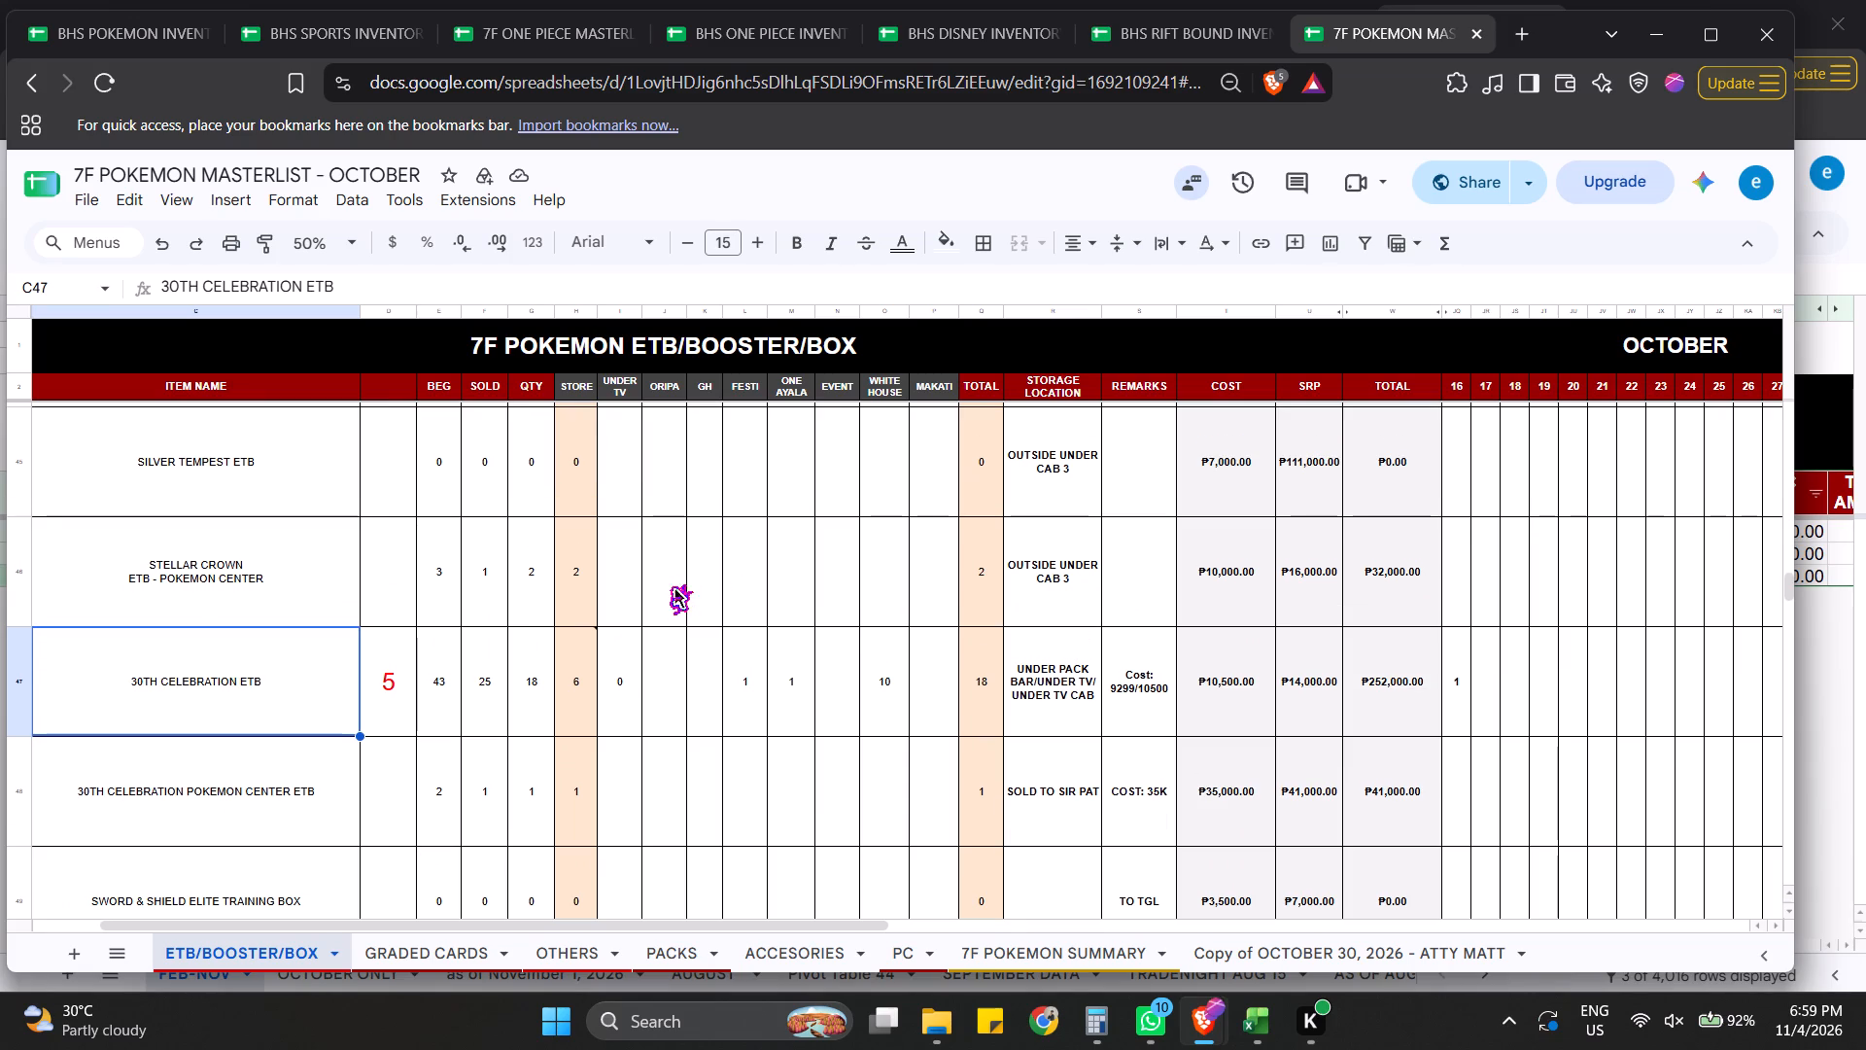
scroll(666, 584, "up", 4)
scroll(654, 602, "down", 3)
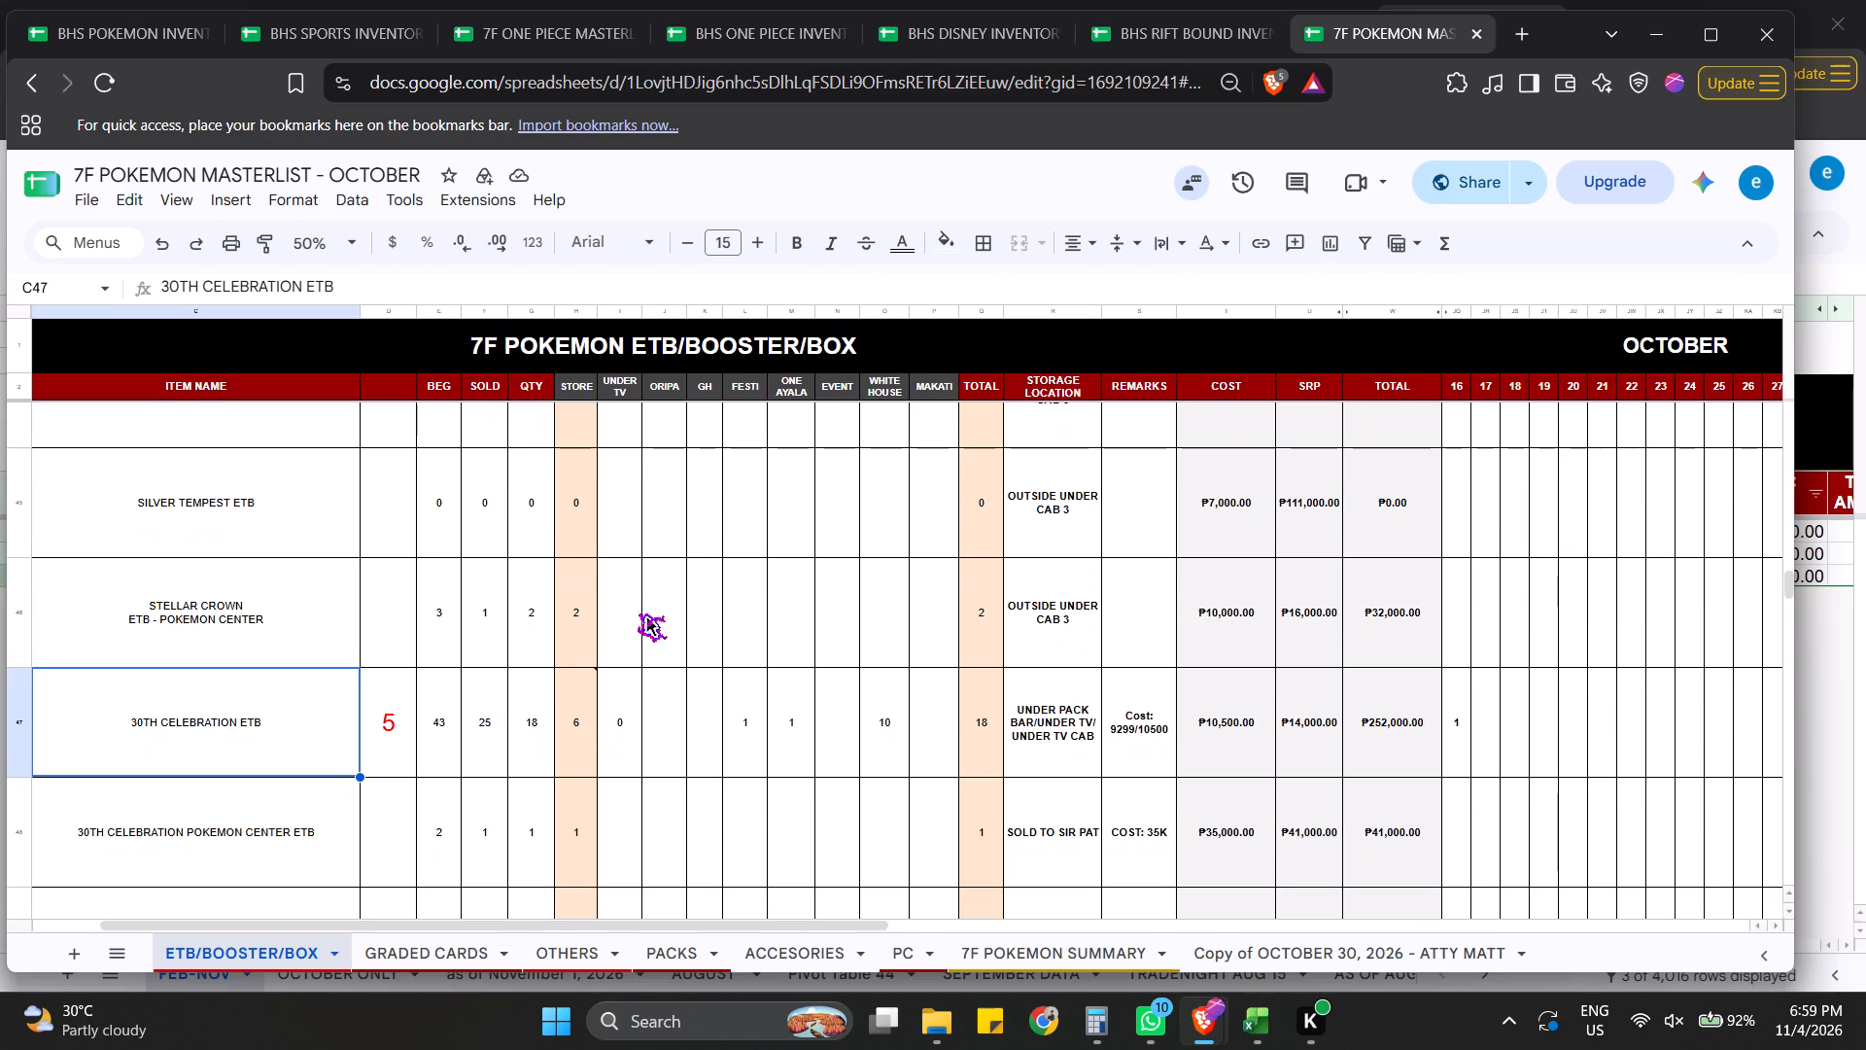
scroll(631, 612, "up", 3)
scroll(553, 660, "up", 1)
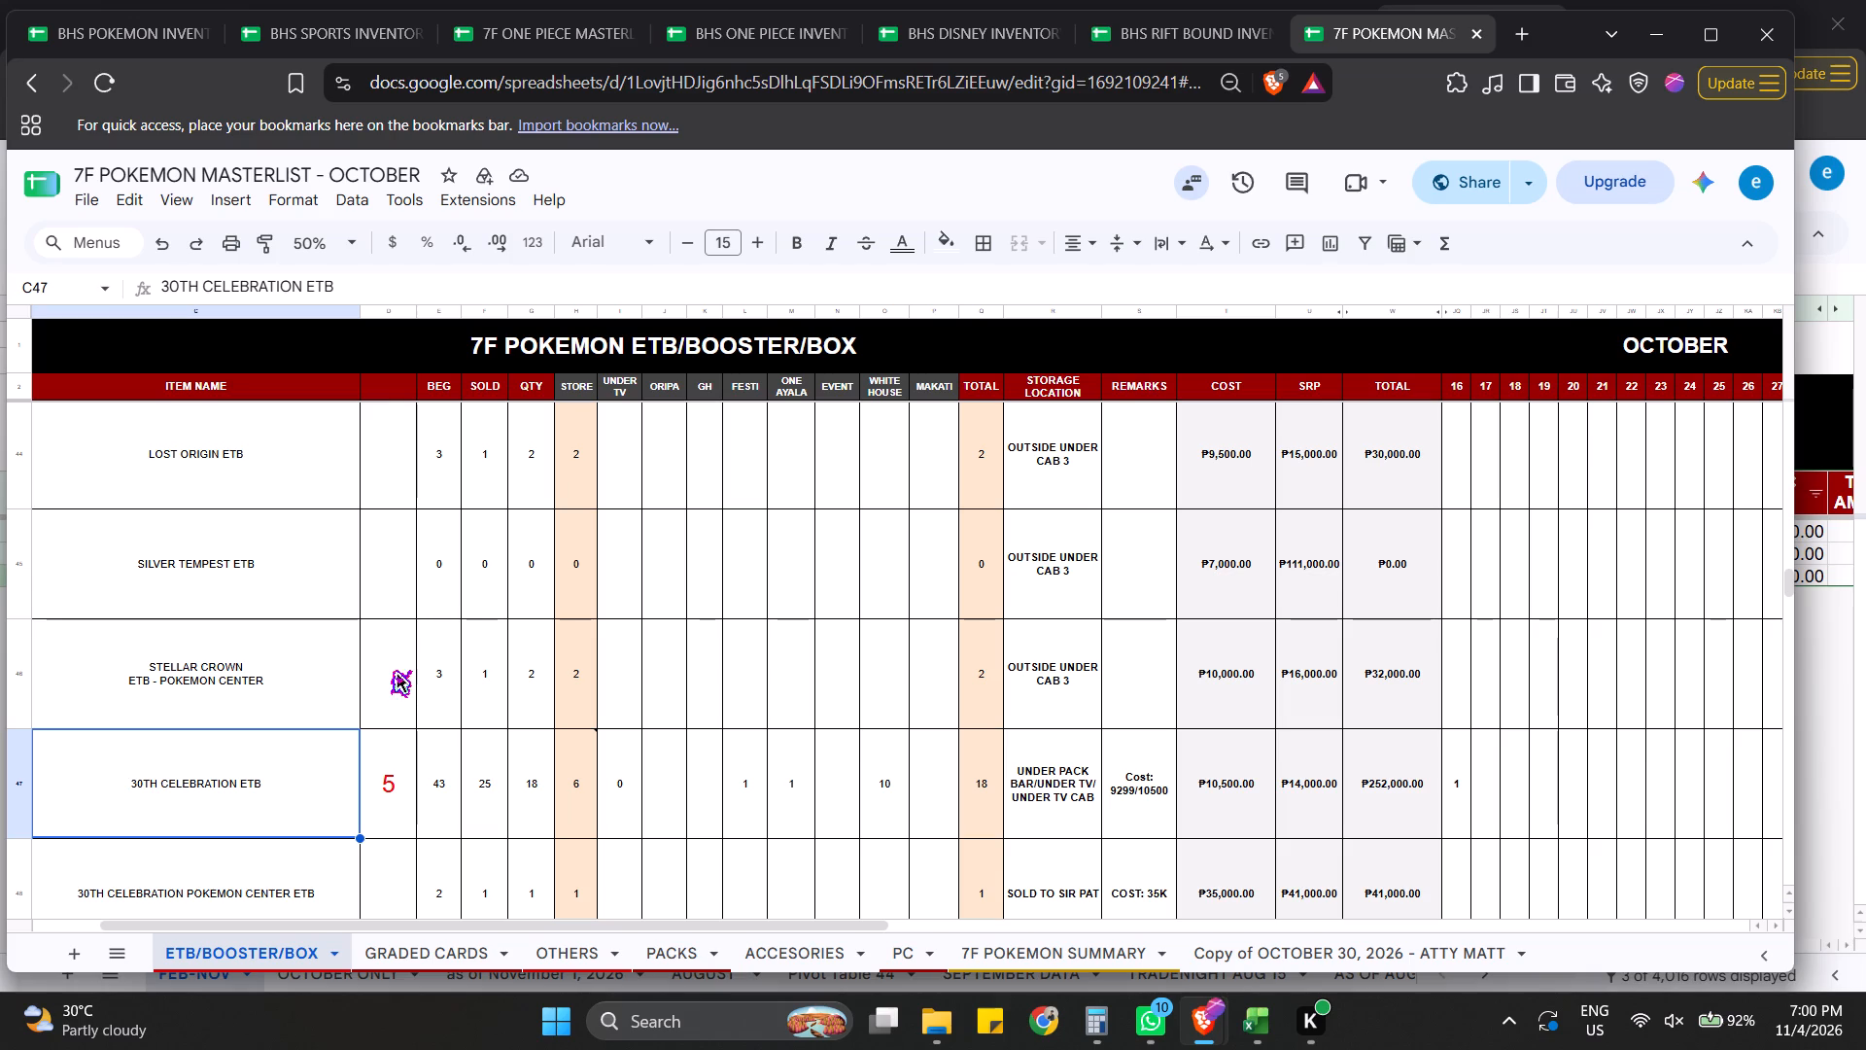
scroll(422, 729, "up", 9)
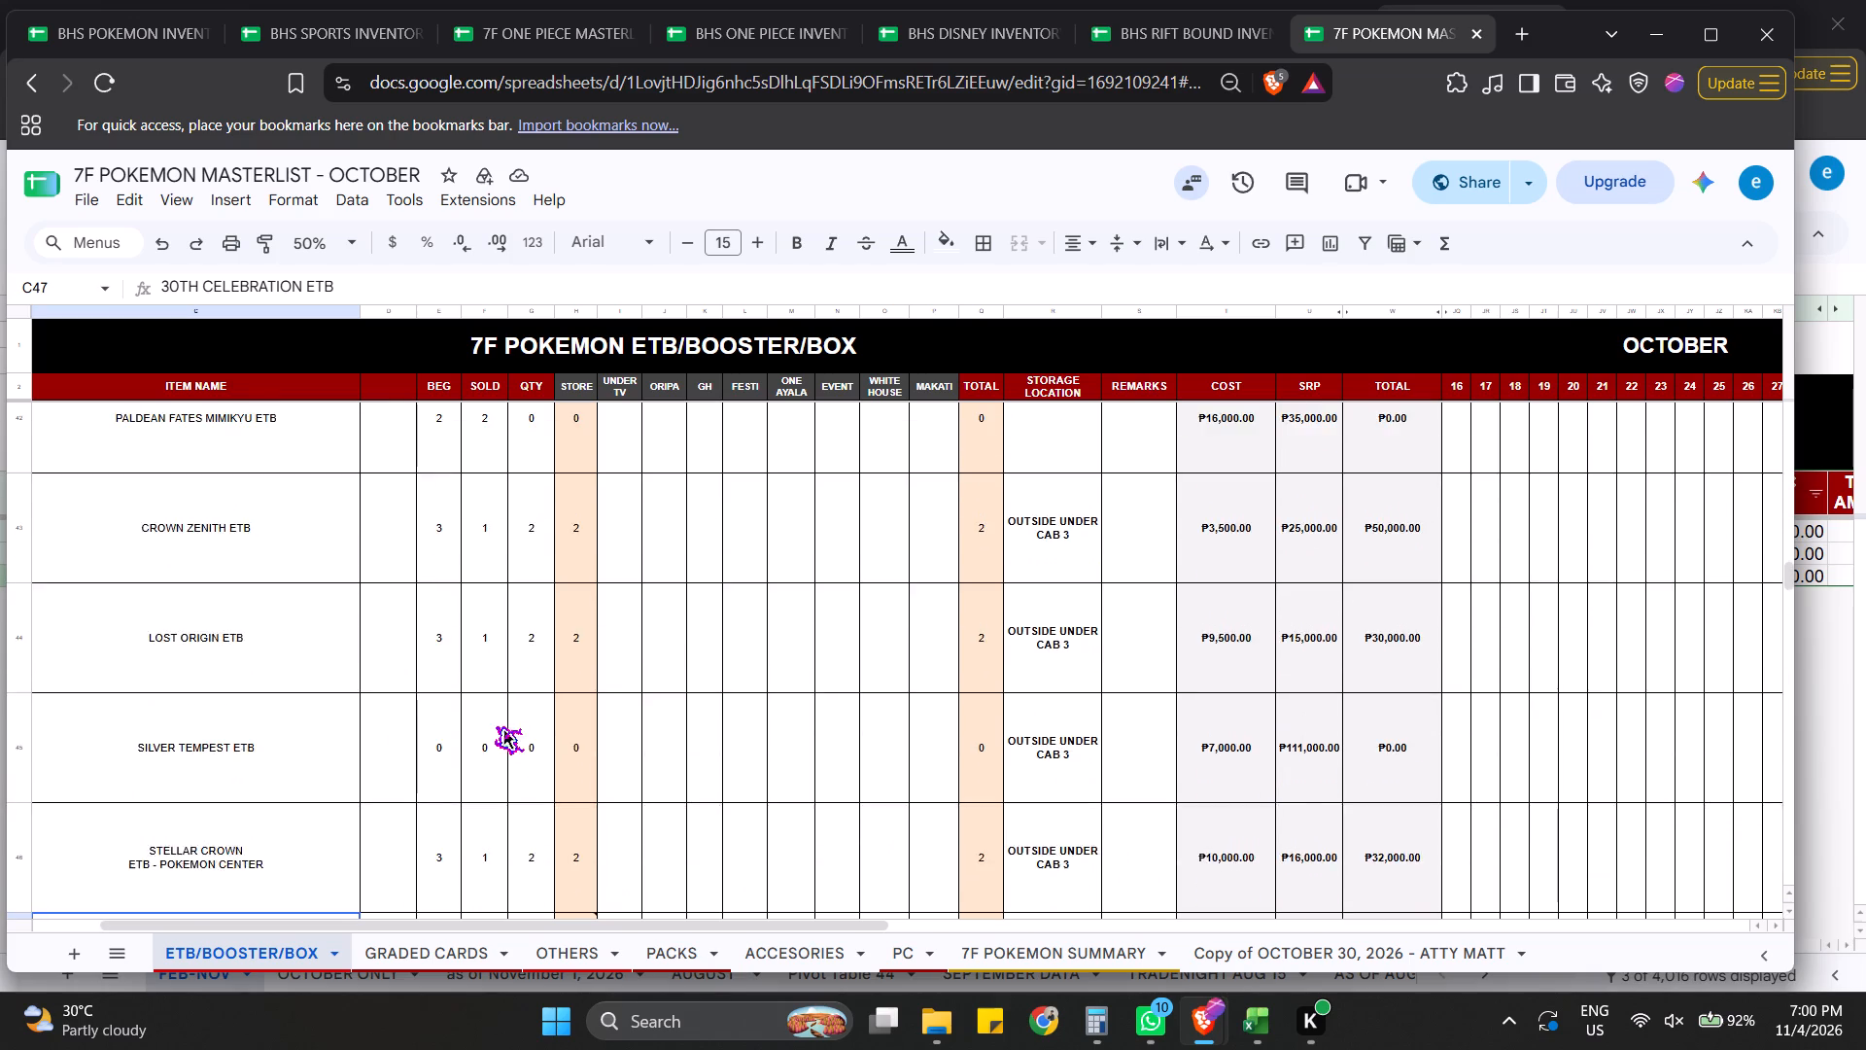
scroll(495, 725, "up", 4)
Add a filter to the column header row (row 2) of the ETB/BOOSTER/BOX sheet.
left_click(17, 390)
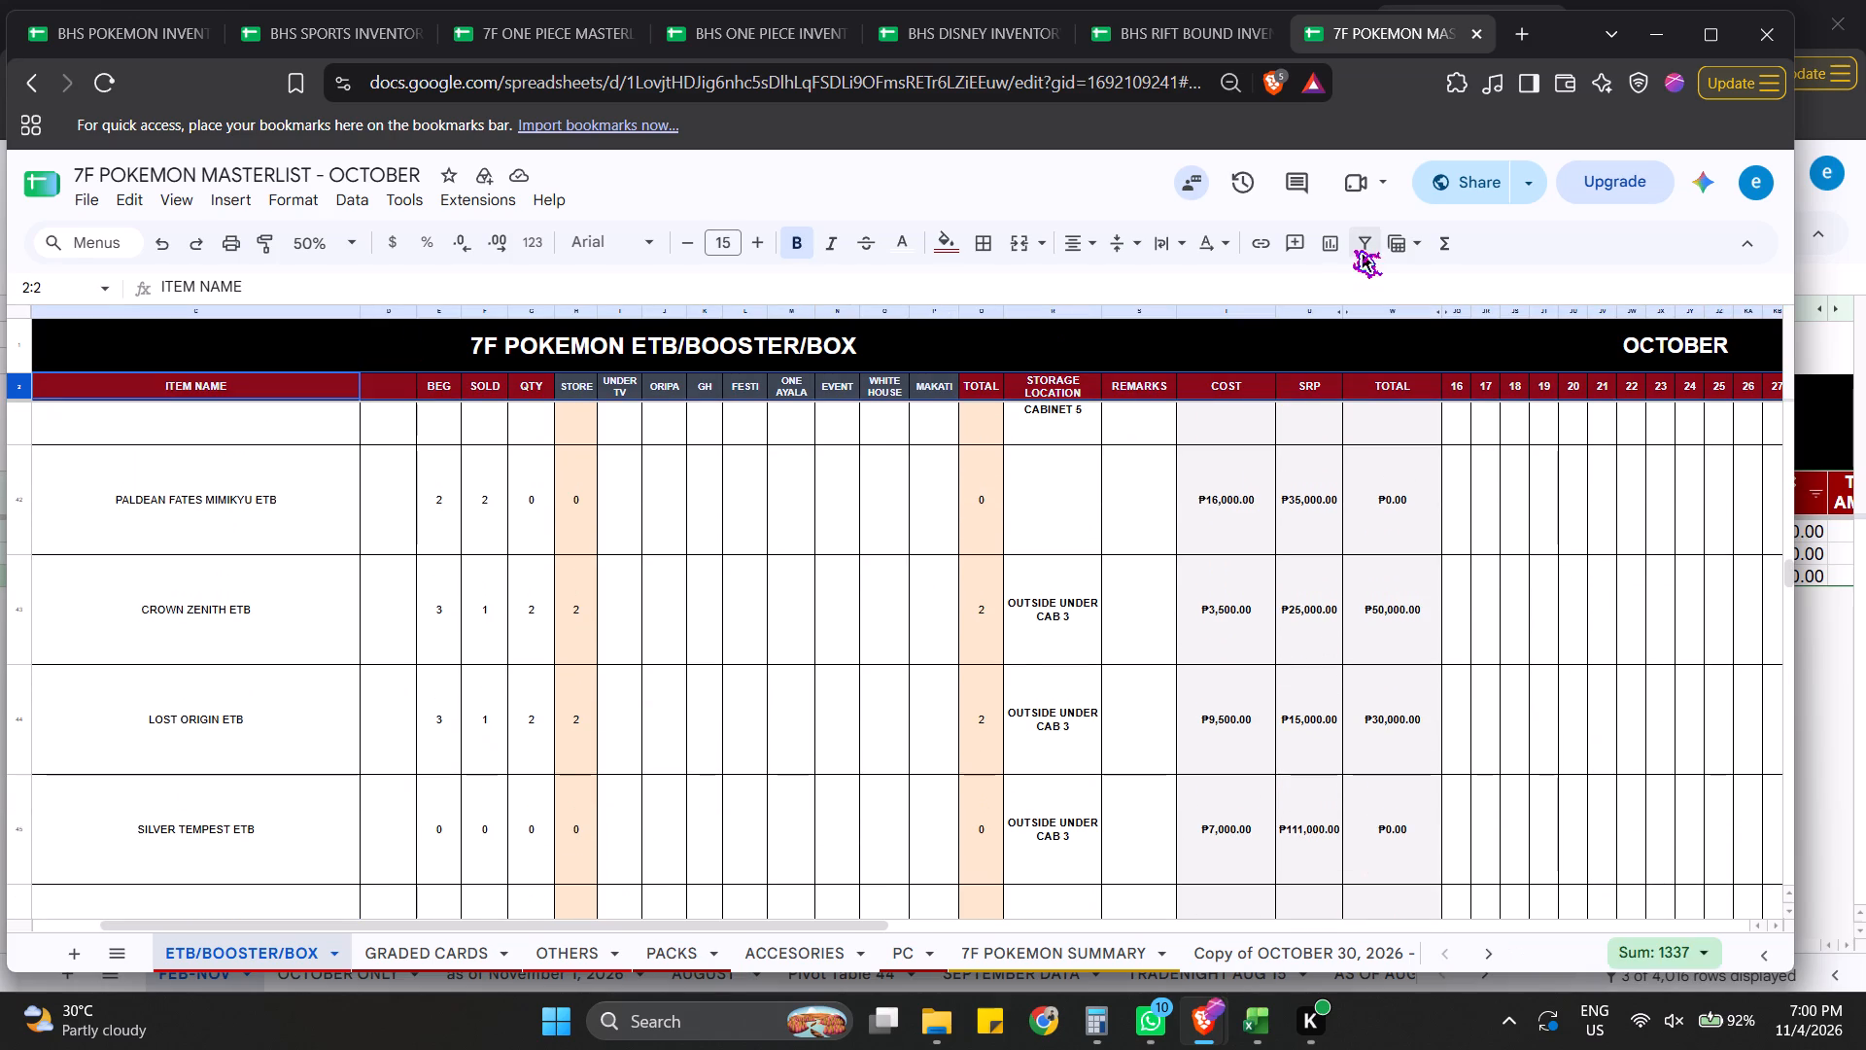
left_click(1353, 248)
left_click(1133, 526)
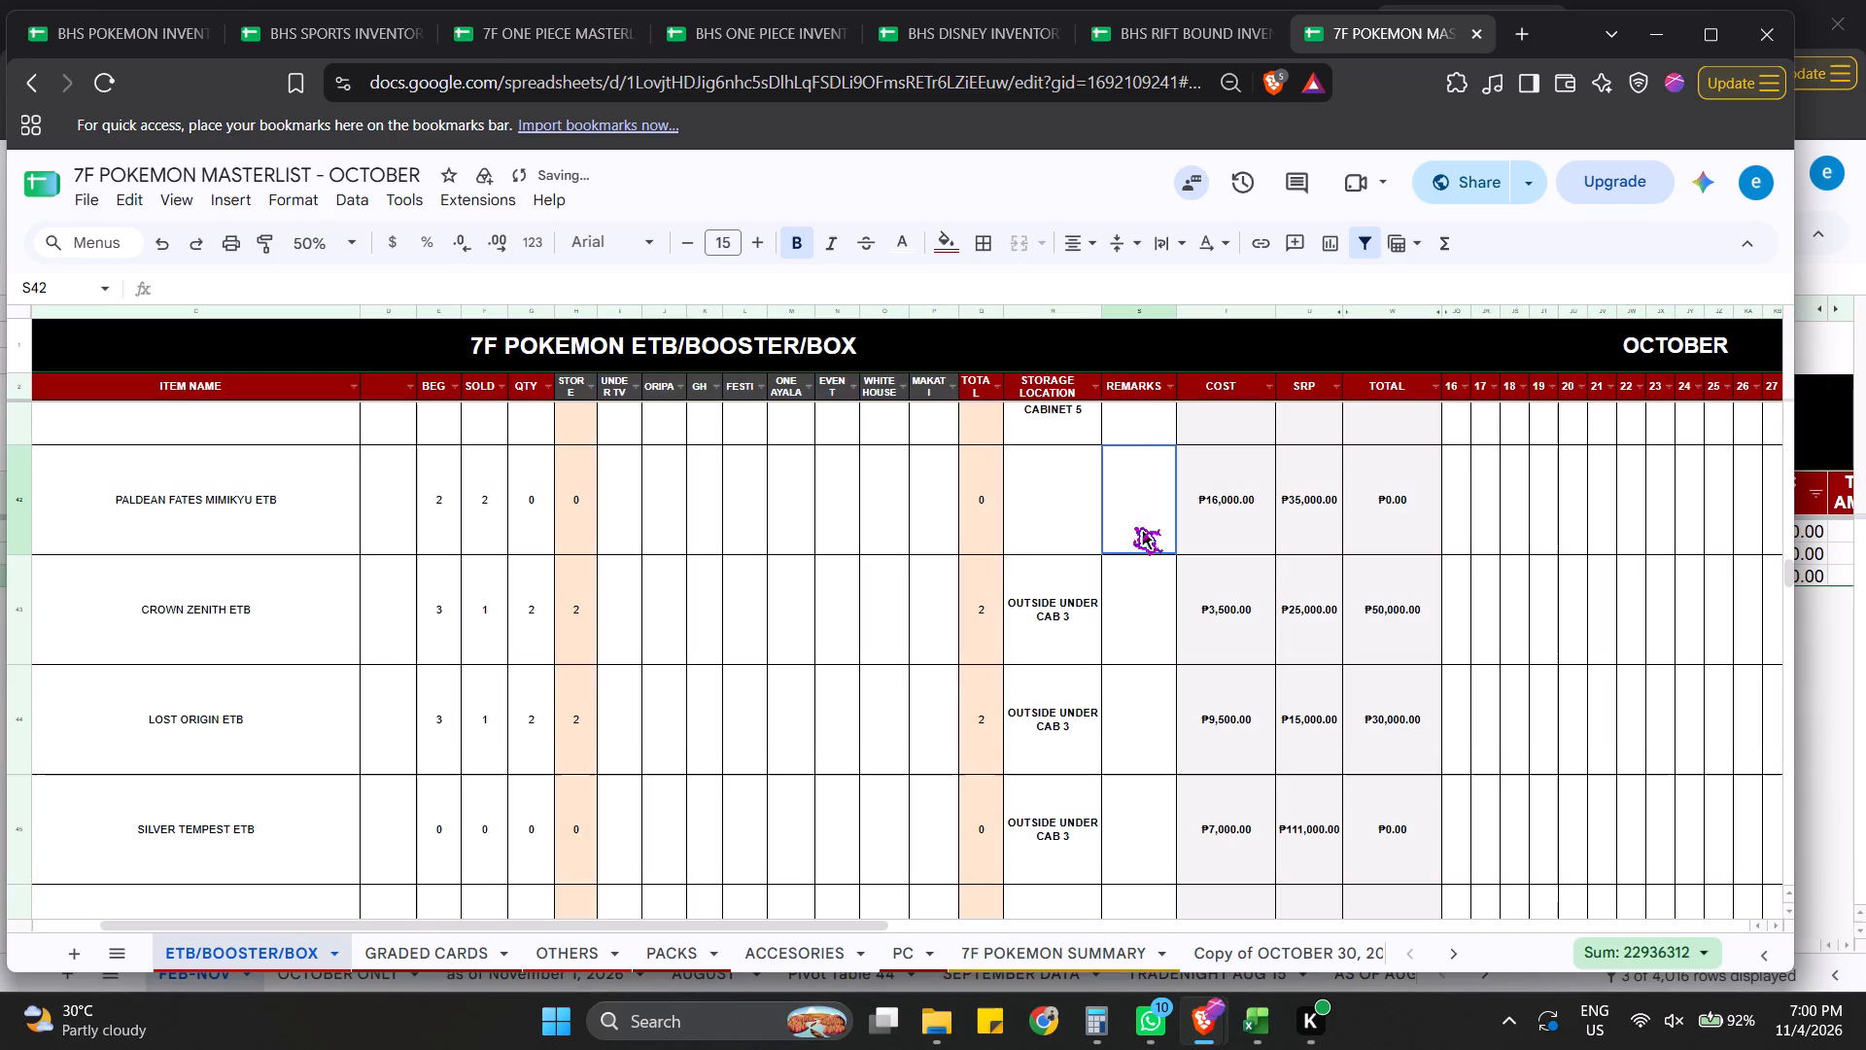
Filter the STORAGE LOCATION column to only the values that match UNDER TV.
left_click(1088, 384)
left_click(1094, 386)
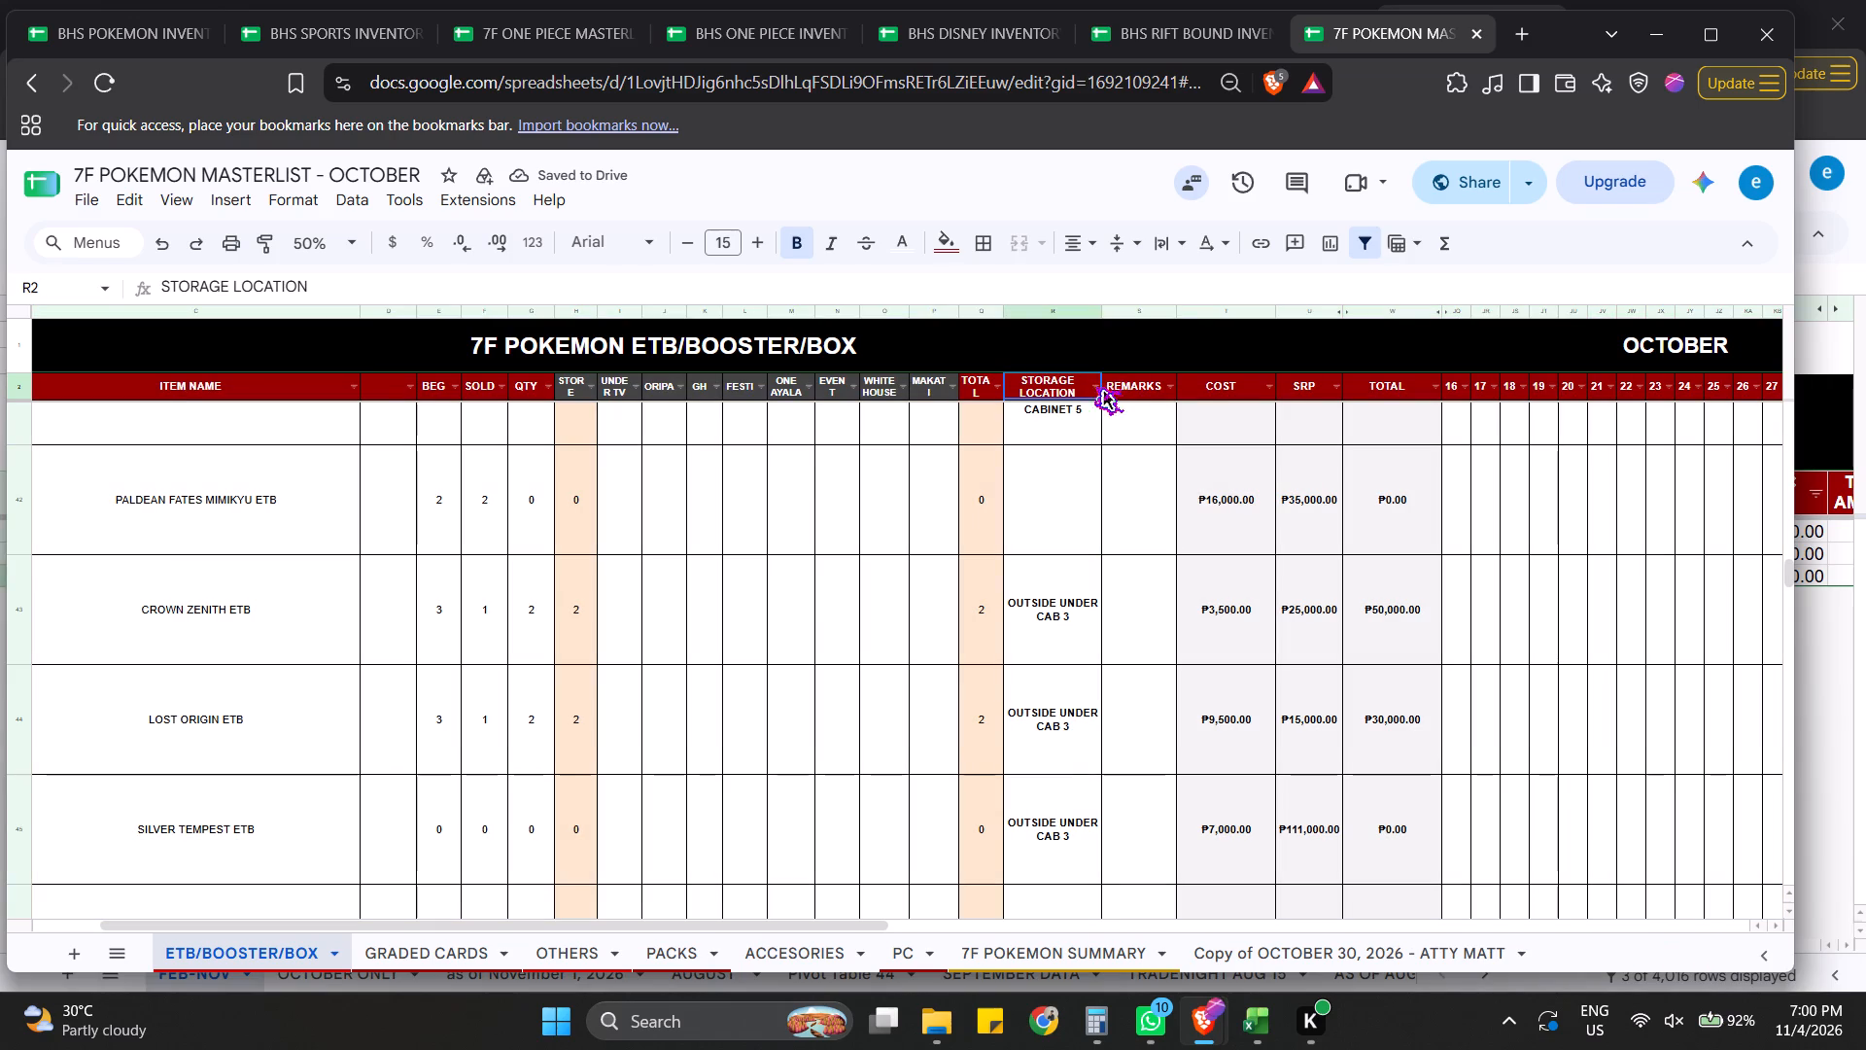
double_click(900, 650)
left_click(884, 711)
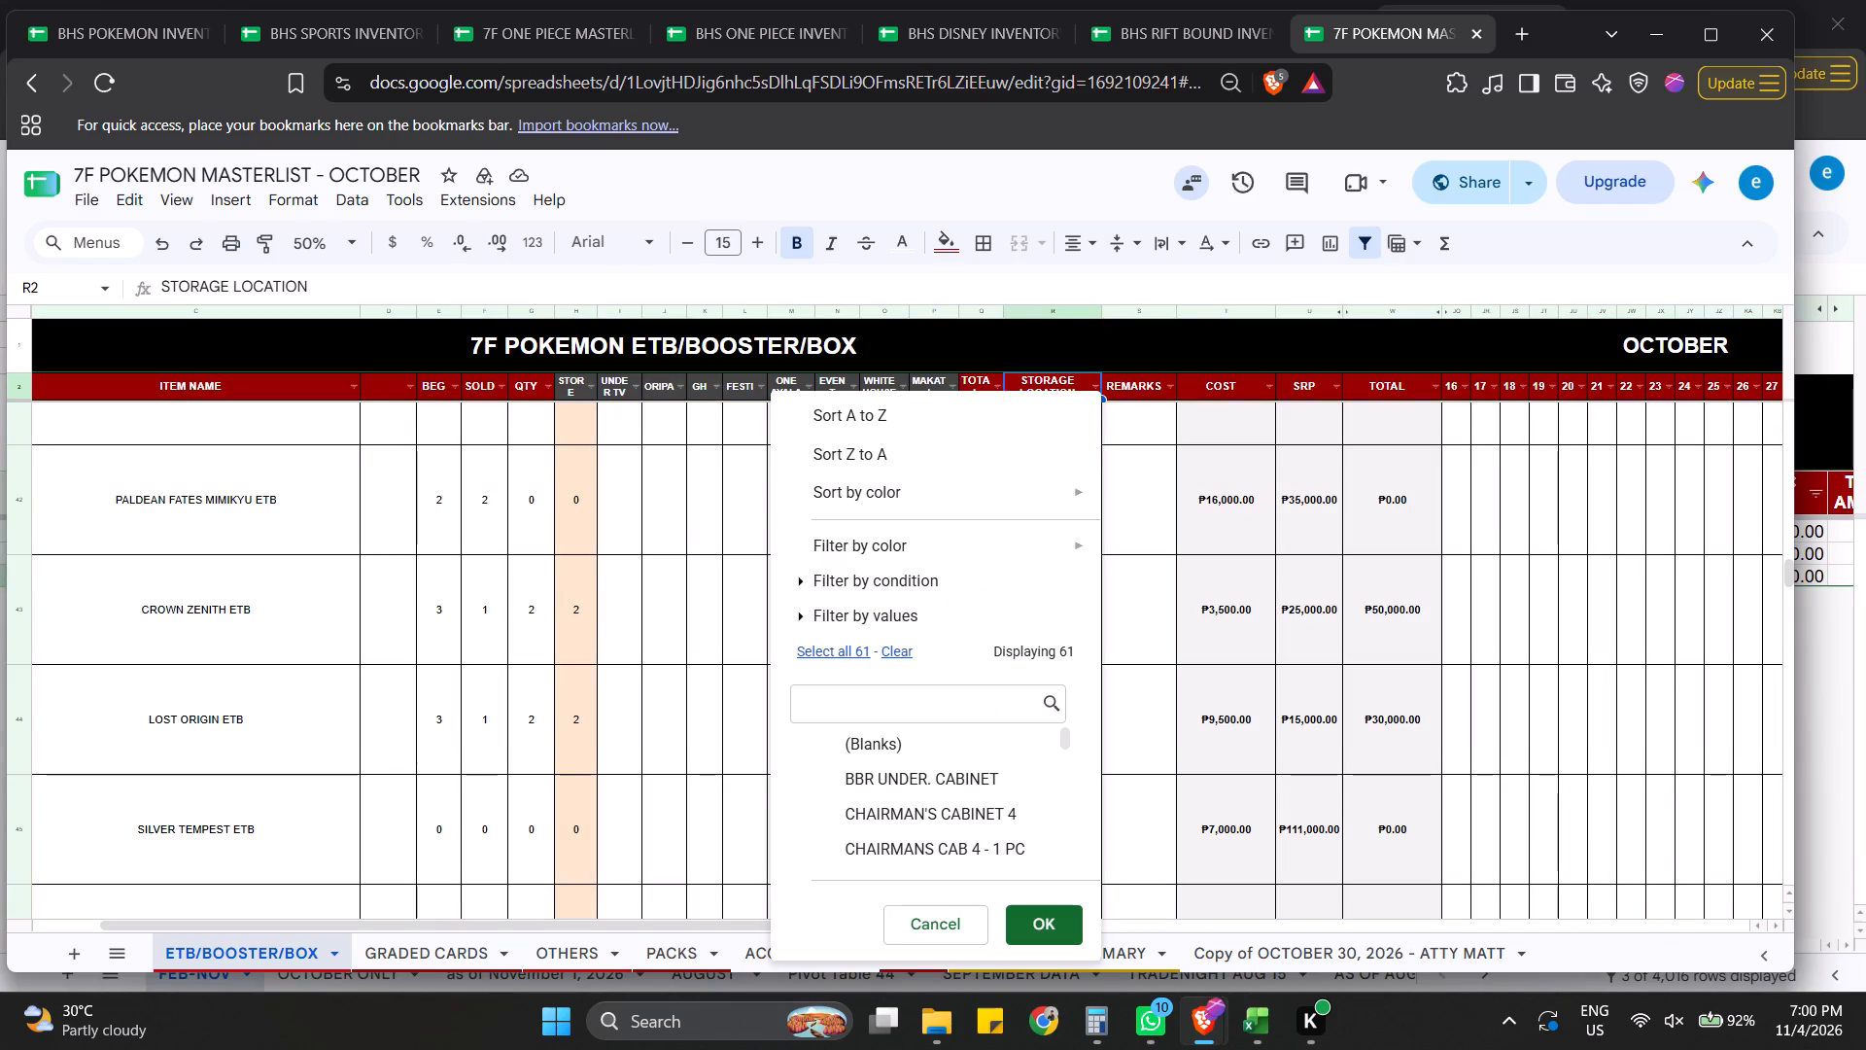
type("UNDER TV")
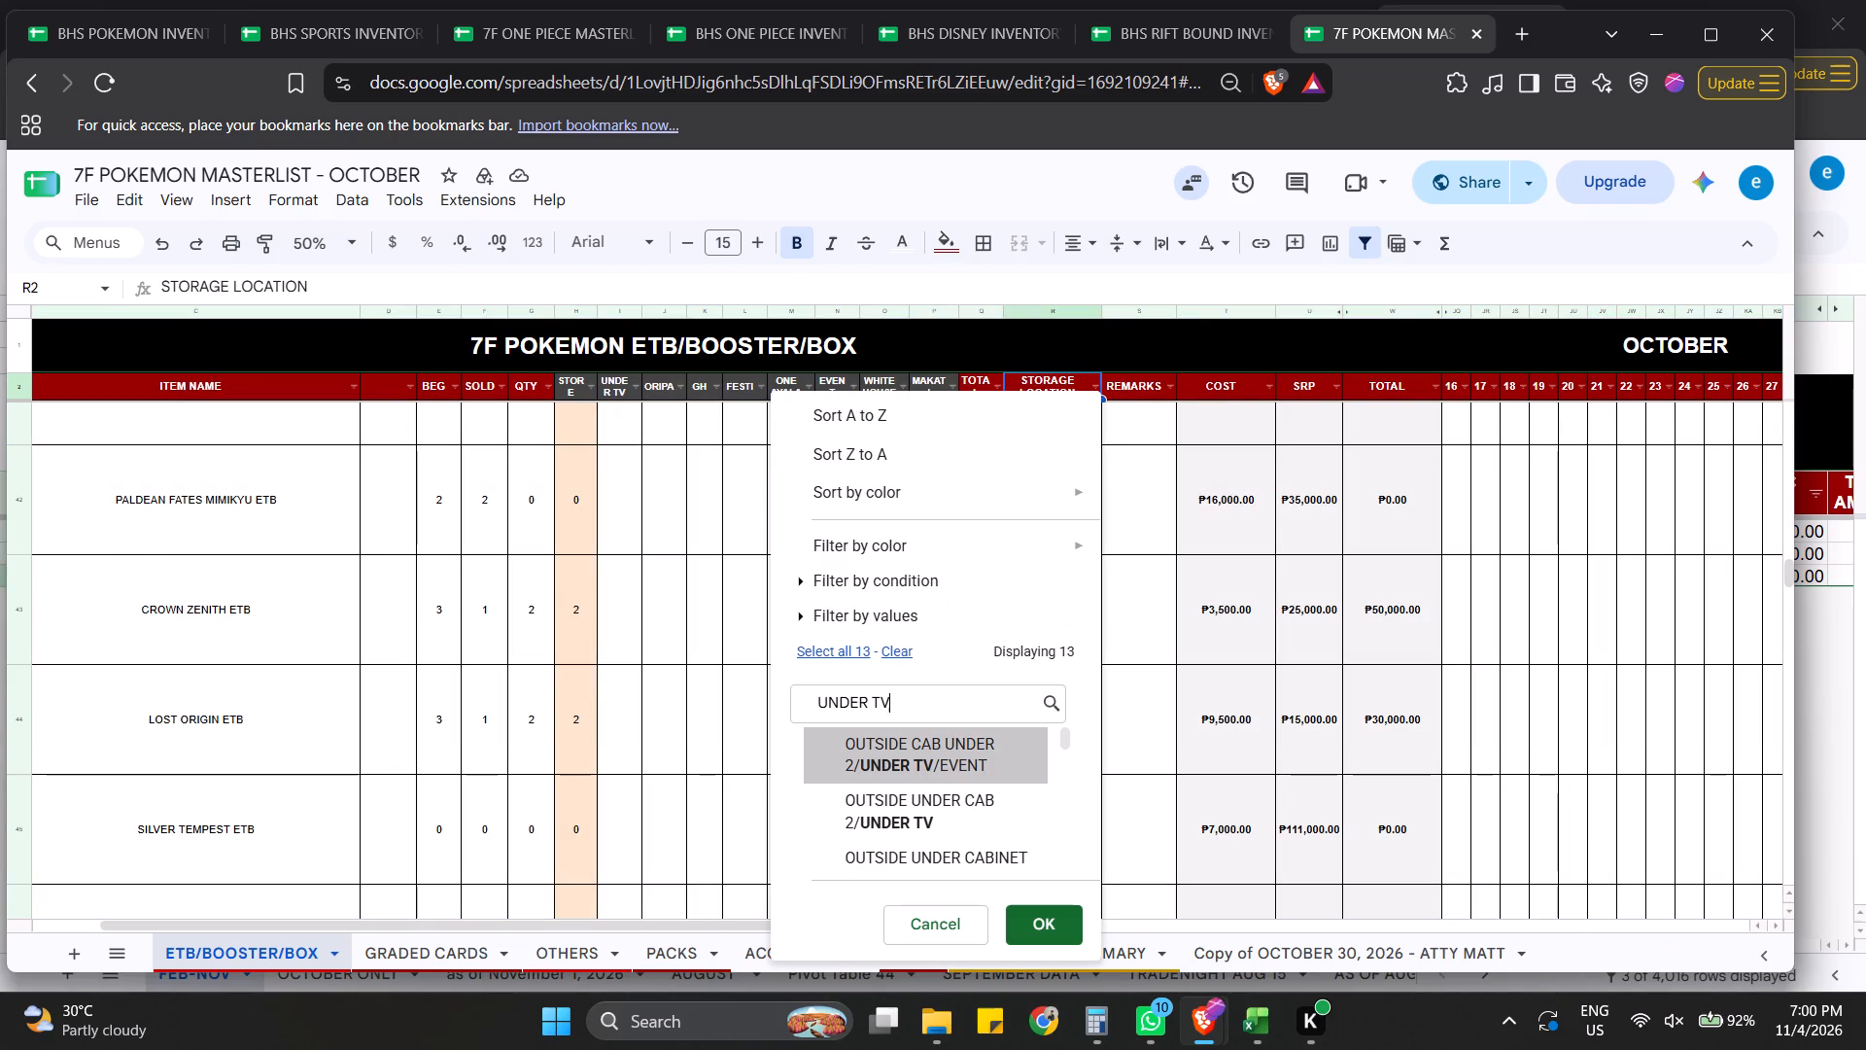
left_click(816, 648)
left_click(1037, 914)
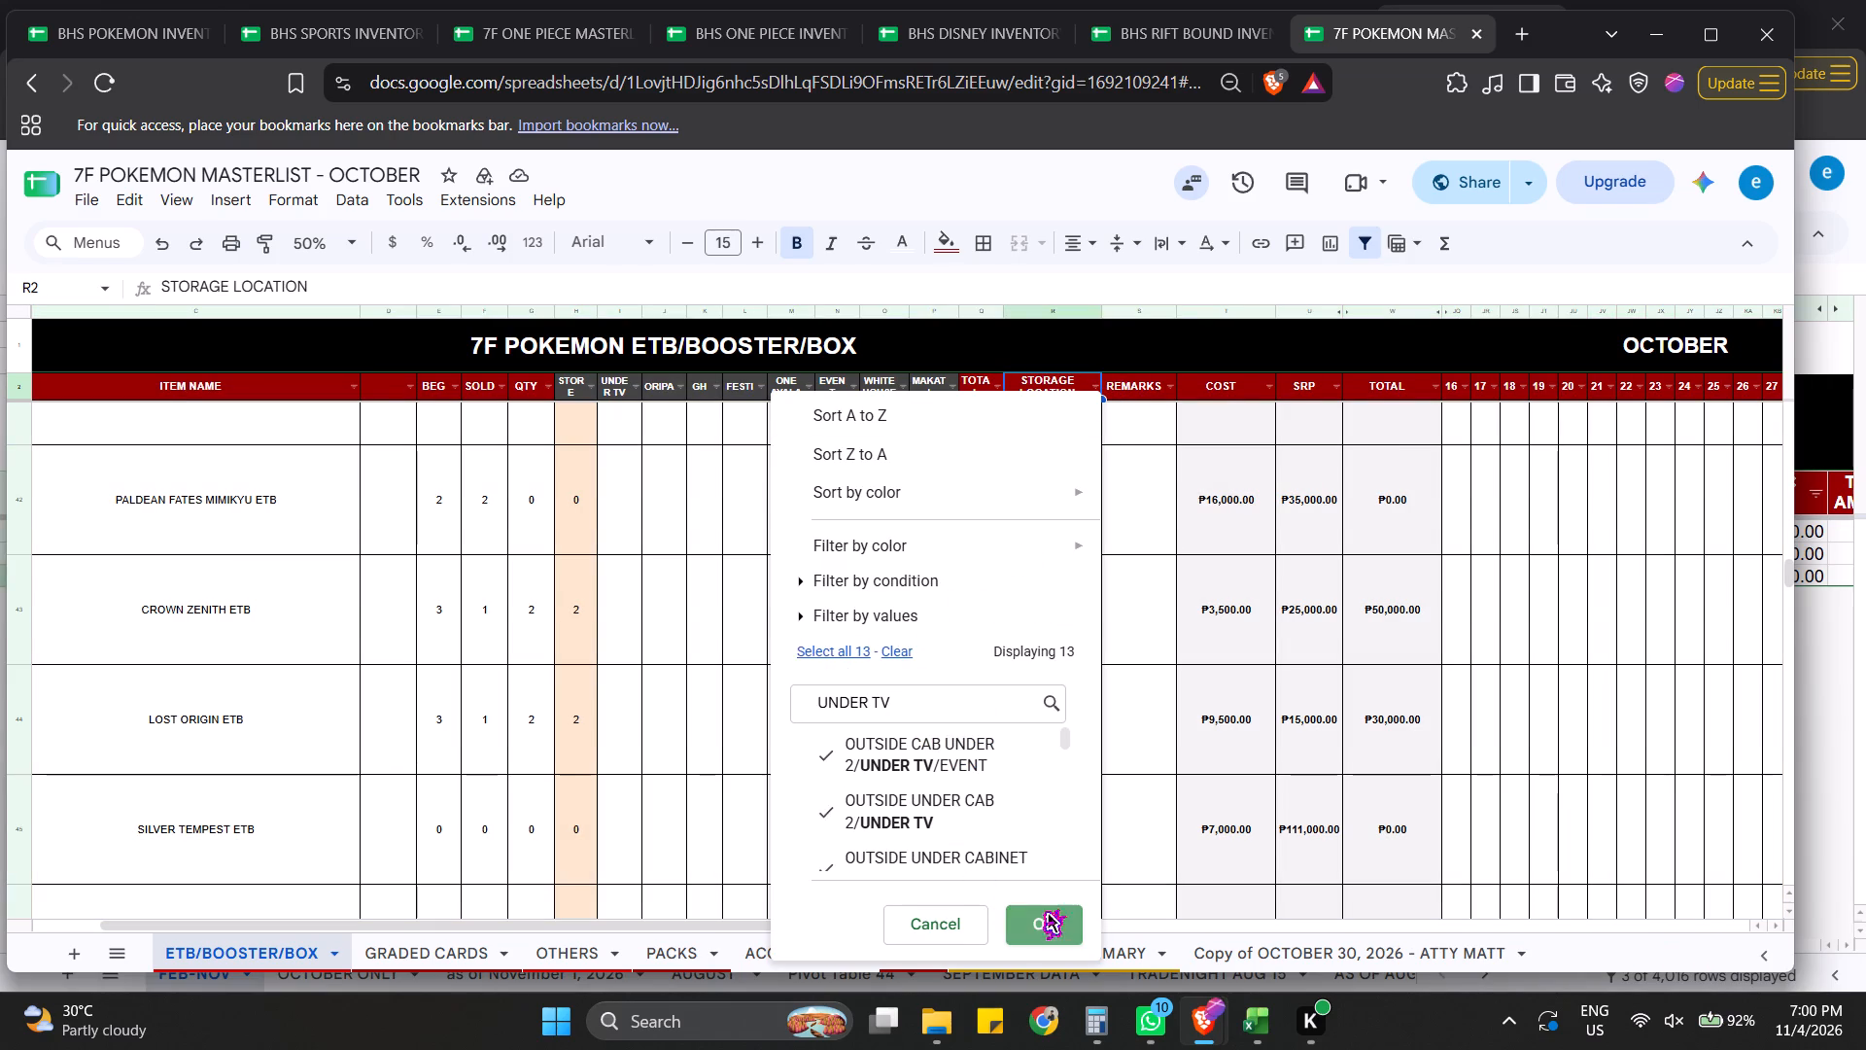
Examine the filtered UNDER TV rows with their photos and quantities, from LOST THUNDER ETB down to STORM ESMERALDA BOOSTER BOX.
scroll(609, 722, "up", 6)
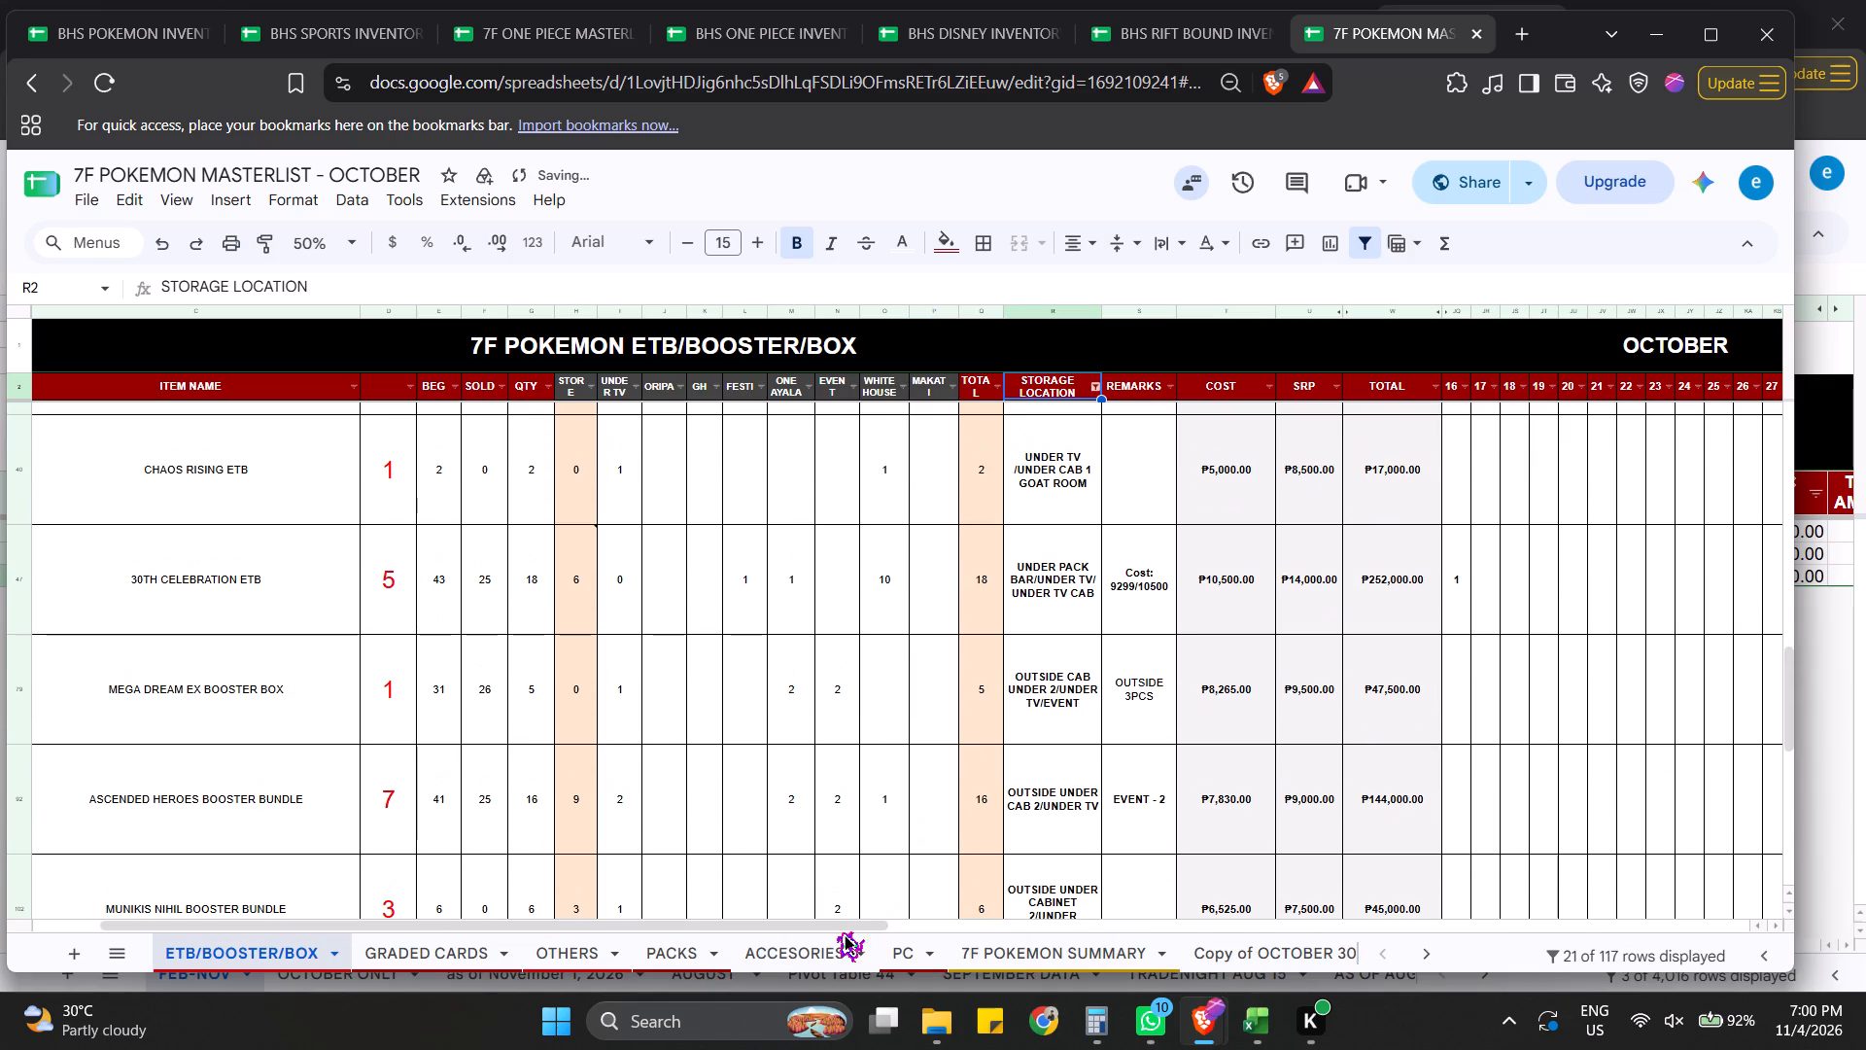
left_click_drag(836, 931, 580, 928)
left_click_drag(590, 927, 510, 926)
scroll(1221, 772, "up", 2)
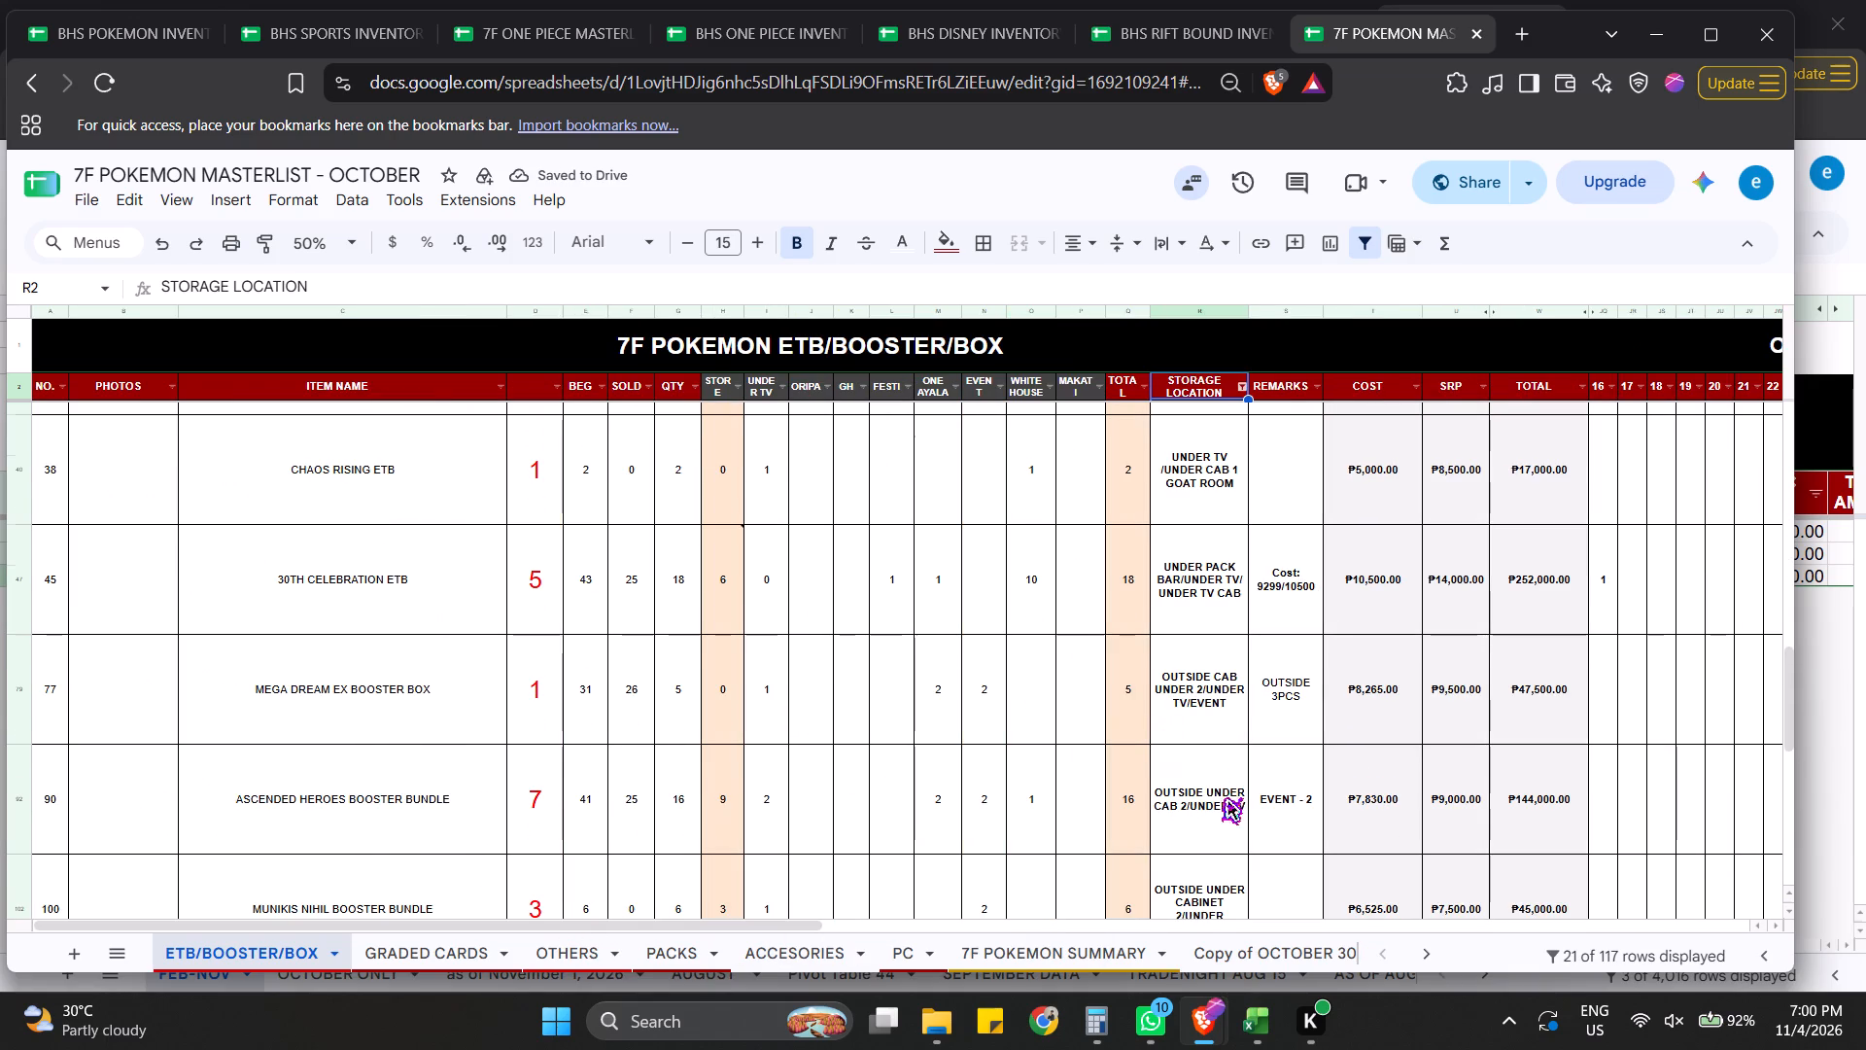
scroll(1219, 796, "up", 20)
scroll(1219, 796, "up", 20)
scroll(1219, 796, "up", 2)
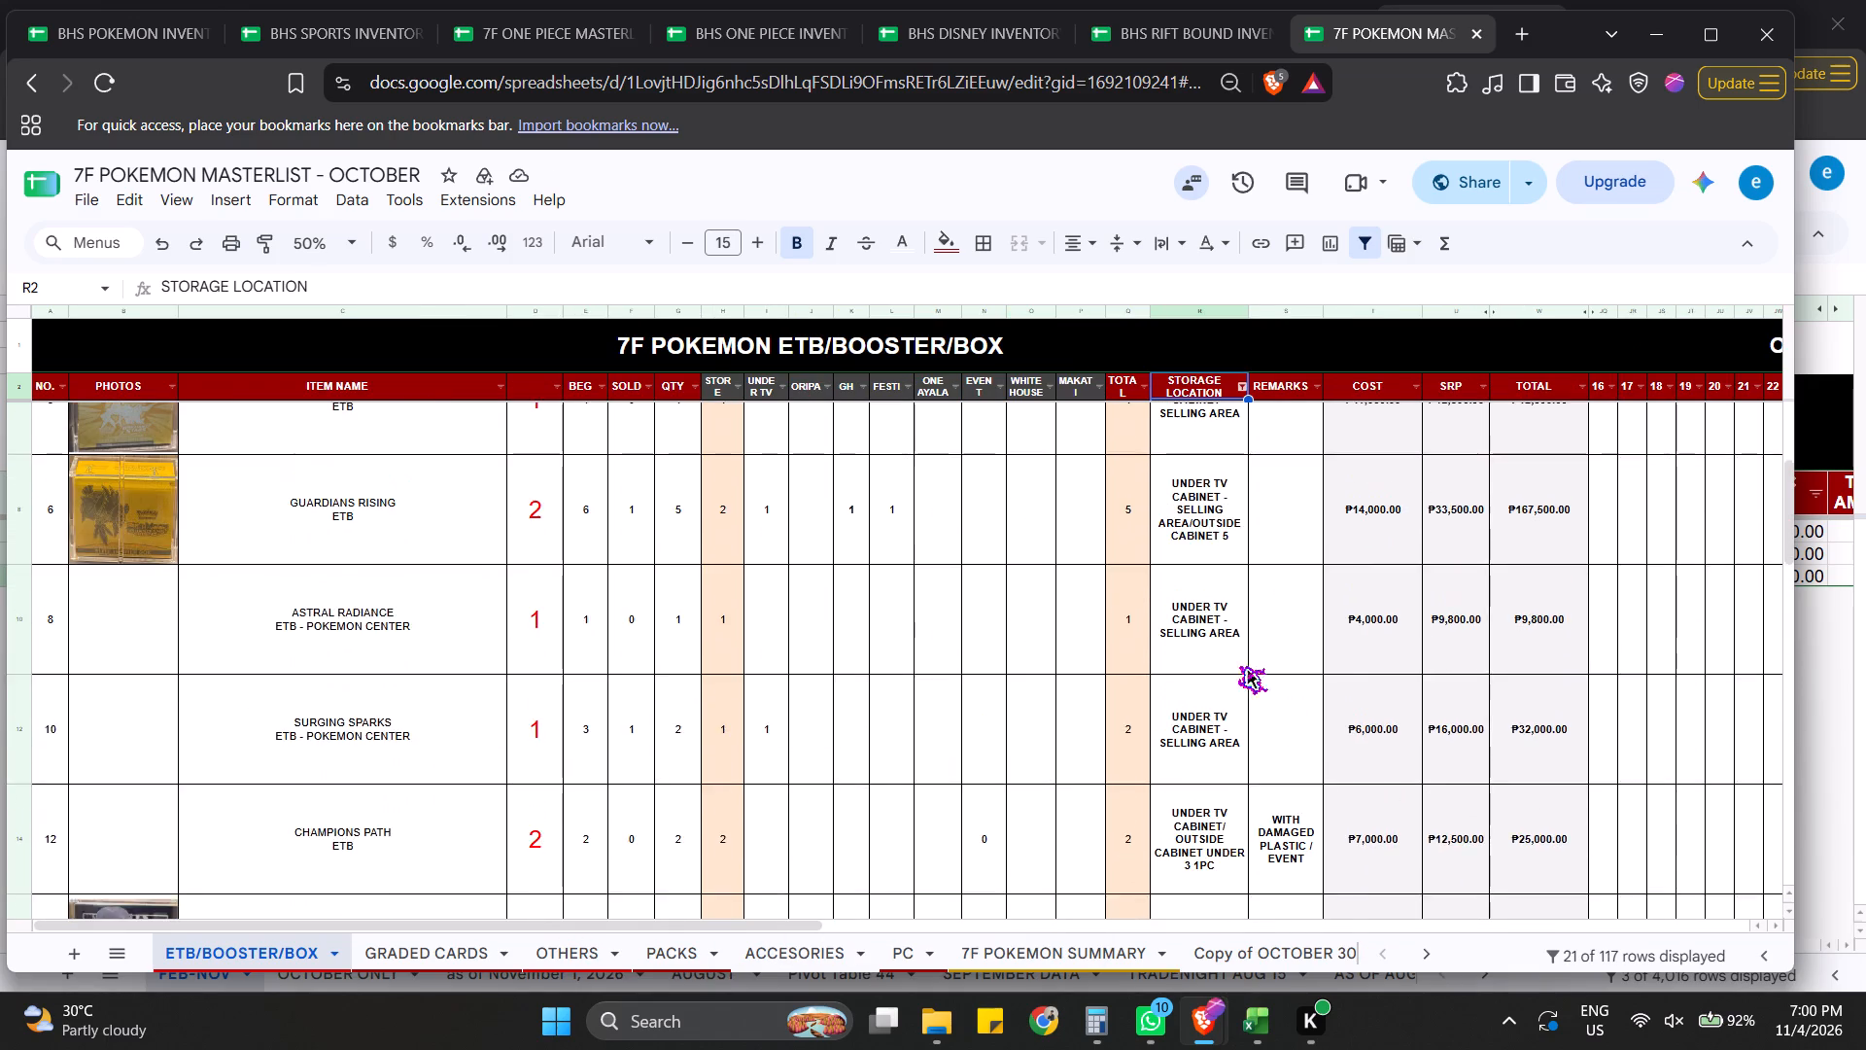
scroll(1238, 665, "up", 20)
scroll(1238, 665, "up", 7)
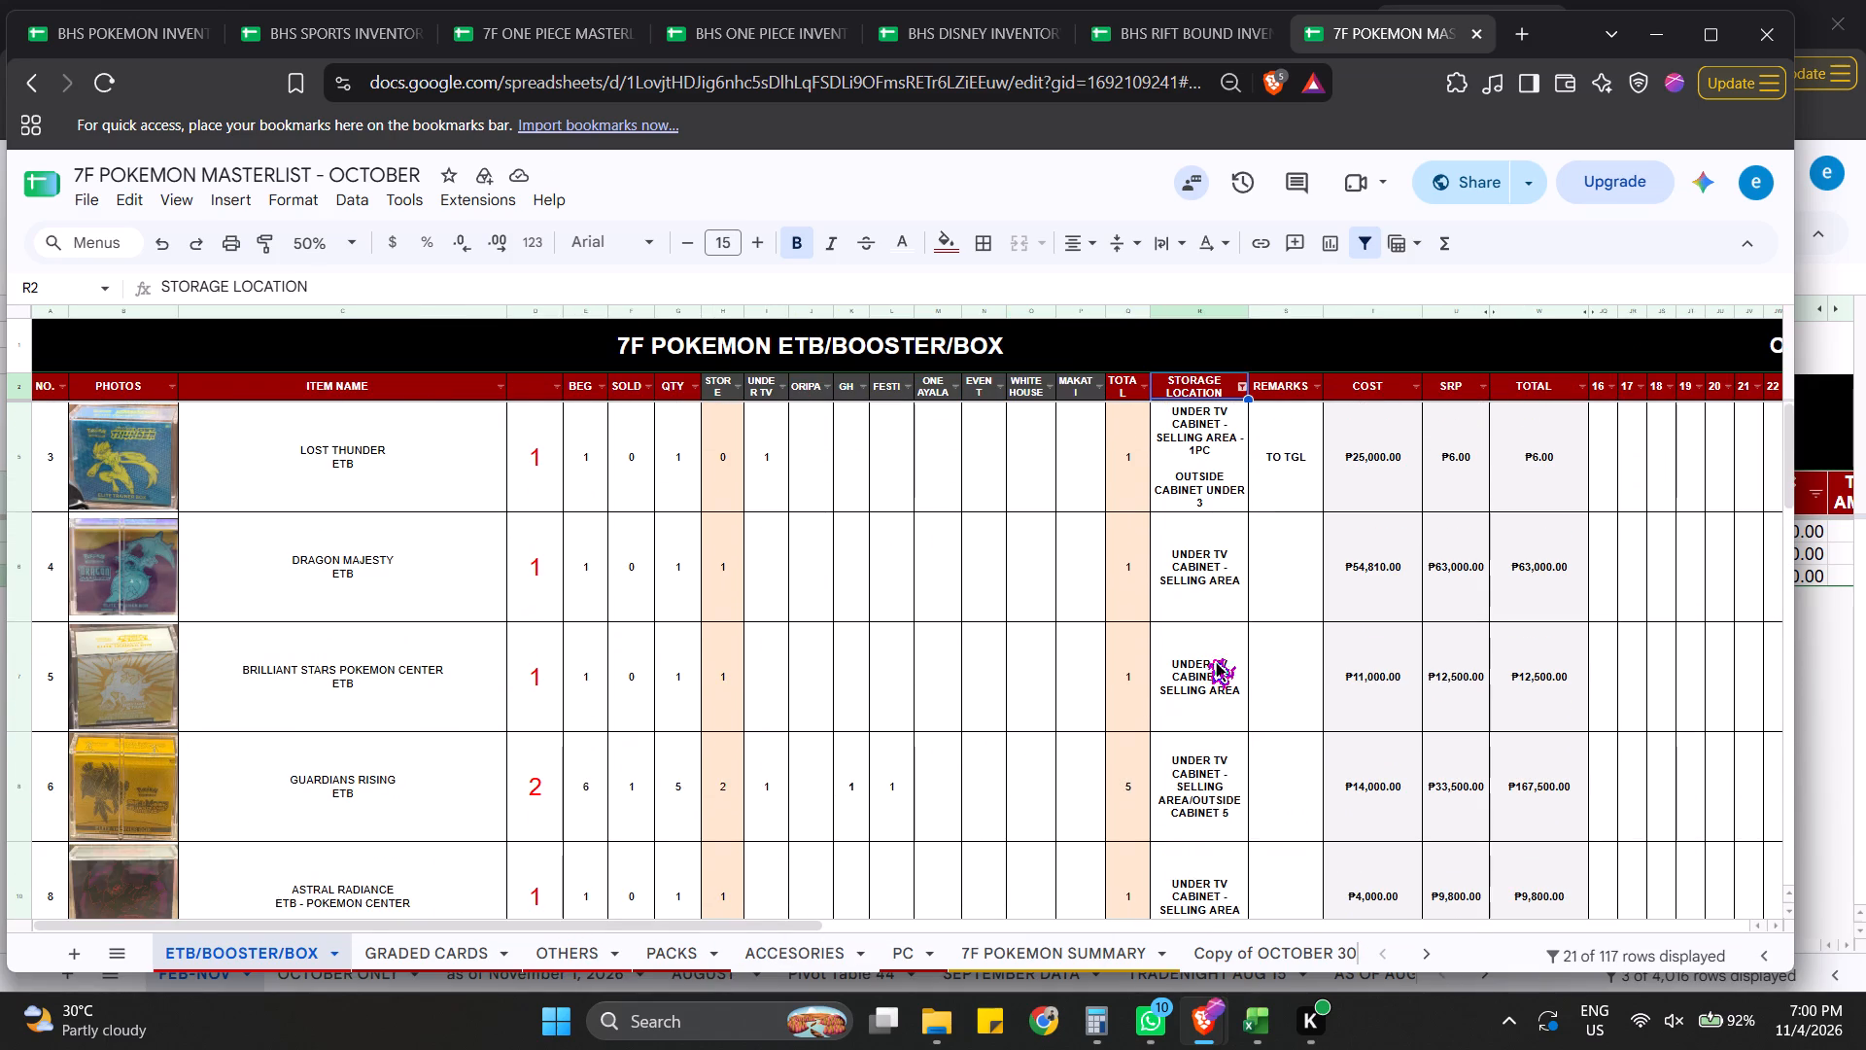
scroll(1207, 656, "down", 5)
scroll(1220, 643, "down", 20)
scroll(1220, 643, "down", 13)
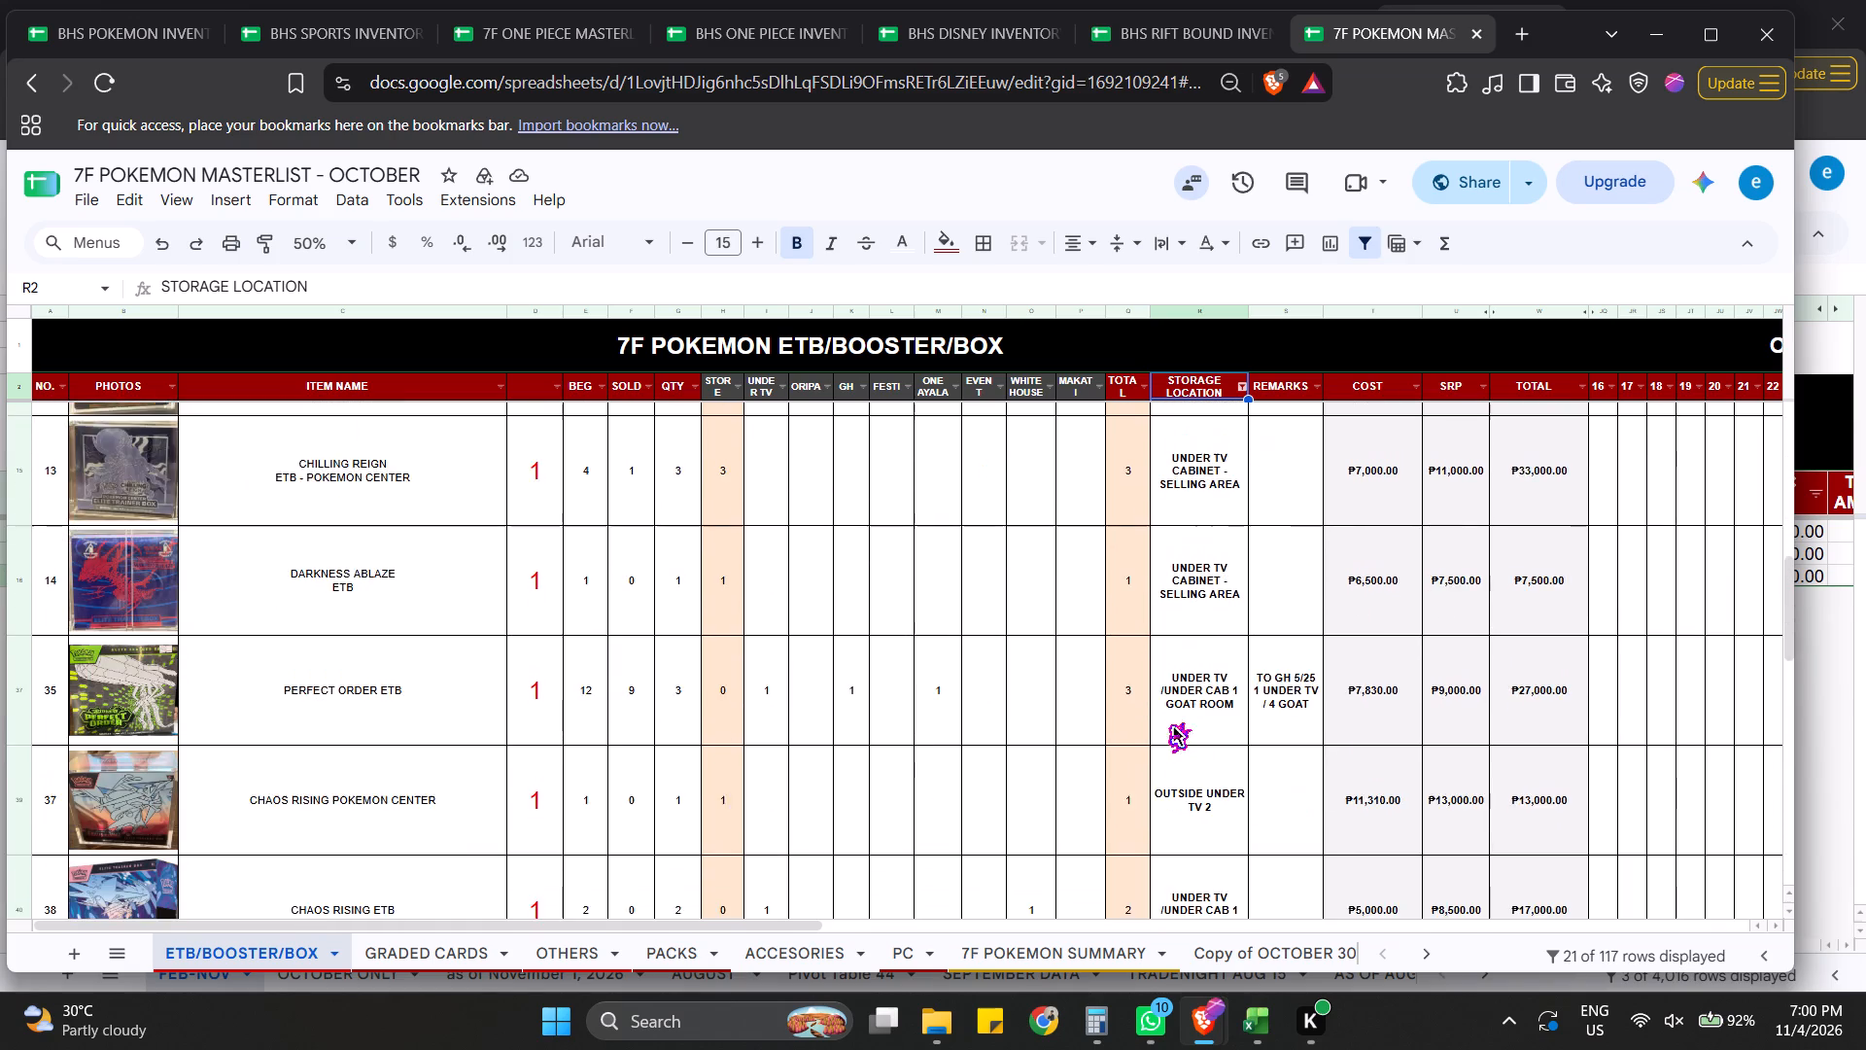
scroll(1164, 722, "down", 19)
scroll(1156, 670, "down", 6)
scroll(809, 733, "down", 6)
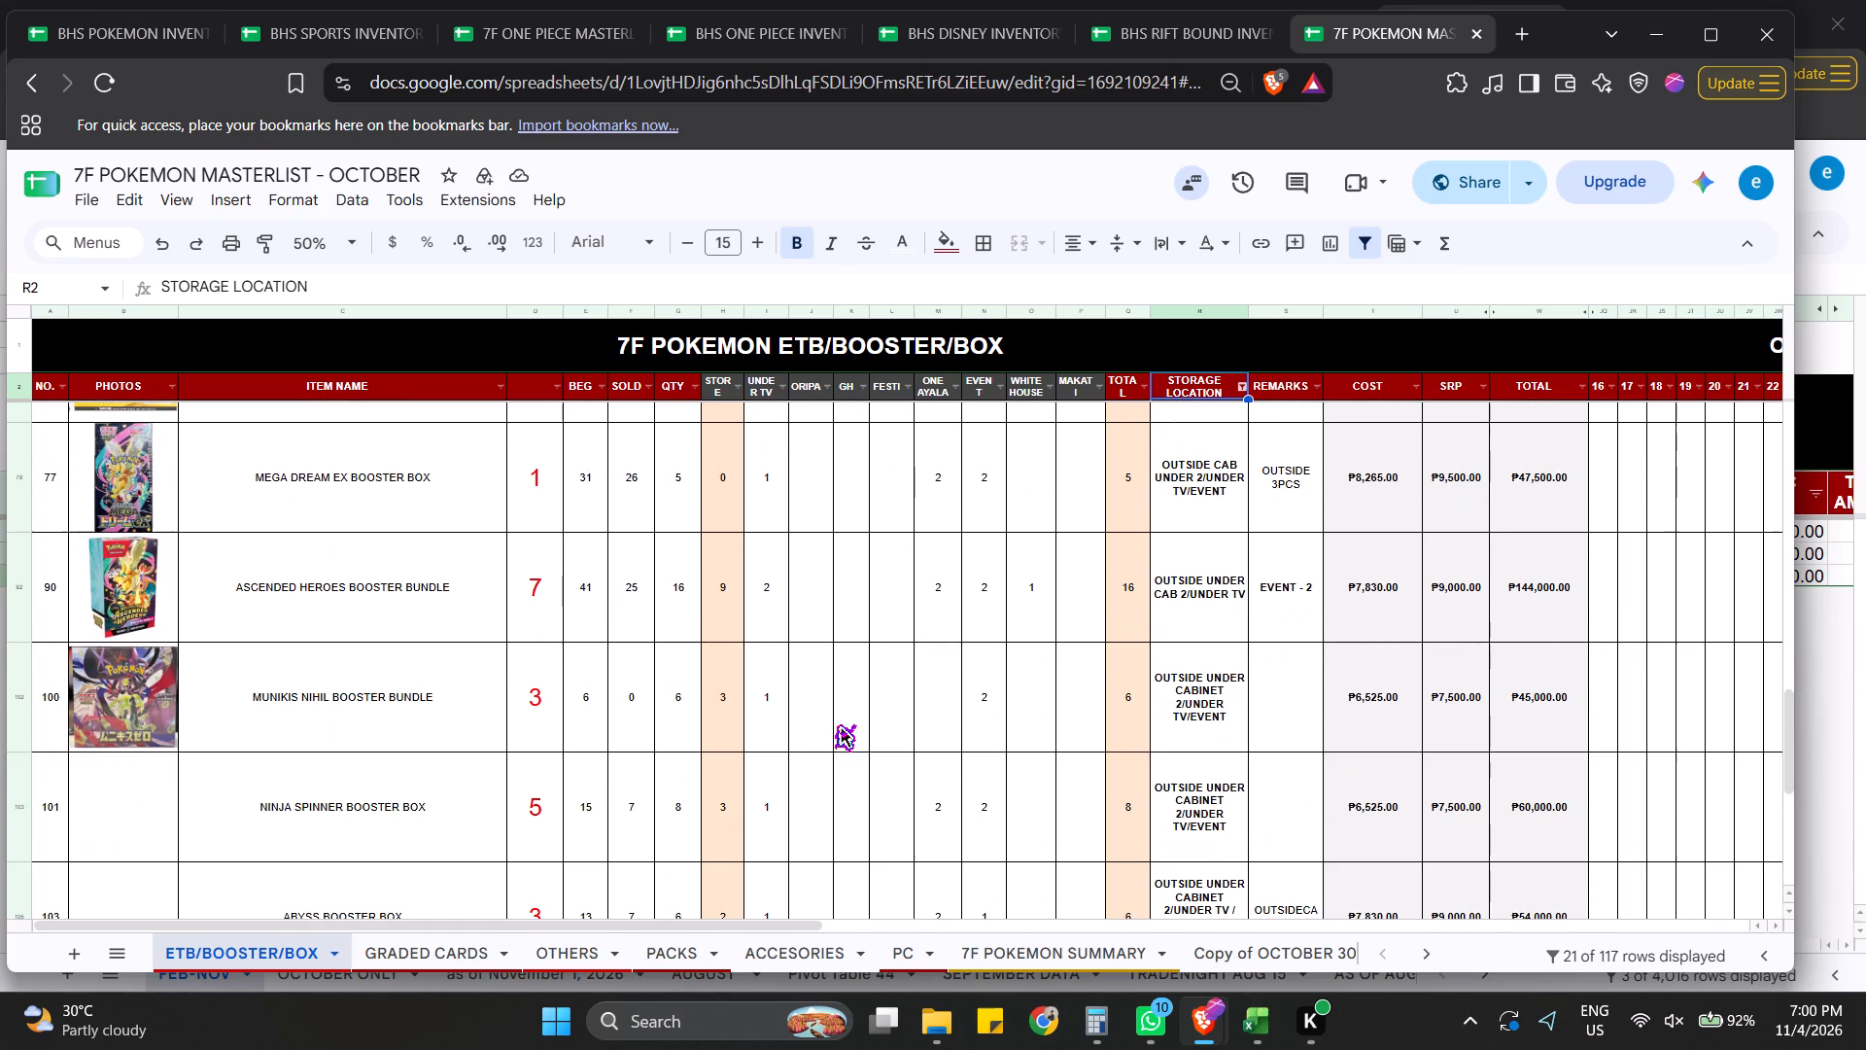
scroll(627, 714, "down", 16)
scroll(520, 708, "down", 4)
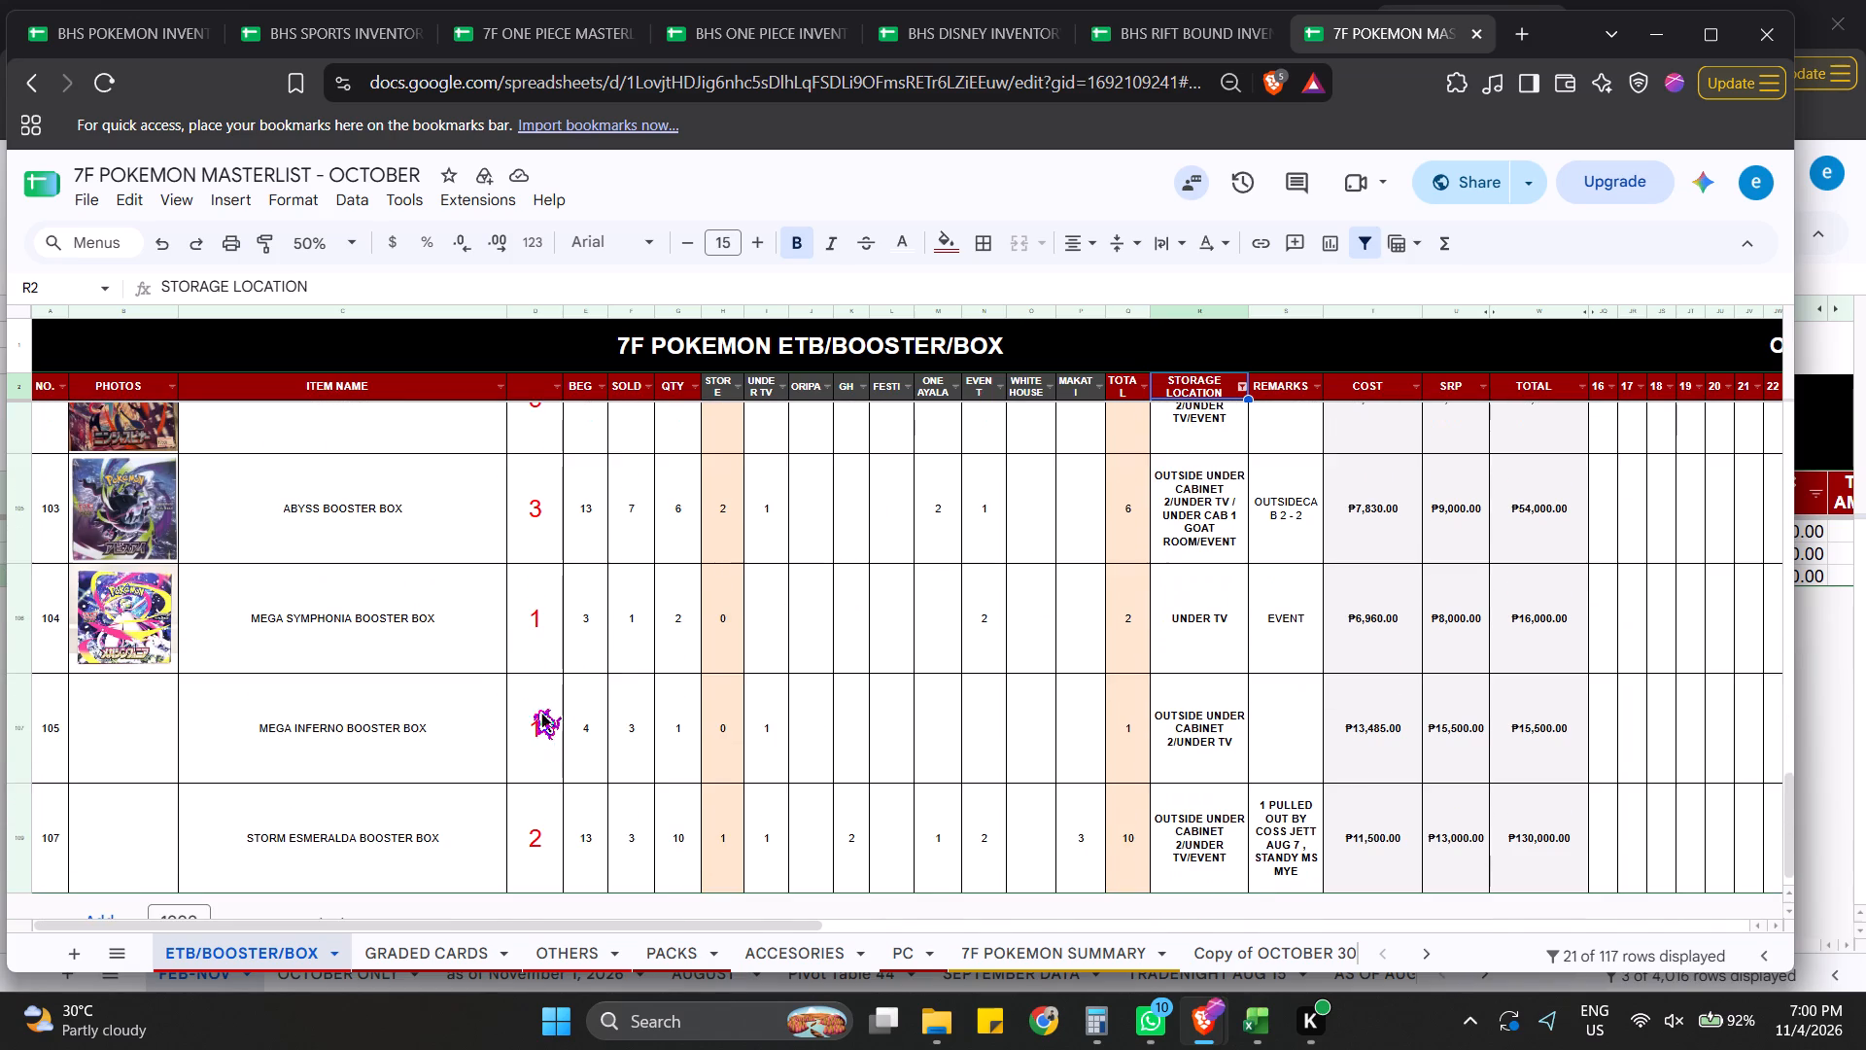
scroll(551, 711, "down", 3)
scroll(532, 817, "down", 1)
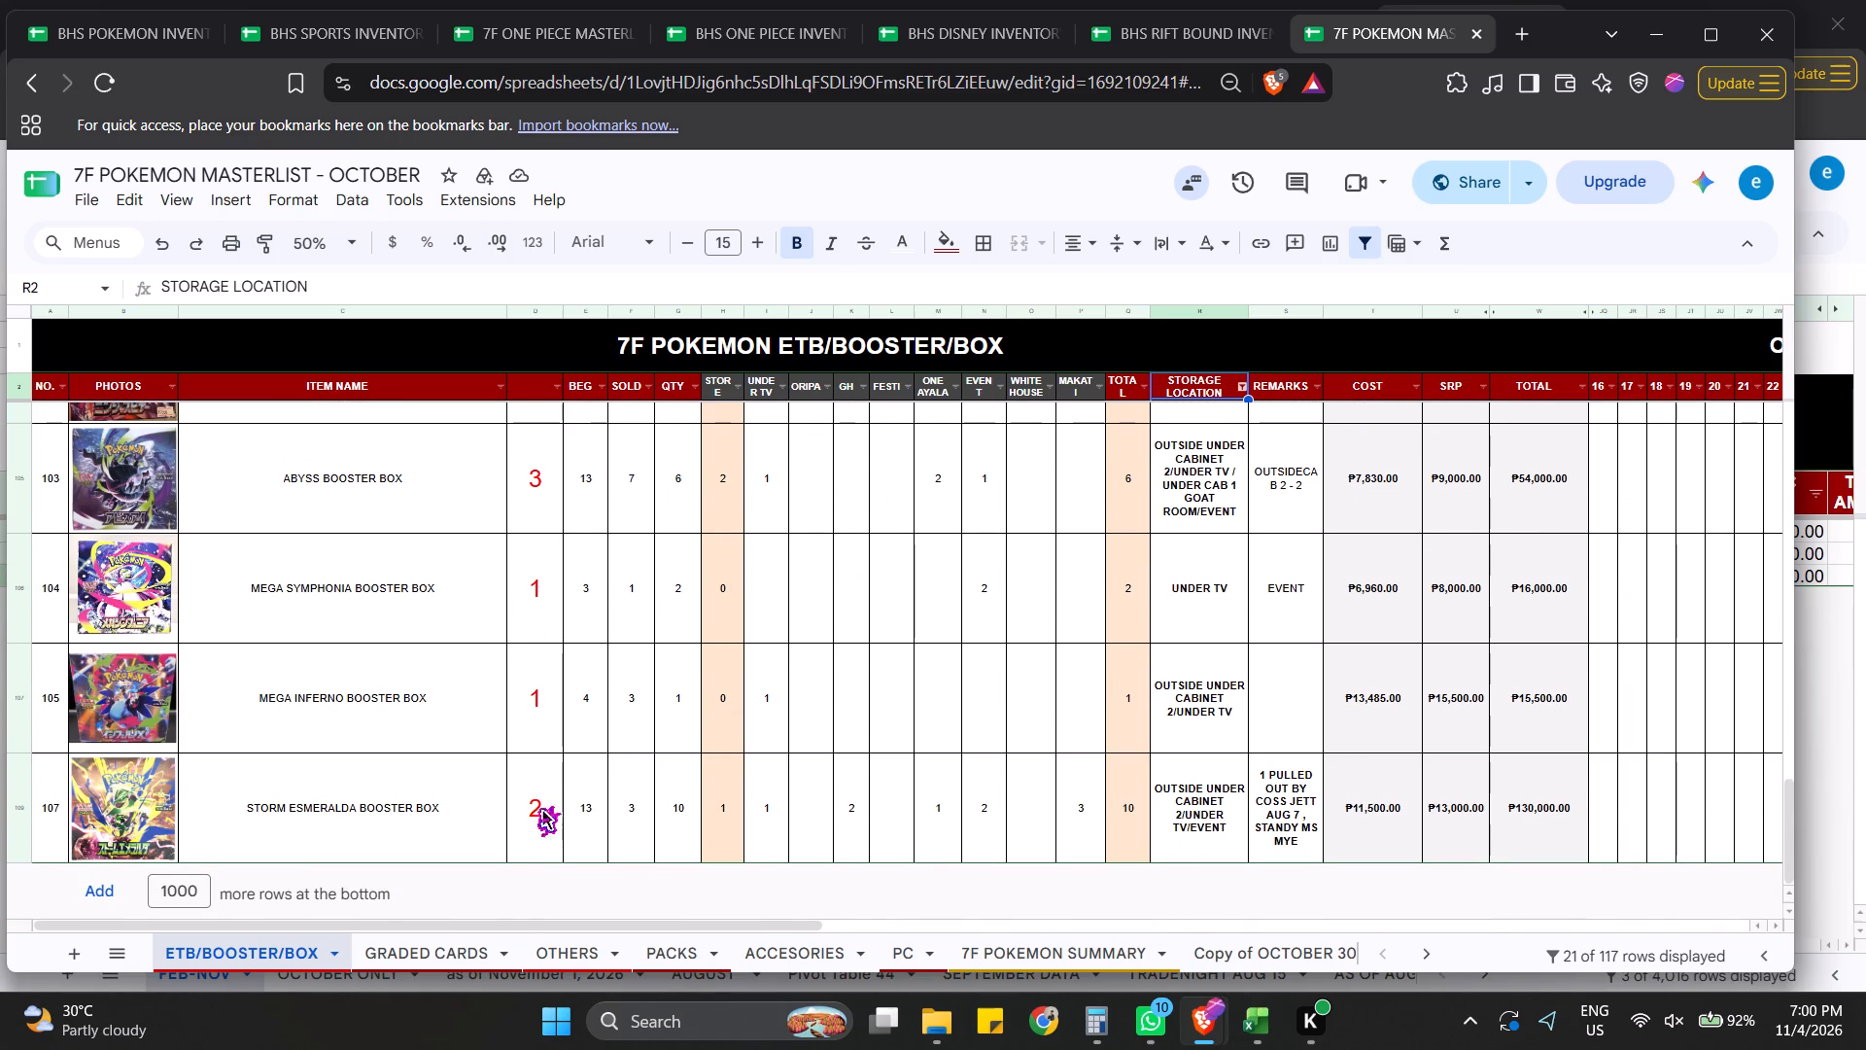
Recheck the red count beside each item name against the STORE and UNDER TV quantities throughout the filtered UNDER TV rows.
scroll(536, 789, "up", 20)
scroll(536, 789, "up", 16)
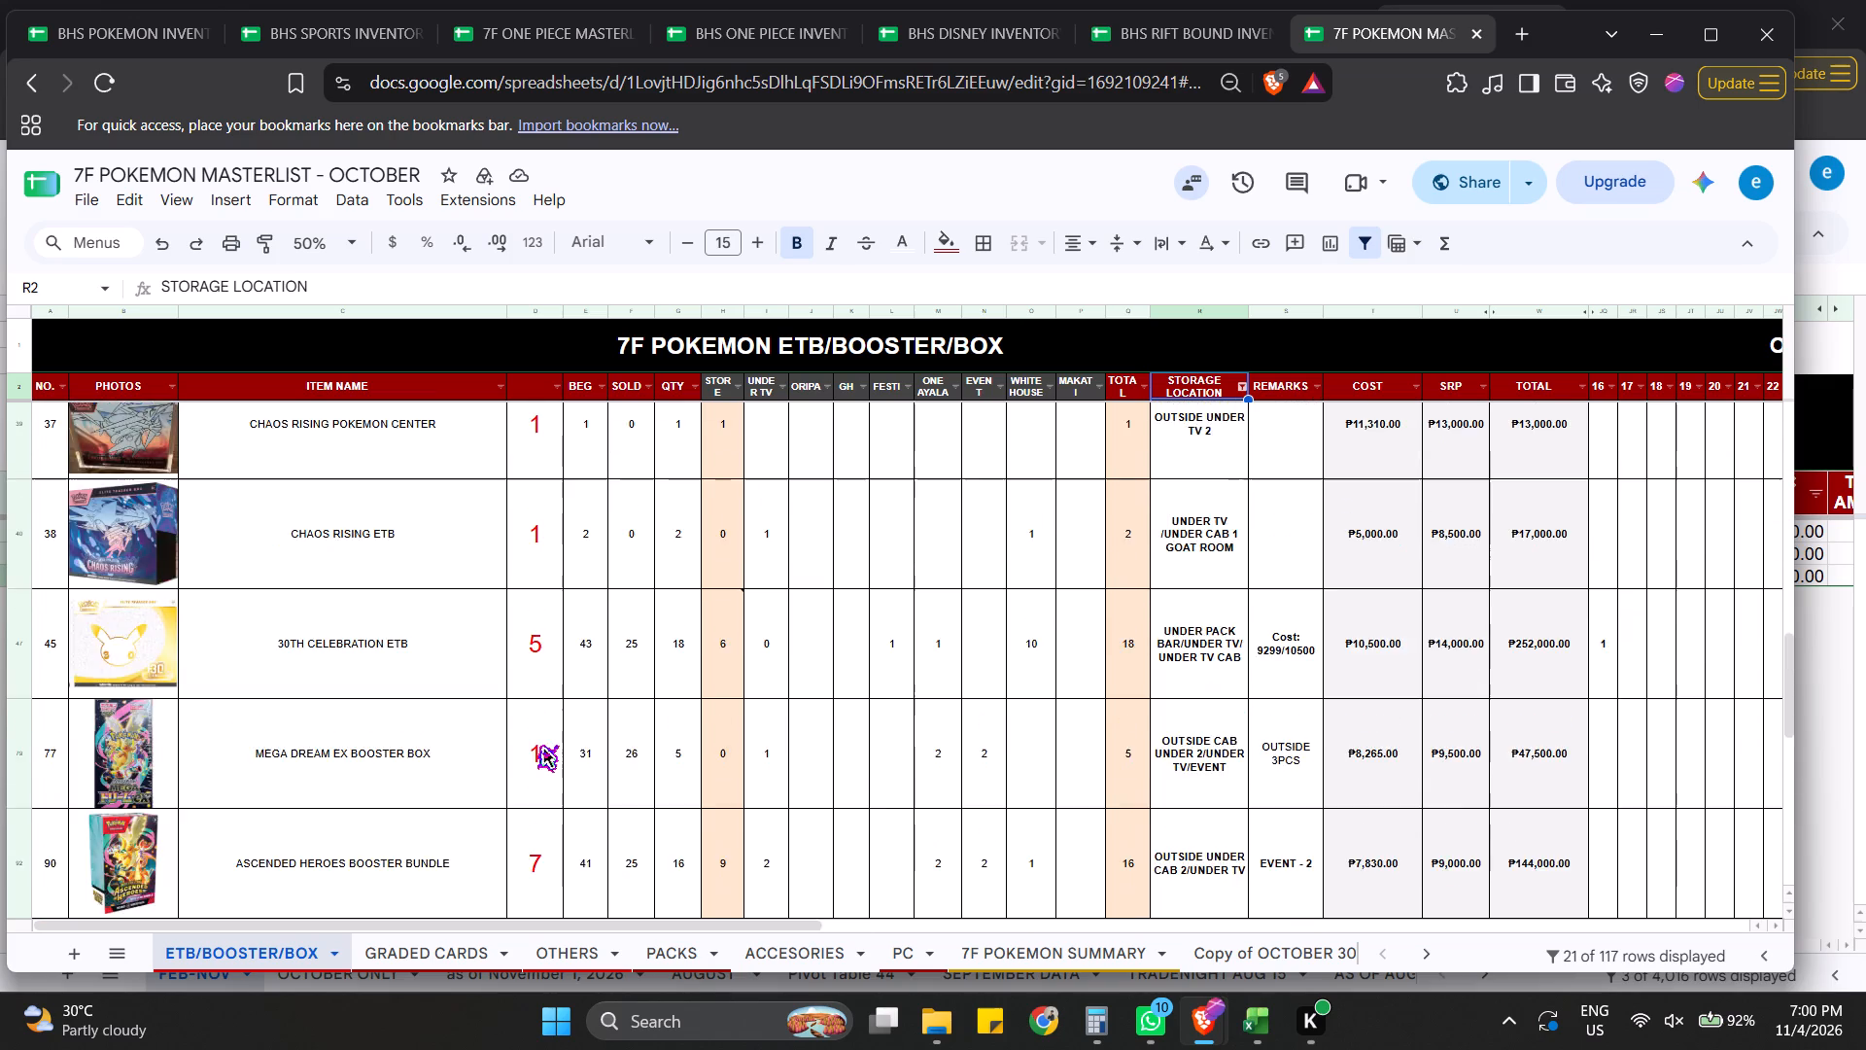
scroll(535, 744, "up", 20)
scroll(535, 744, "up", 20)
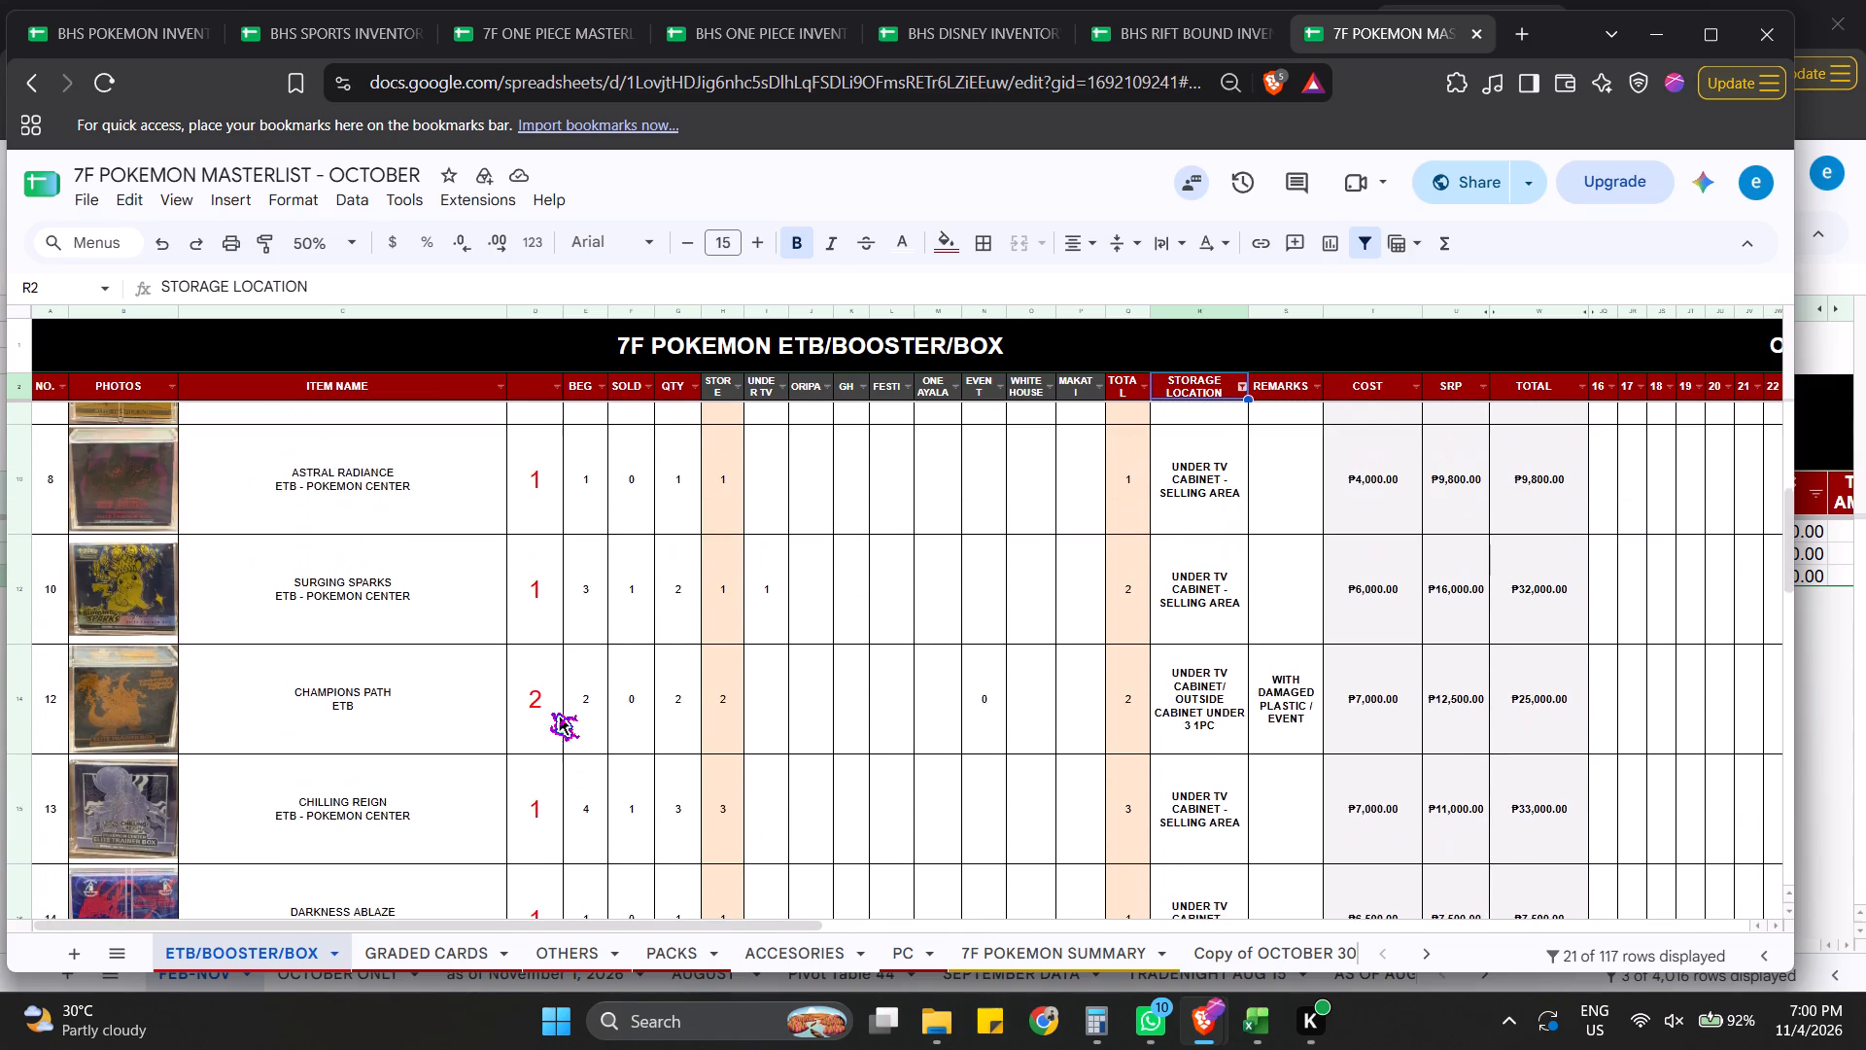
scroll(550, 712, "up", 3)
scroll(543, 731, "down", 20)
scroll(543, 731, "down", 9)
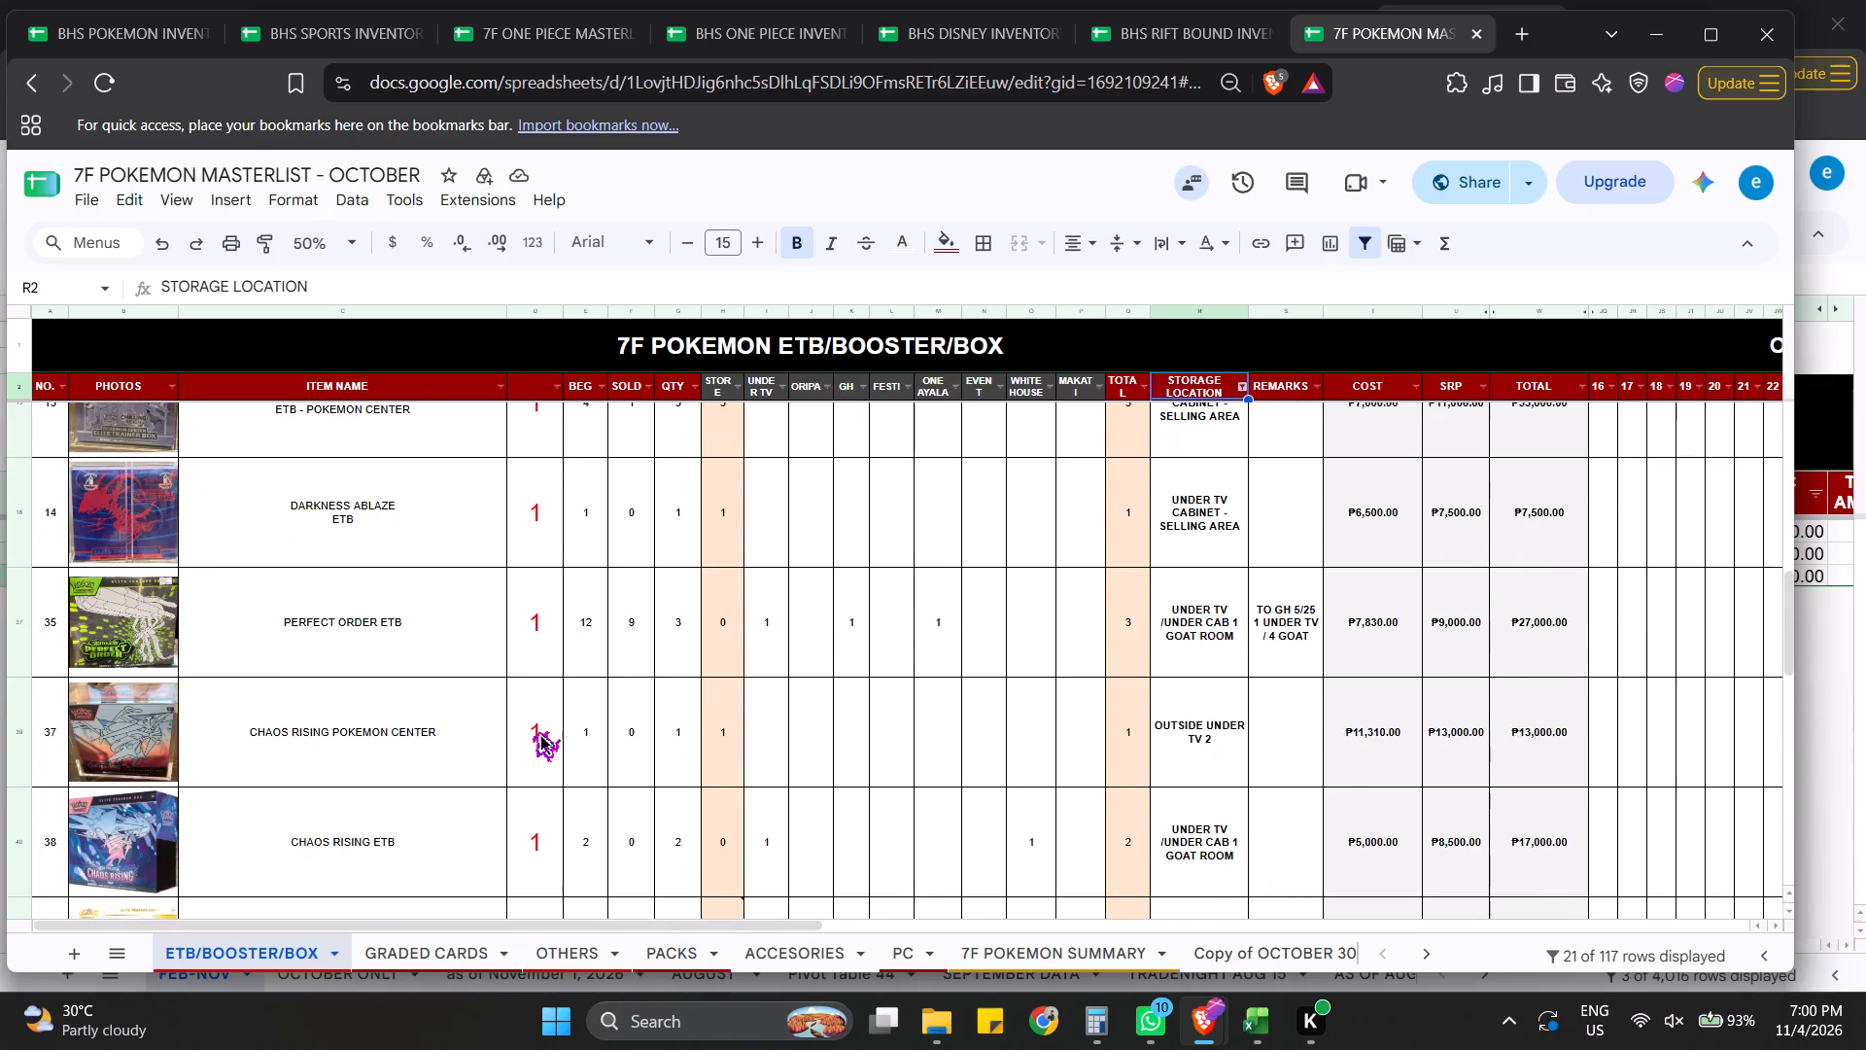
scroll(532, 731, "down", 20)
scroll(532, 731, "down", 20)
scroll(532, 731, "down", 8)
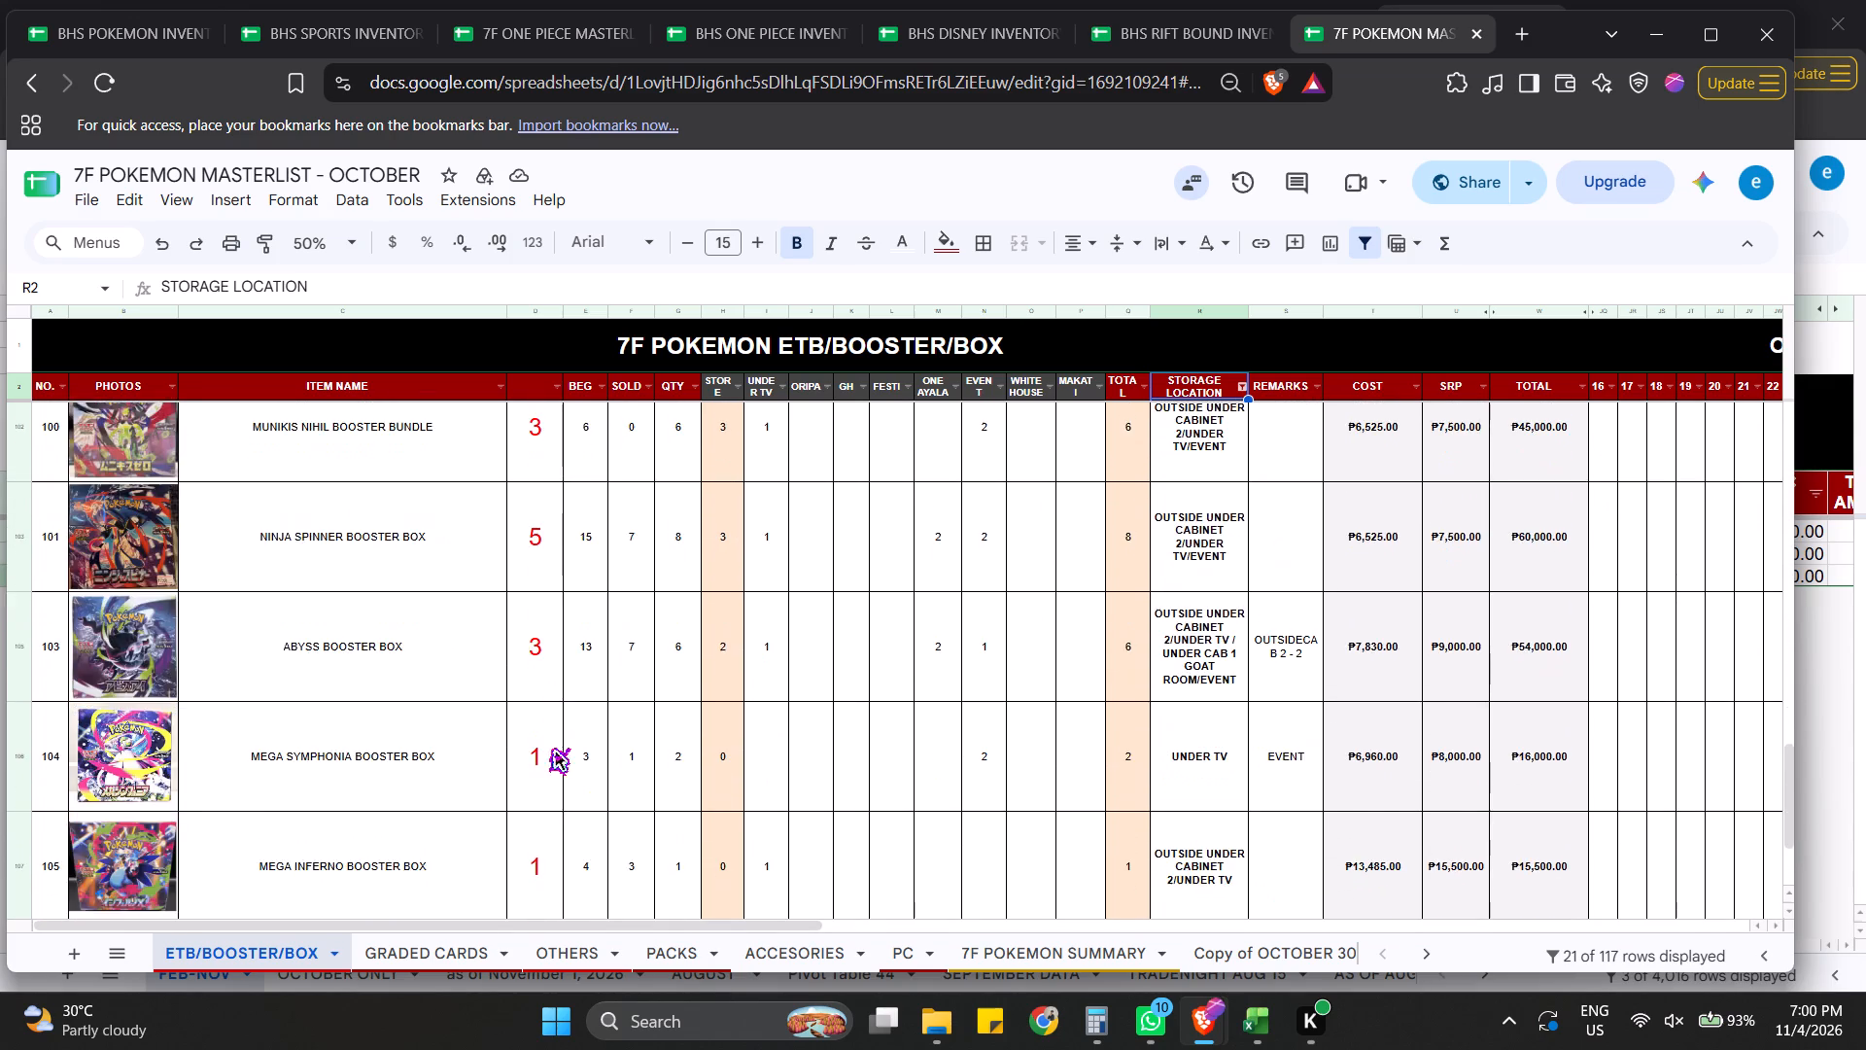
scroll(546, 747, "down", 9)
scroll(561, 766, "up", 20)
scroll(561, 766, "up", 10)
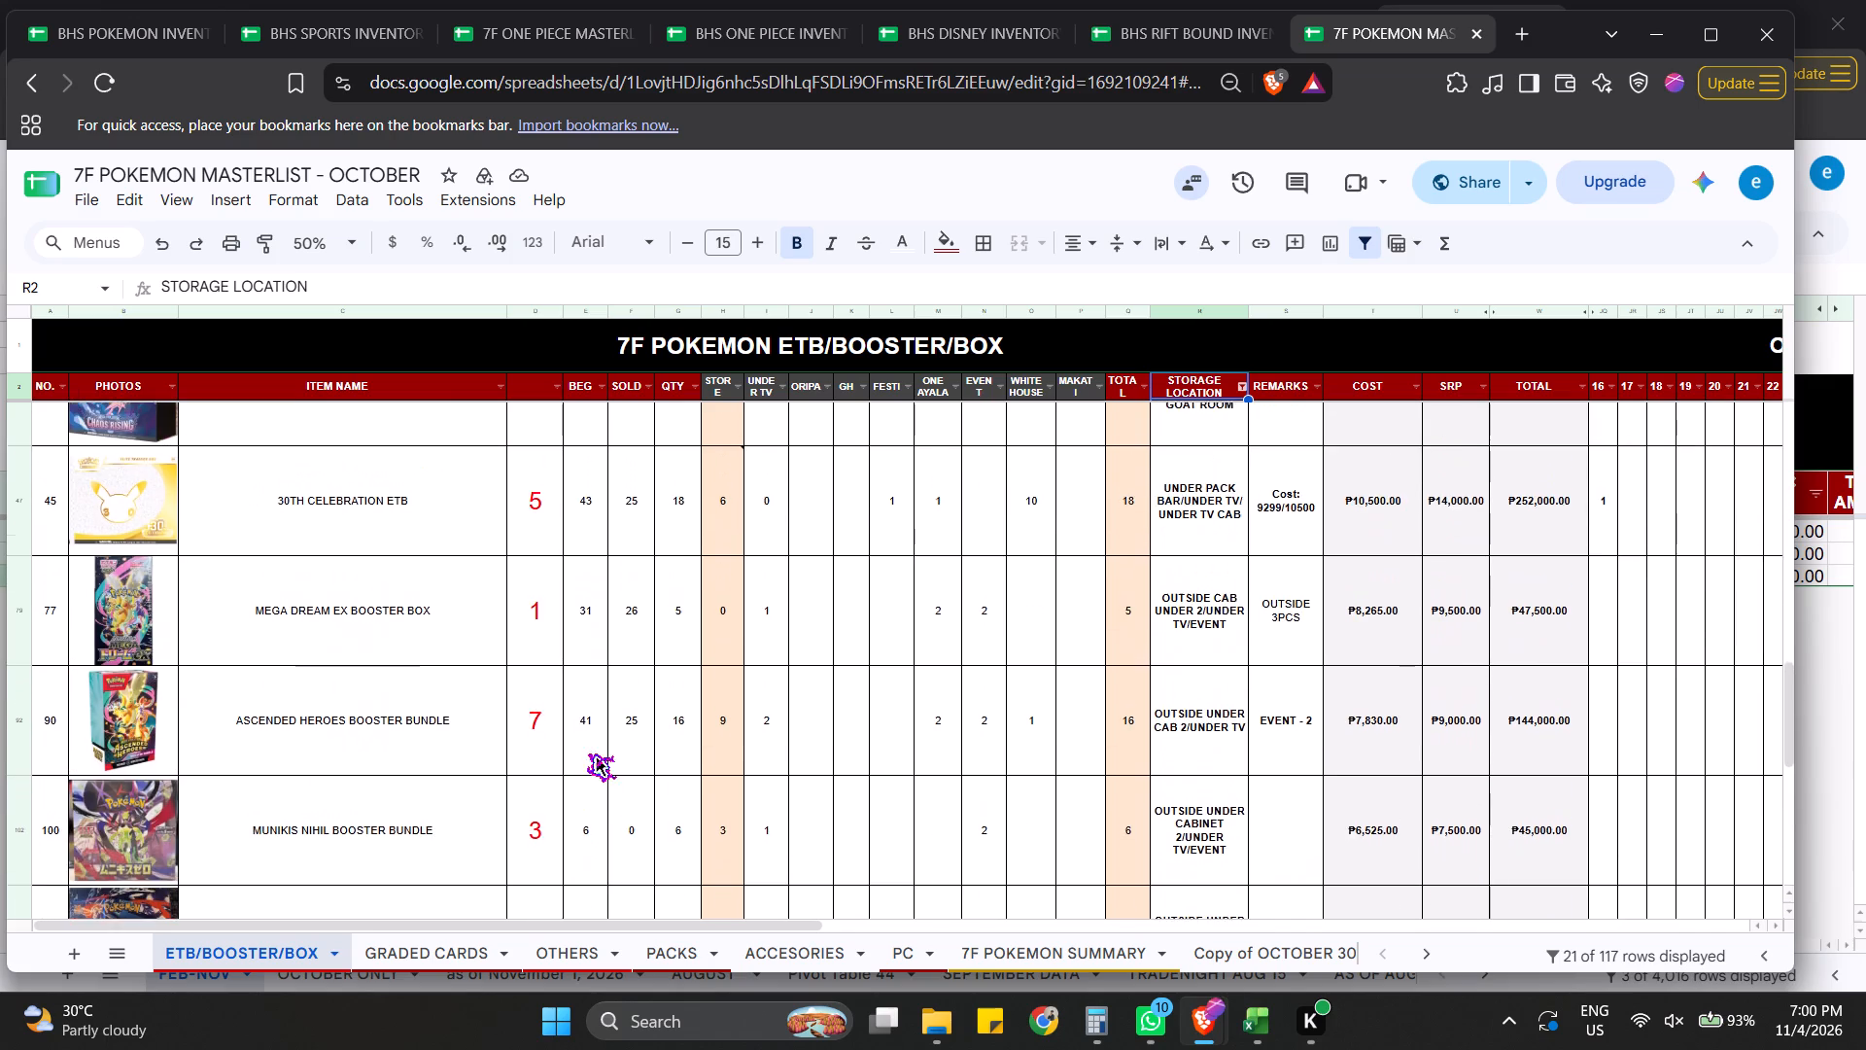
scroll(587, 752, "up", 19)
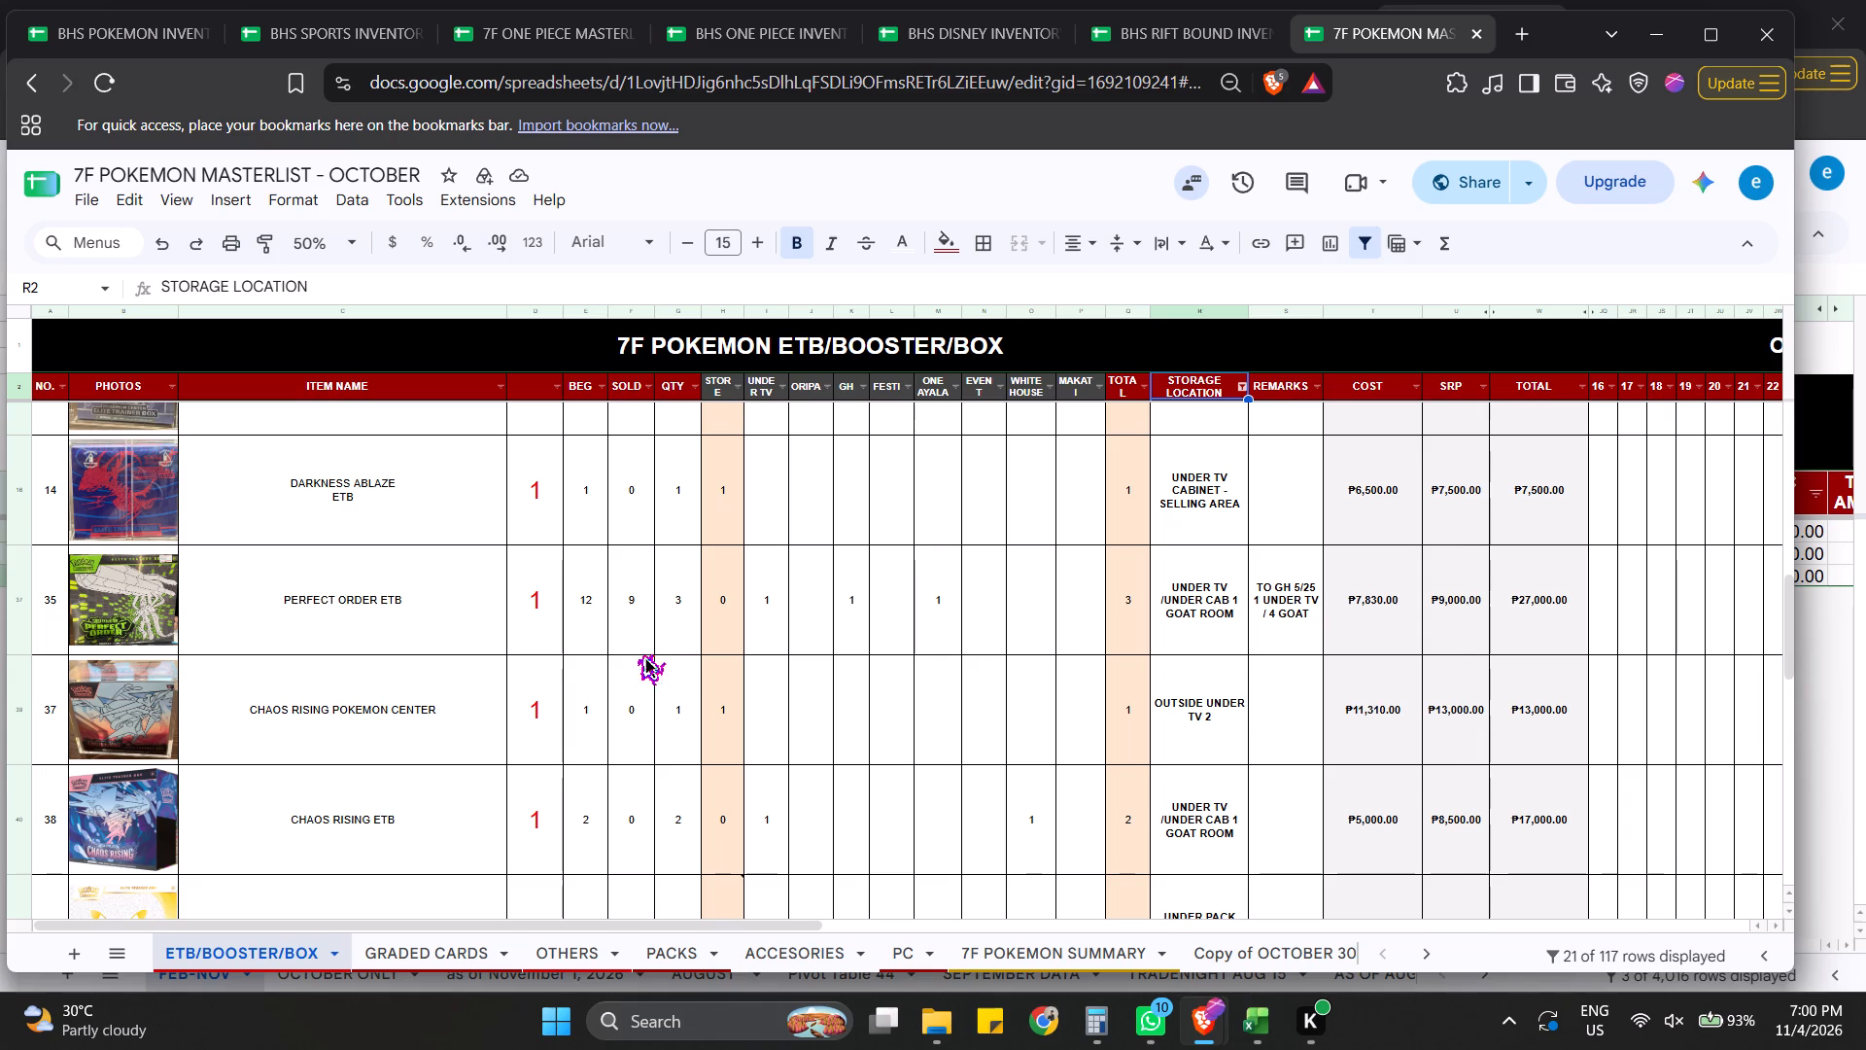
scroll(654, 650, "down", 15)
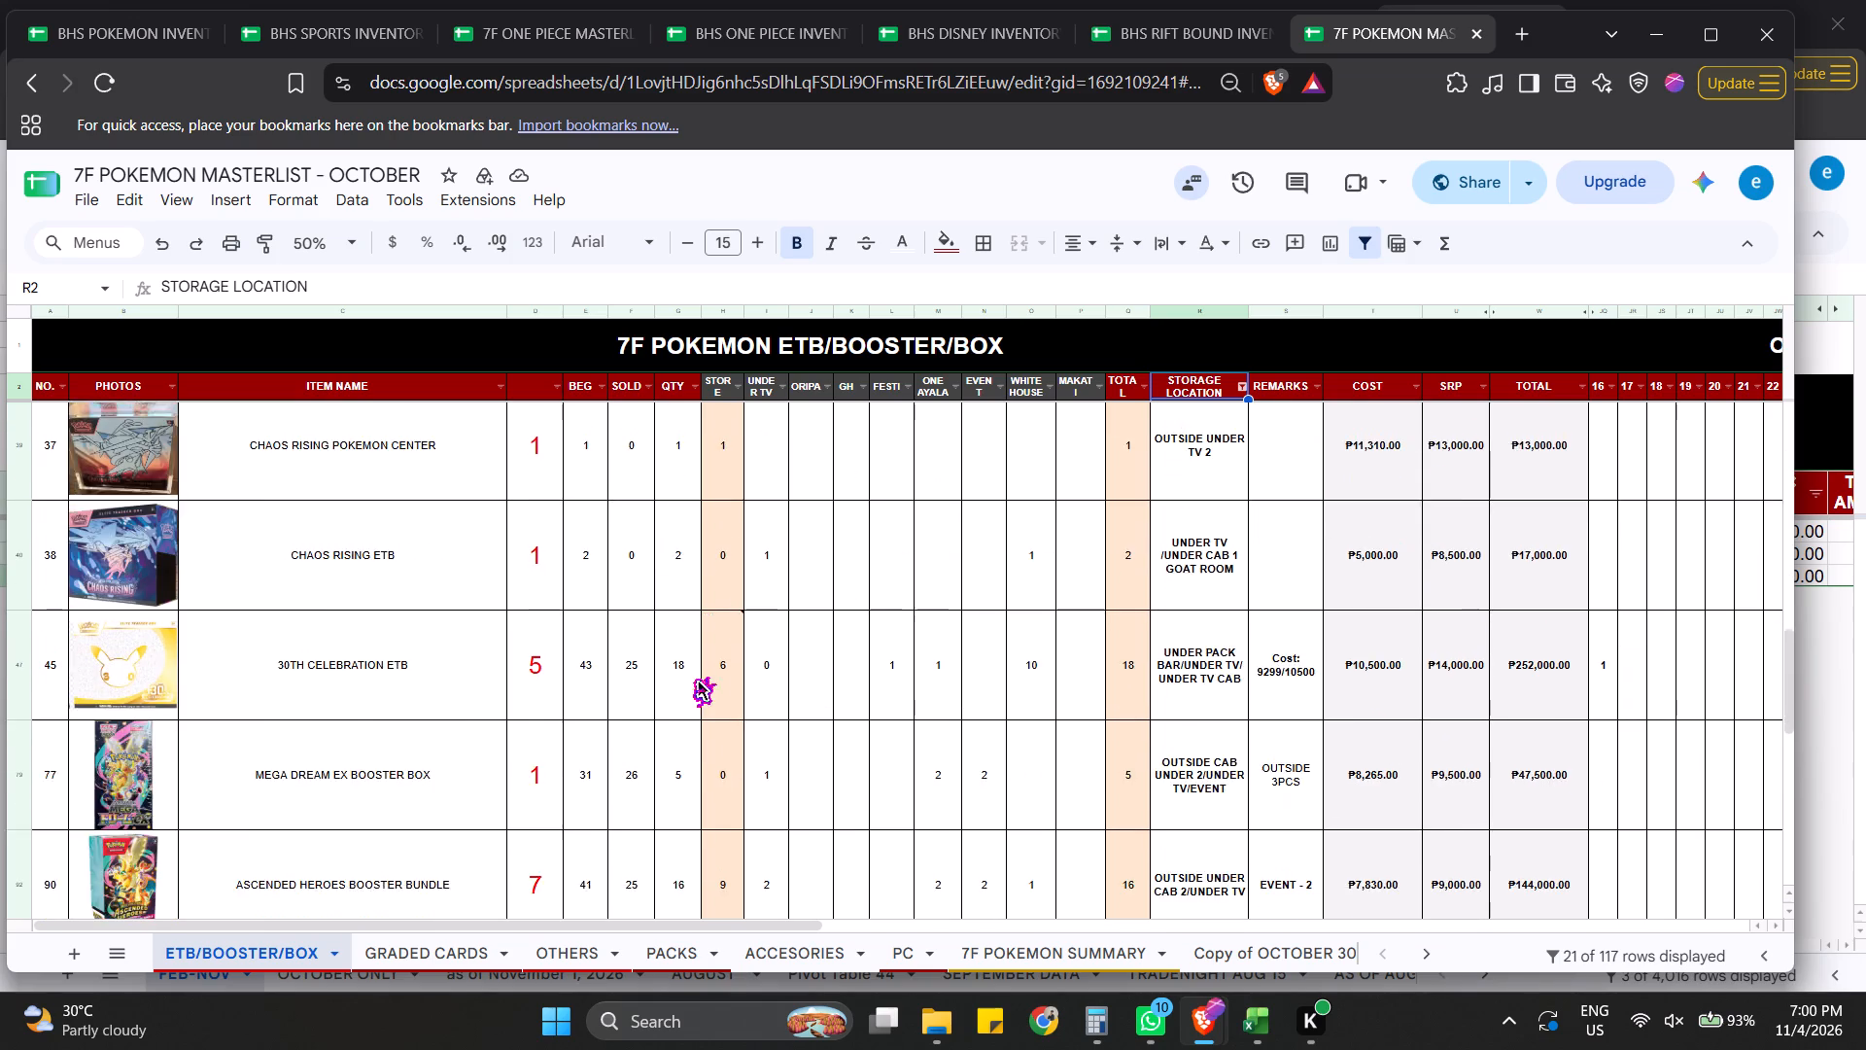
scroll(689, 677, "down", 16)
scroll(638, 709, "down", 15)
scroll(648, 722, "up", 15)
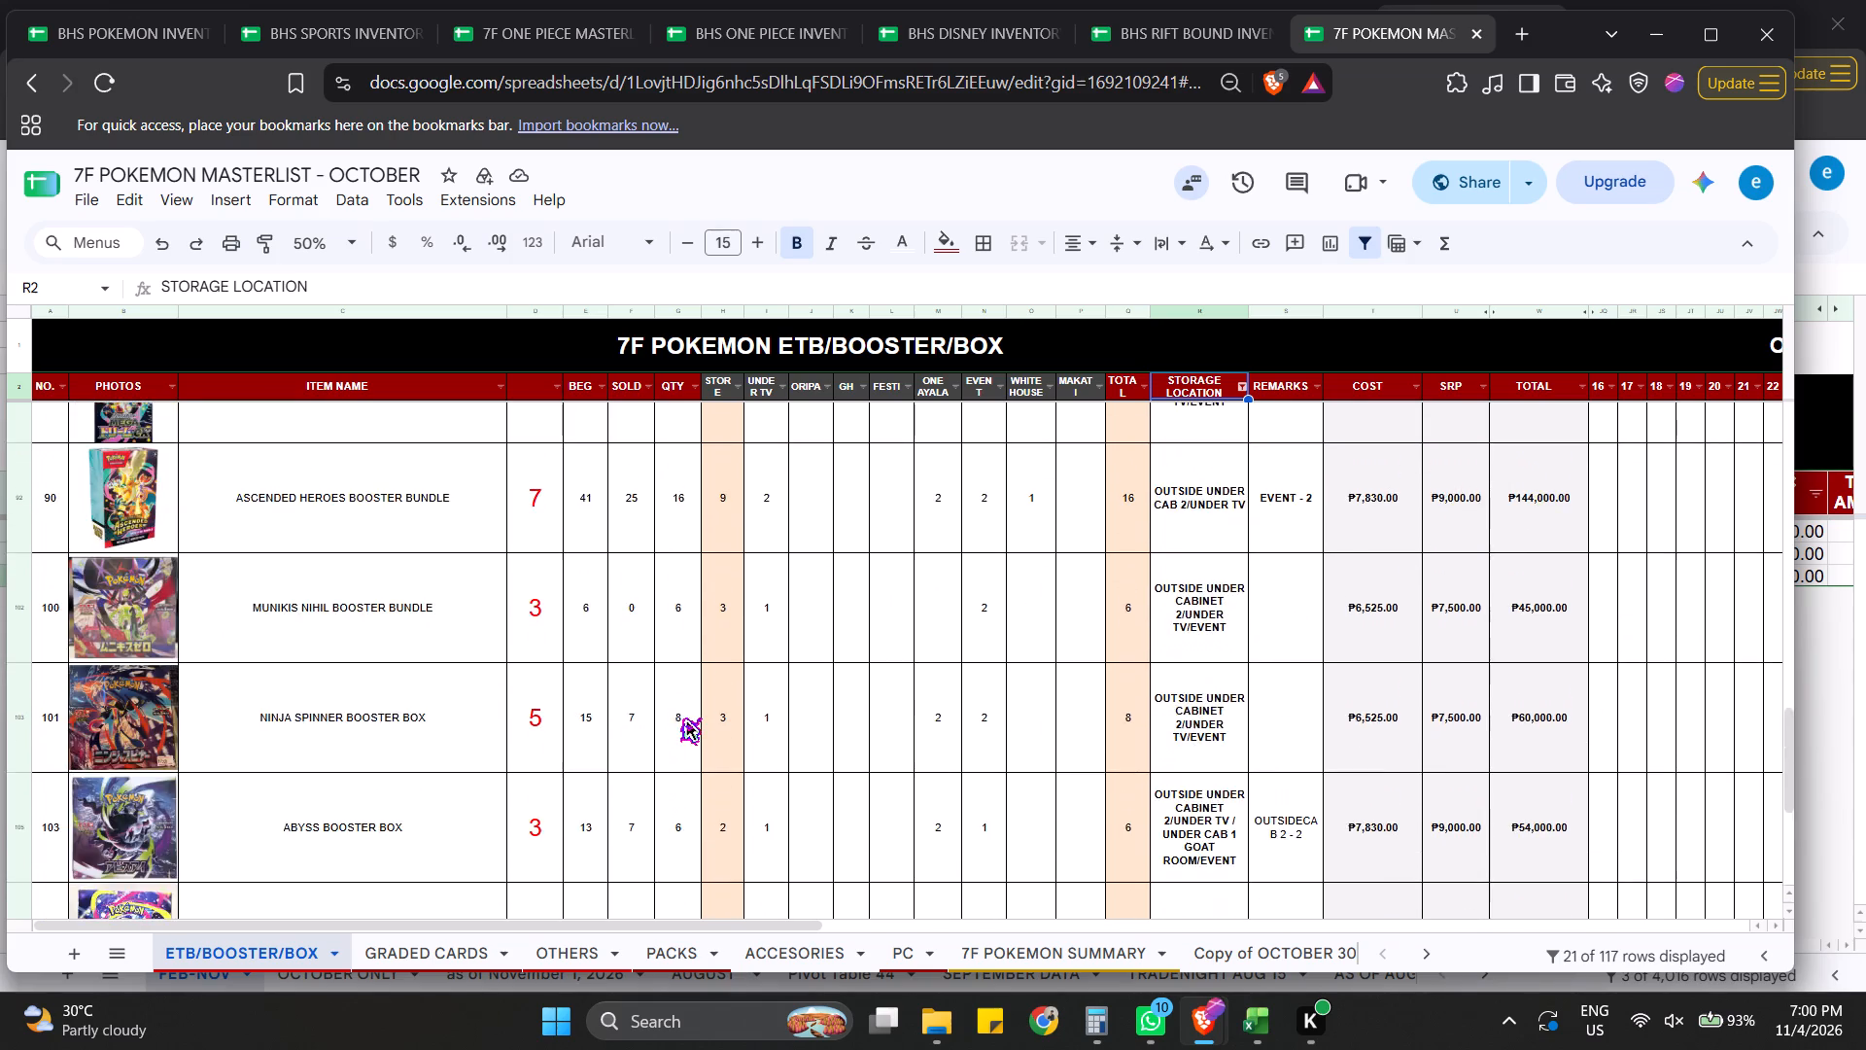
scroll(677, 717, "up", 20)
scroll(677, 717, "up", 20)
scroll(677, 717, "up", 7)
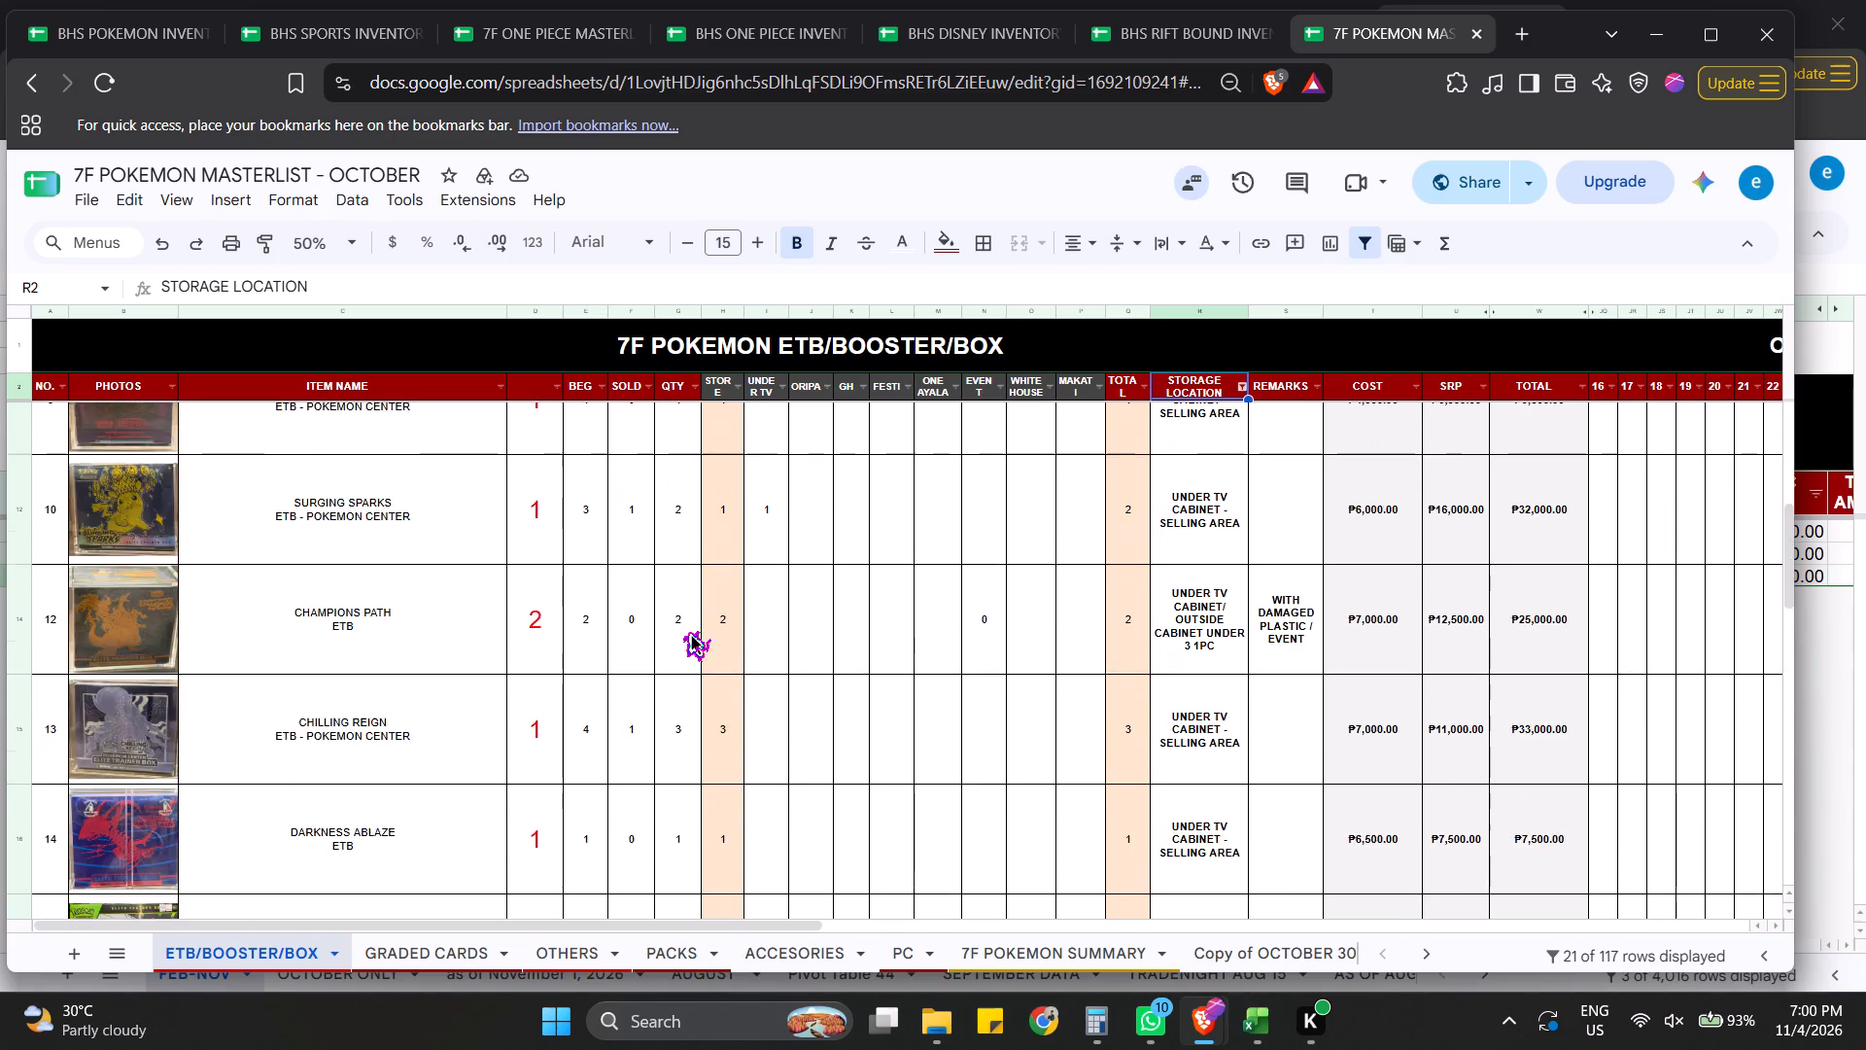
scroll(682, 631, "up", 20)
scroll(682, 631, "up", 20)
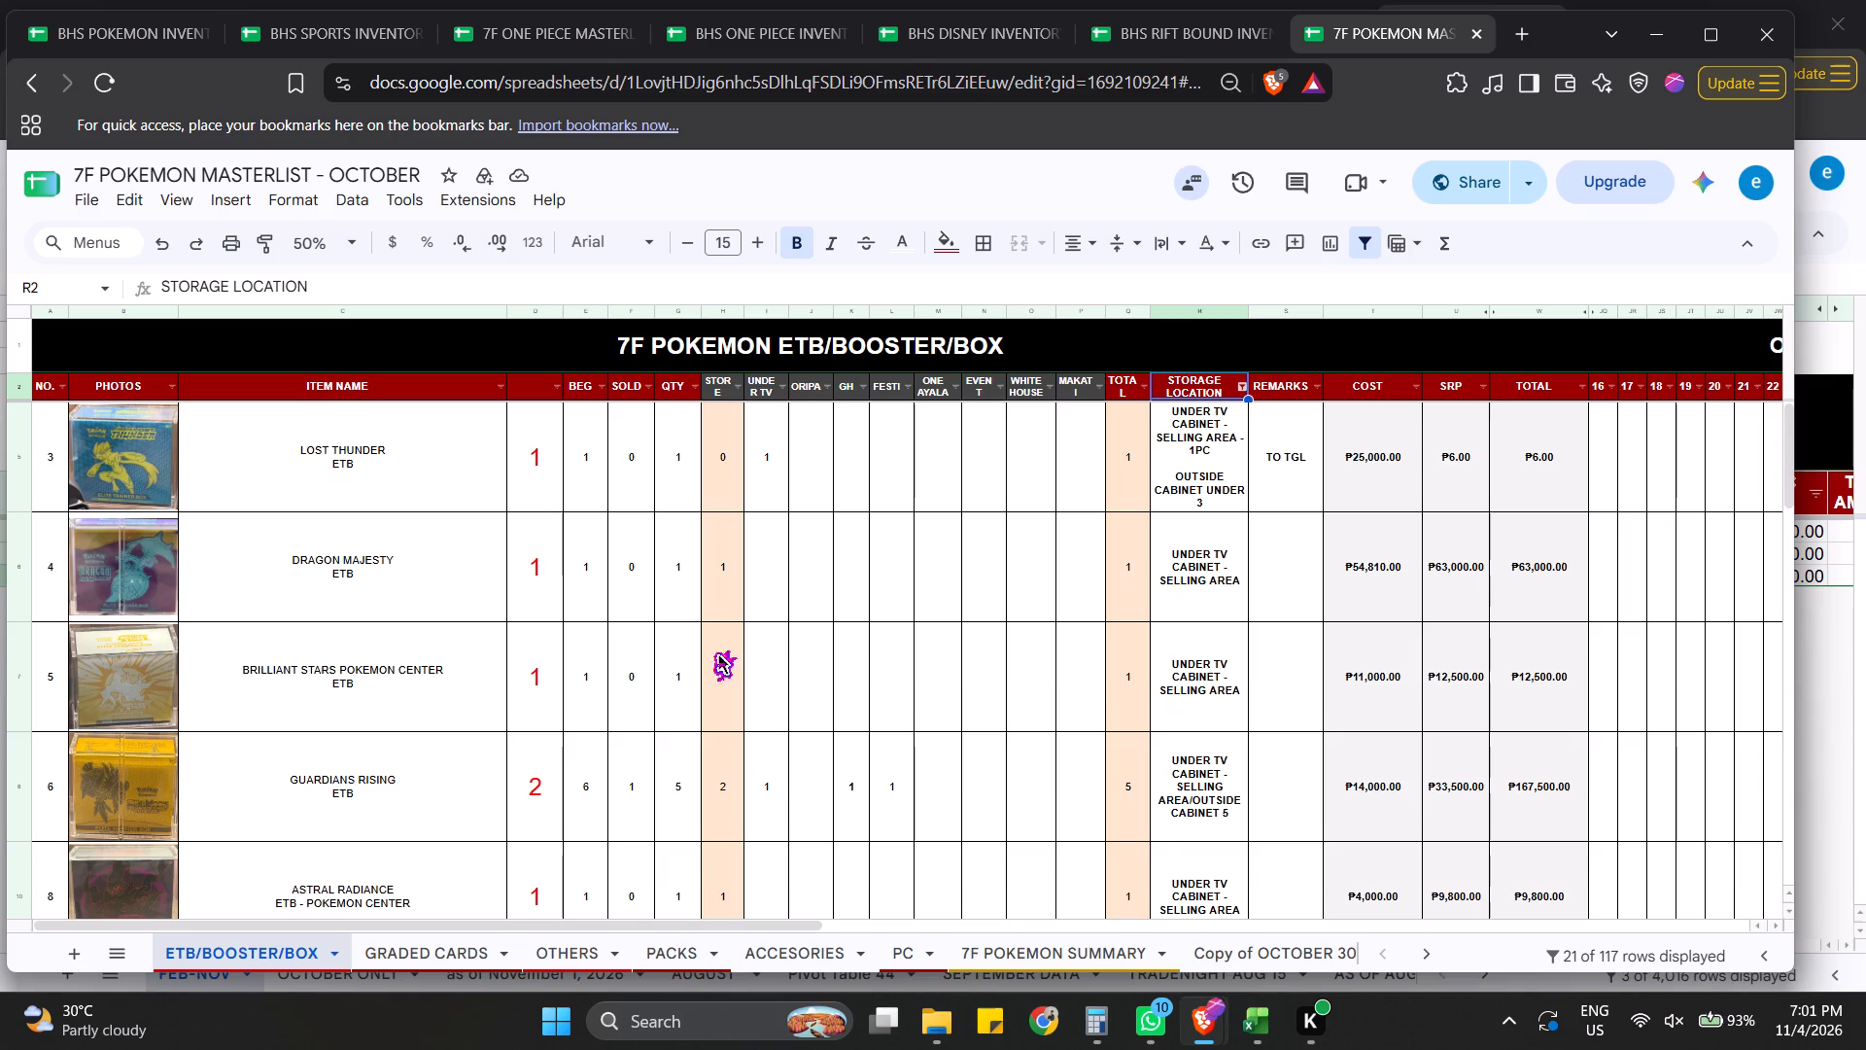
scroll(709, 650, "down", 20)
scroll(709, 650, "down", 18)
scroll(667, 635, "up", 3)
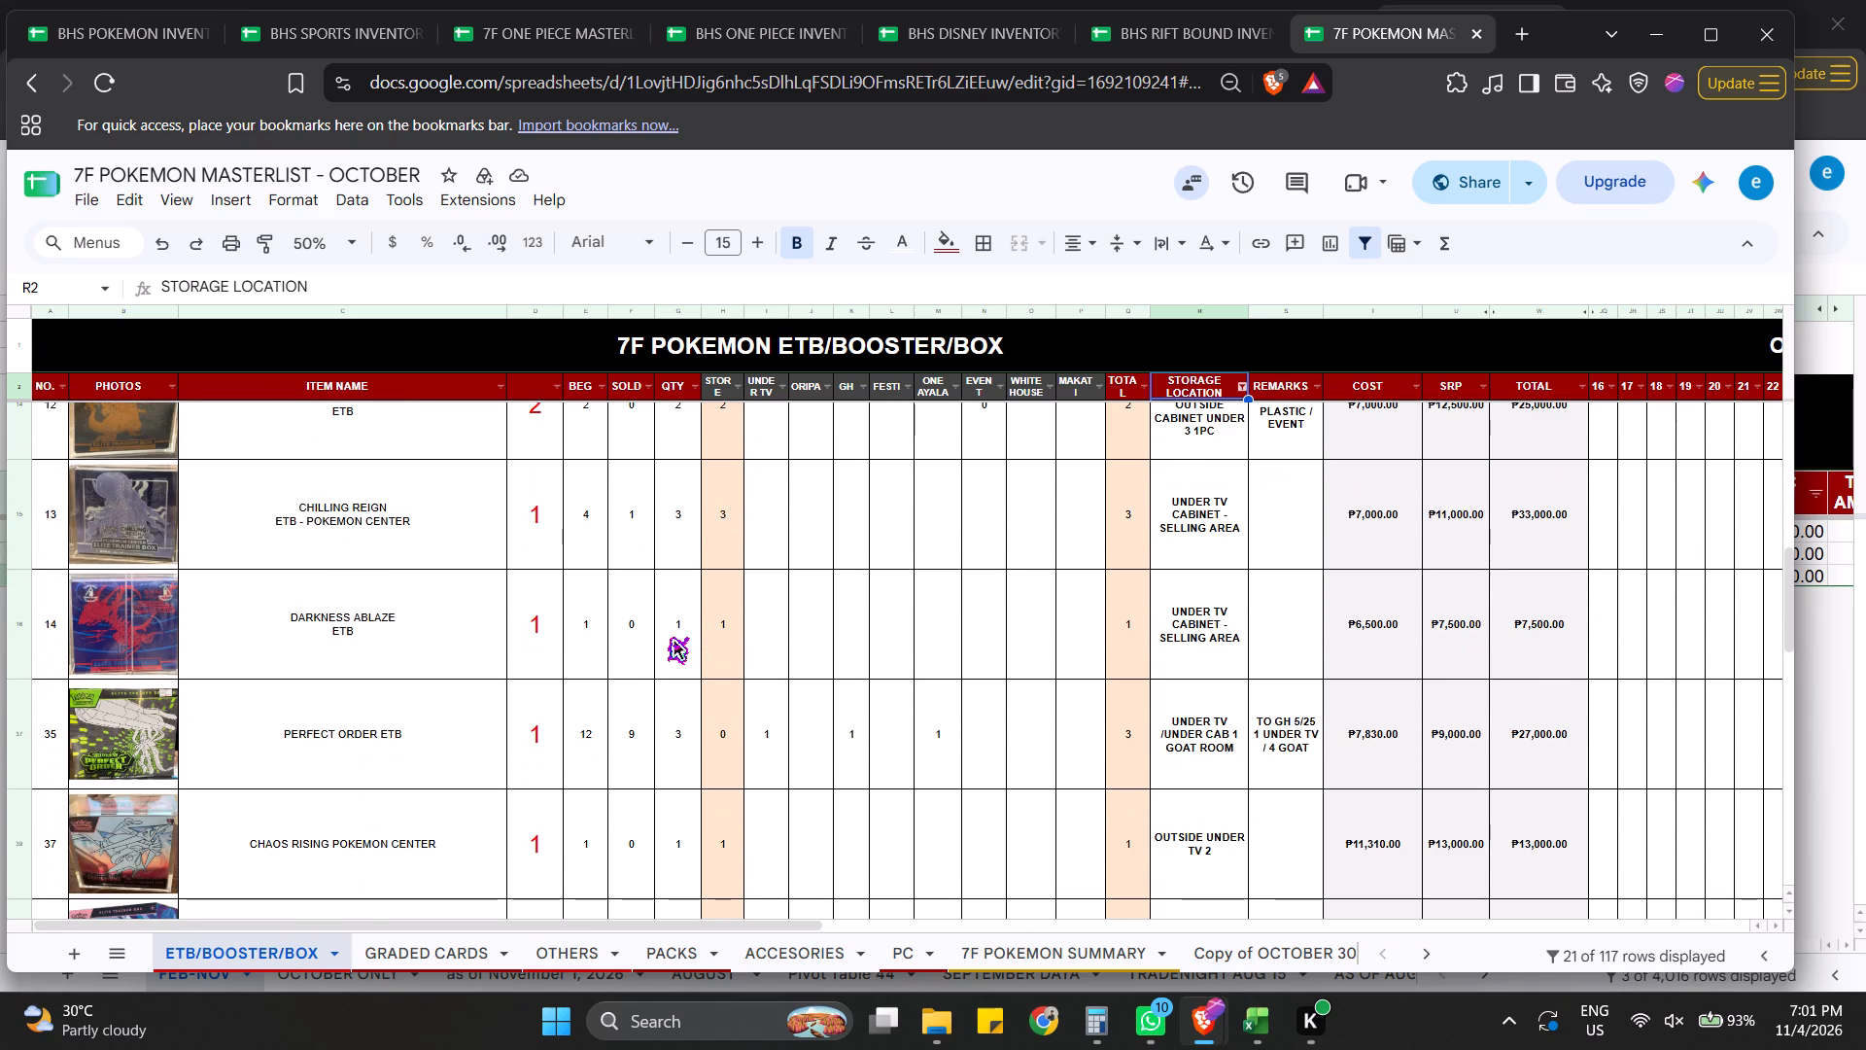
scroll(213, 569, "down", 20)
scroll(213, 569, "down", 4)
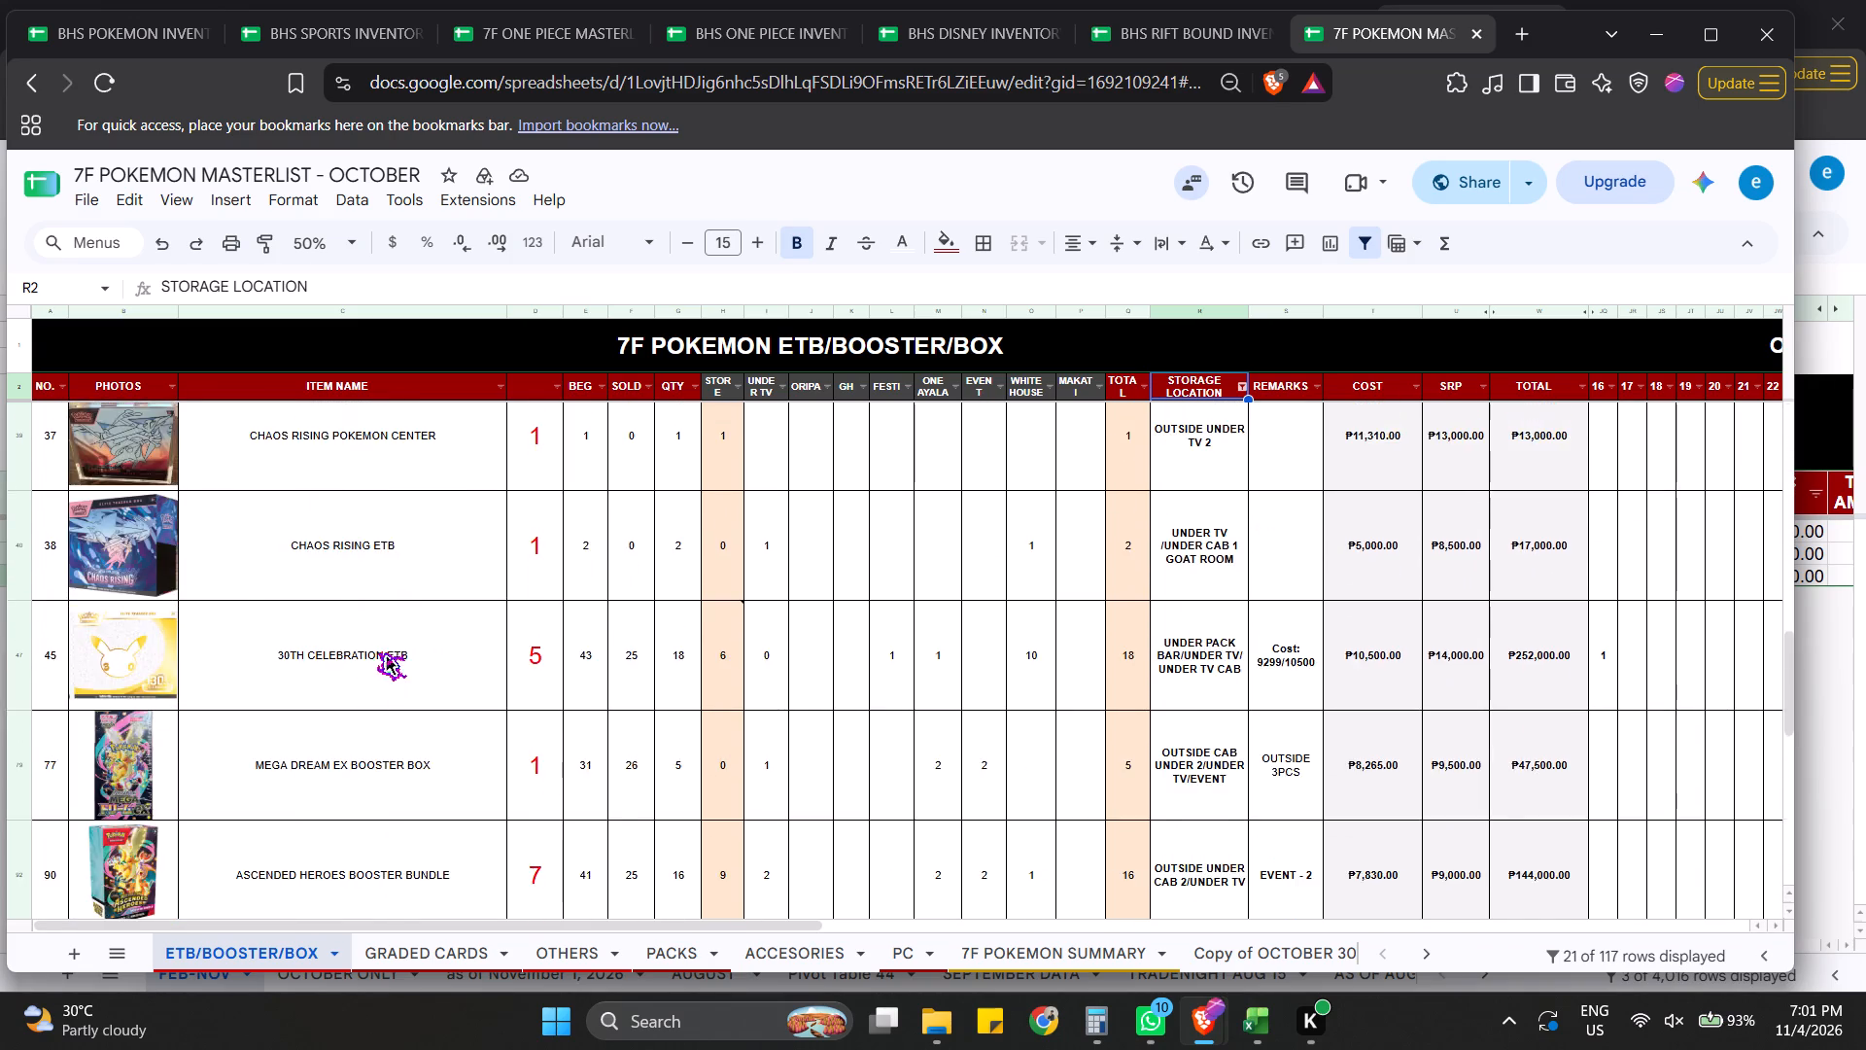
scroll(377, 651, "down", 20)
scroll(377, 651, "down", 20)
scroll(377, 651, "down", 2)
scroll(310, 637, "up", 3)
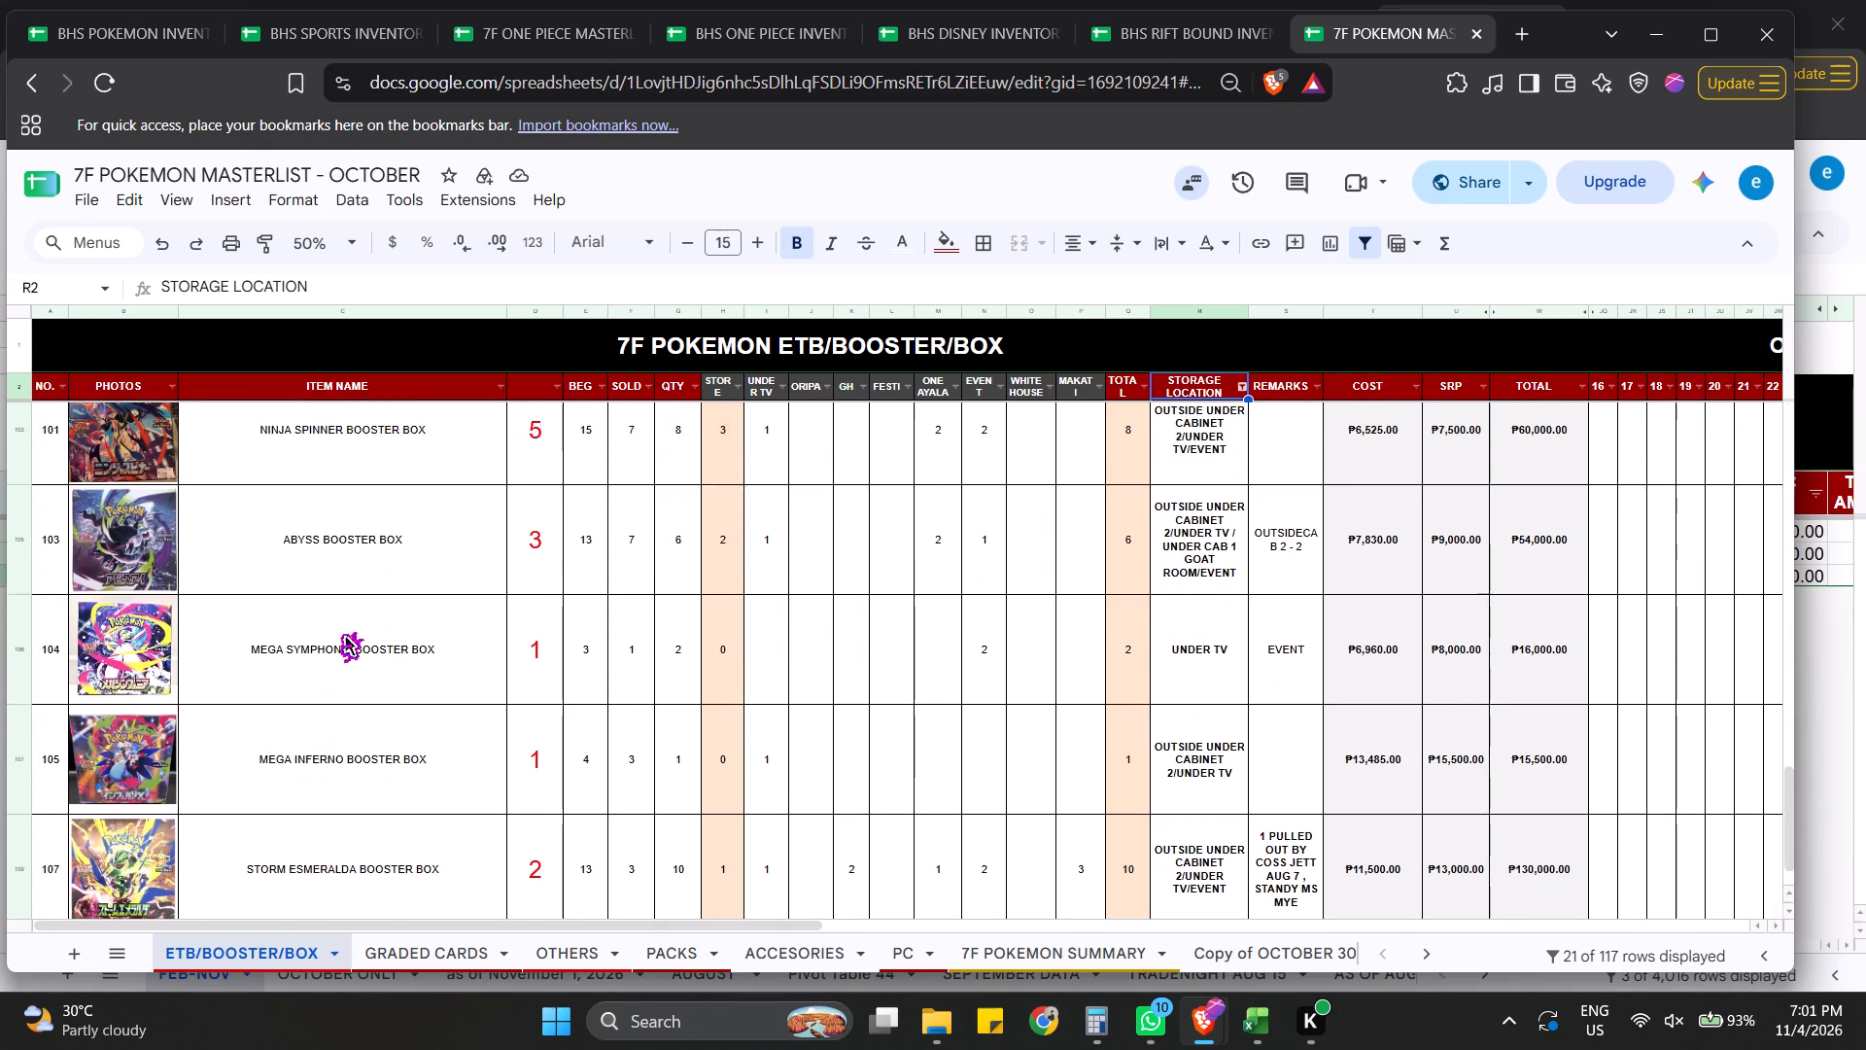
scroll(336, 632, "up", 20)
scroll(336, 632, "up", 20)
scroll(336, 632, "up", 6)
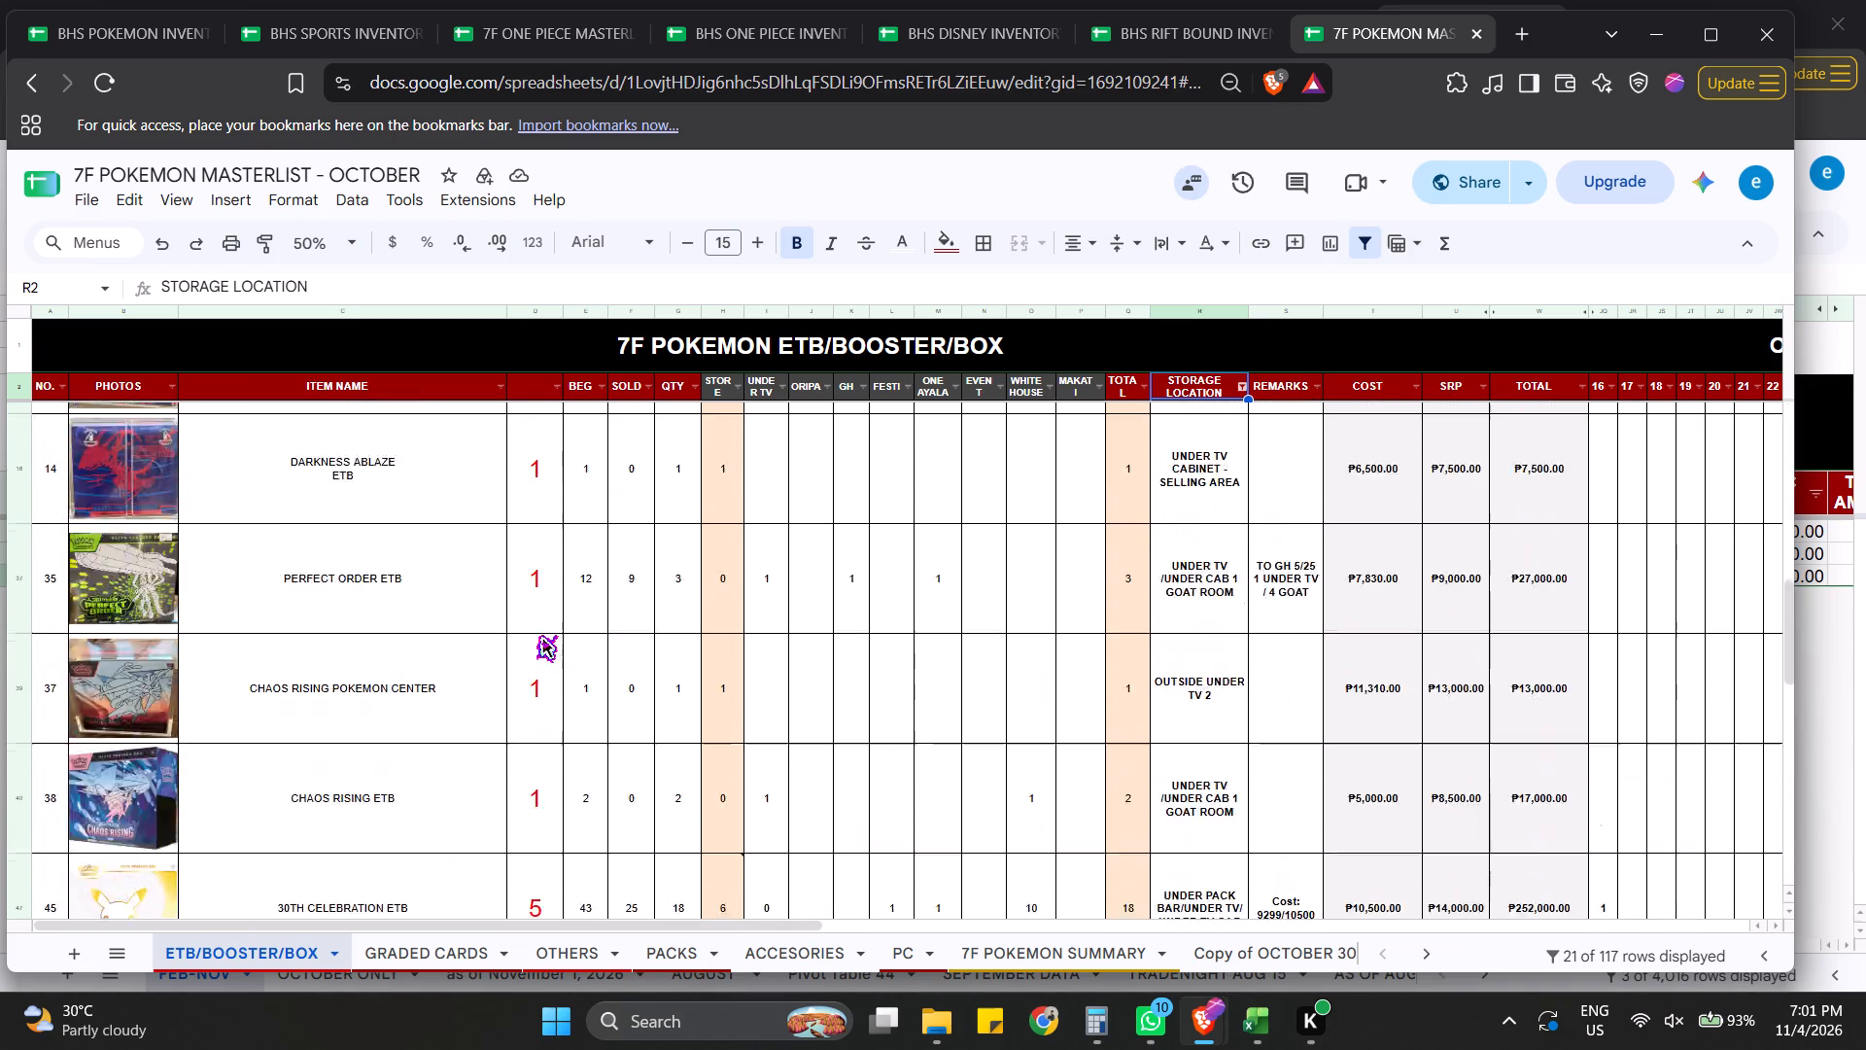
scroll(534, 634, "up", 14)
scroll(547, 613, "up", 19)
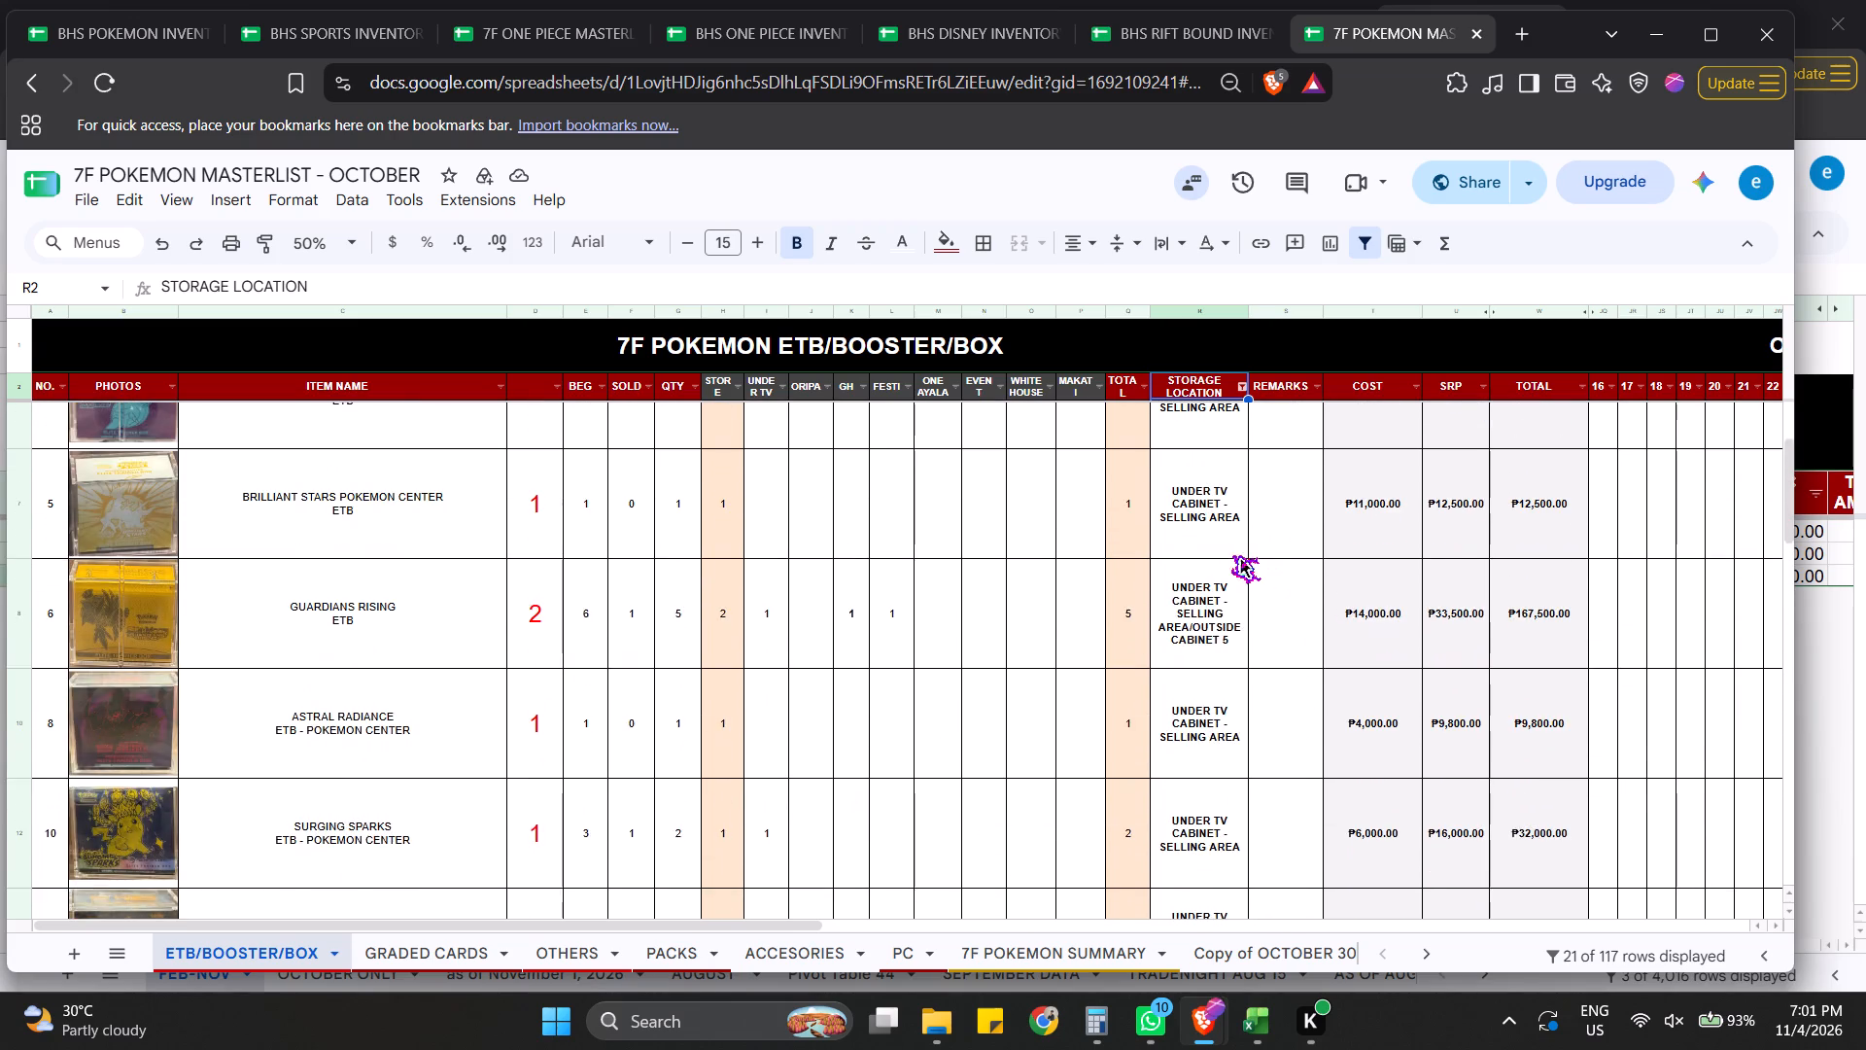
scroll(1231, 545, "up", 20)
scroll(1231, 545, "up", 1)
Reselect all values in the STORAGE LOCATION filter so every row of the ETB/BOOSTER/BOX sheet is included.
left_click(1244, 390)
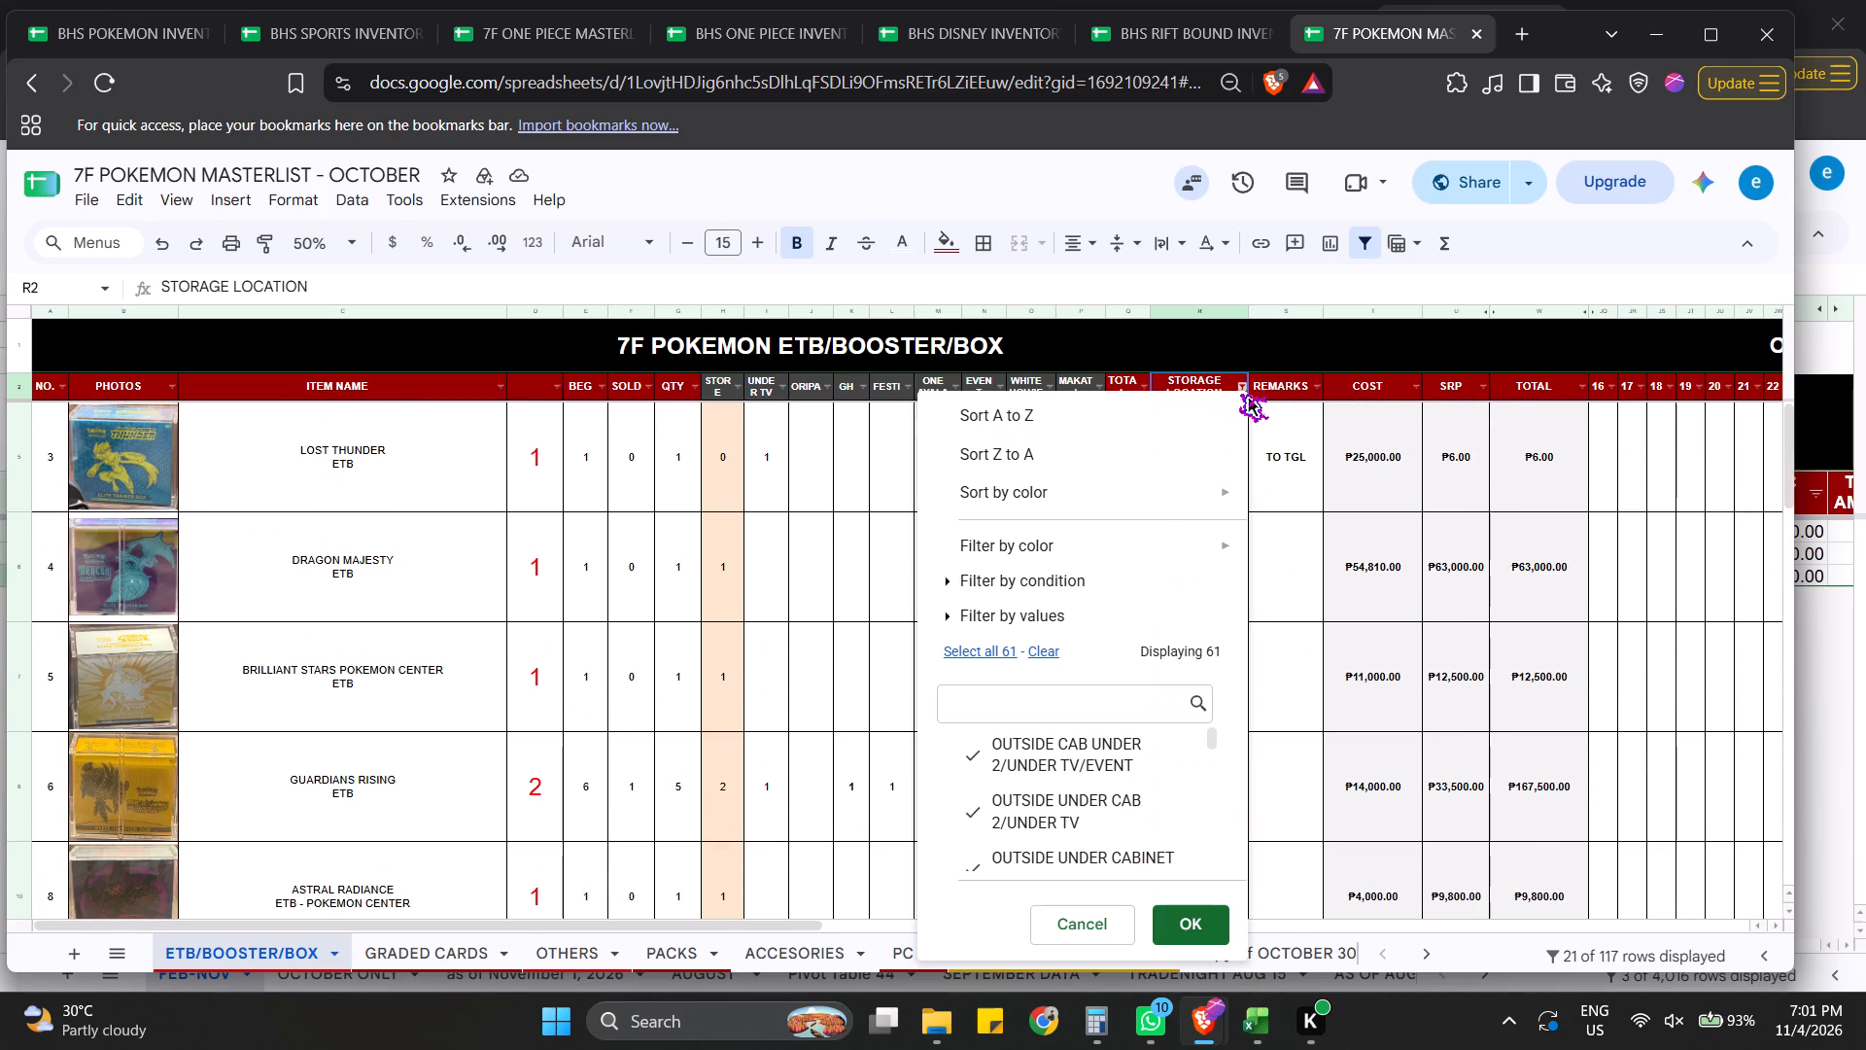
left_click(984, 648)
left_click(975, 652)
left_click(1192, 930)
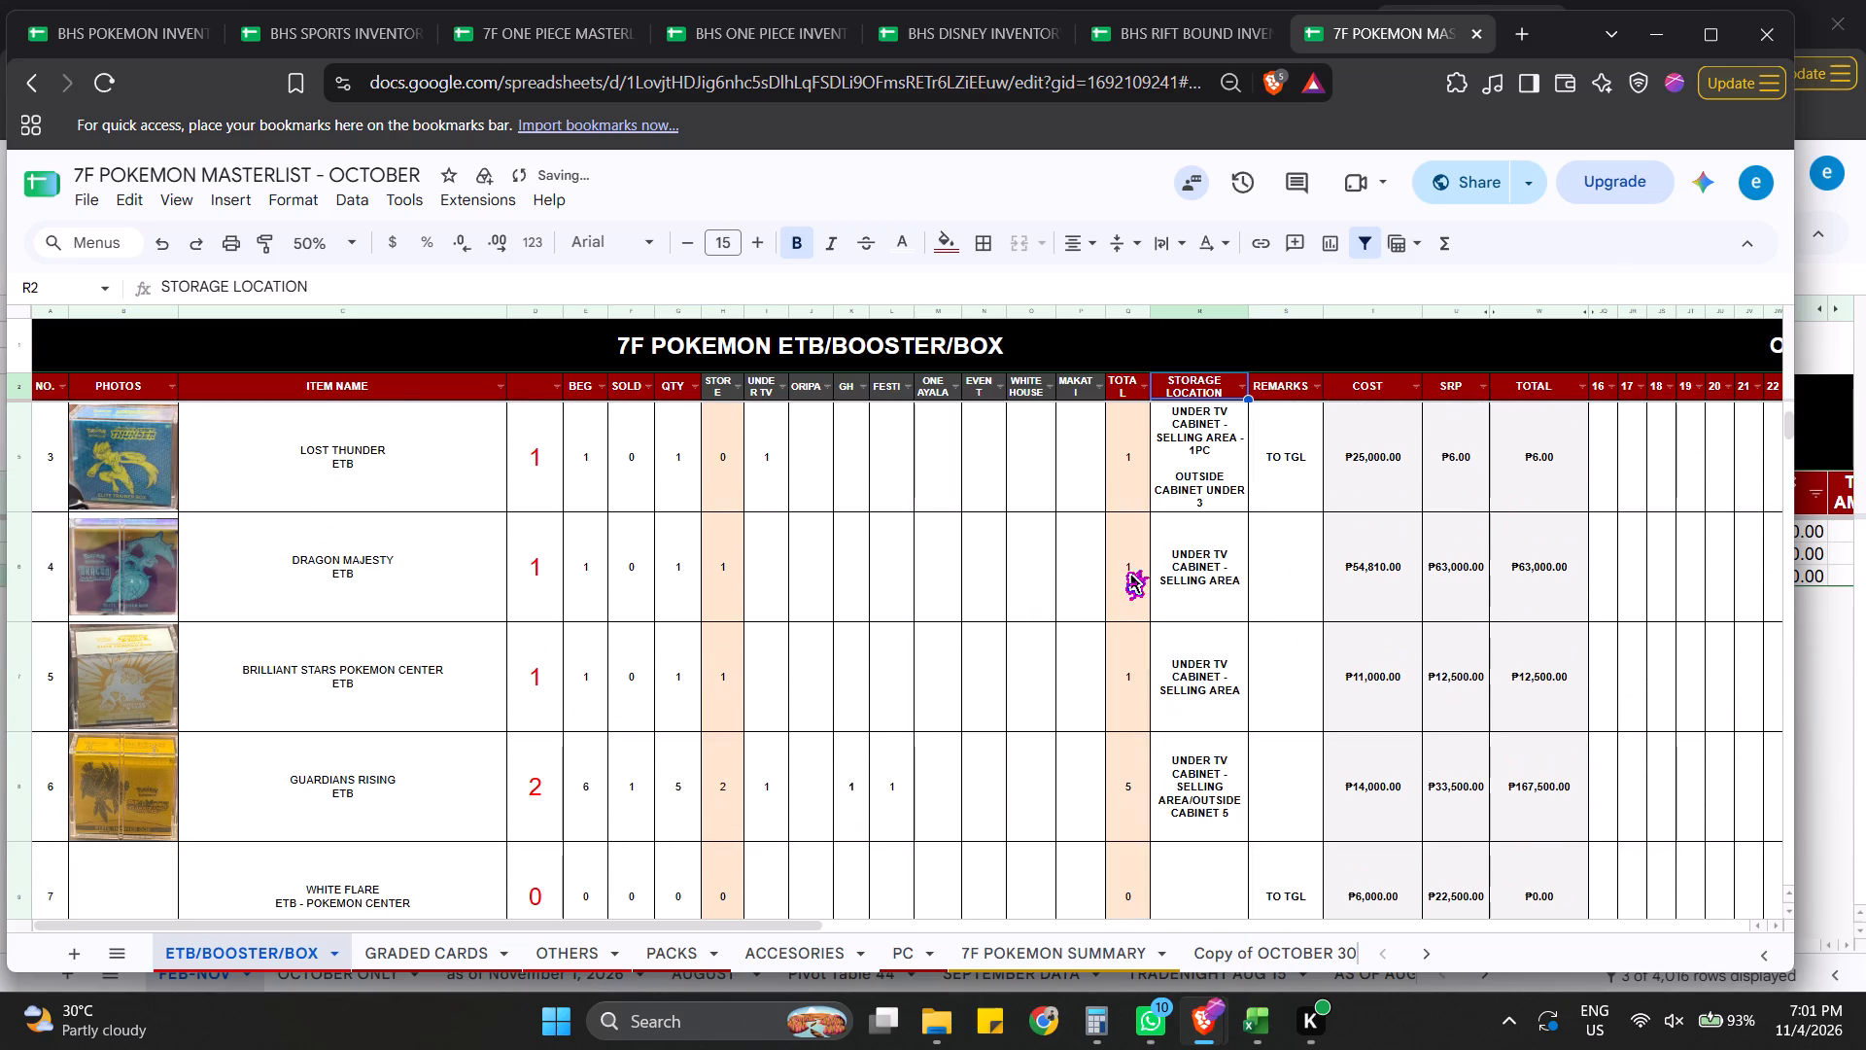
Find STEL in the sheet and enter a count of 1 beside the STELLAR CROWN ETB - POKEMON CENTER item name.
key("ctrl+f")
left_click(1462, 309)
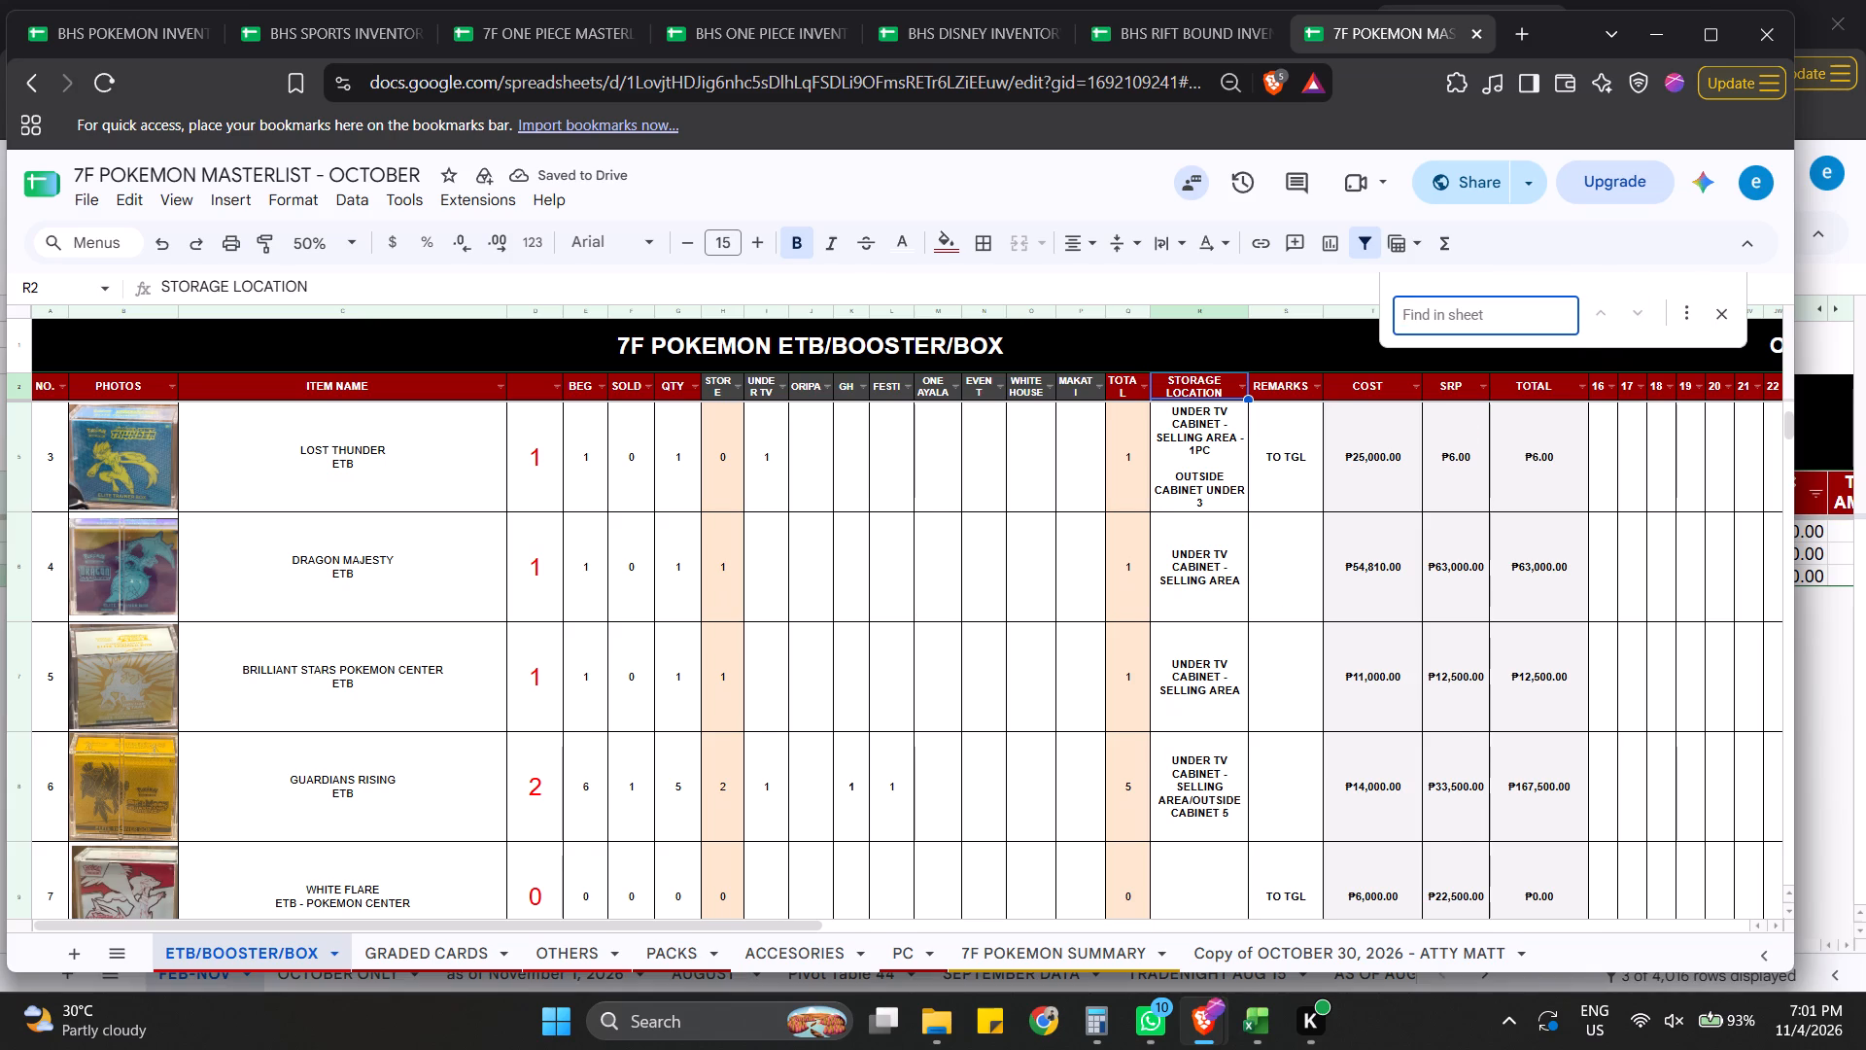
type("STEL")
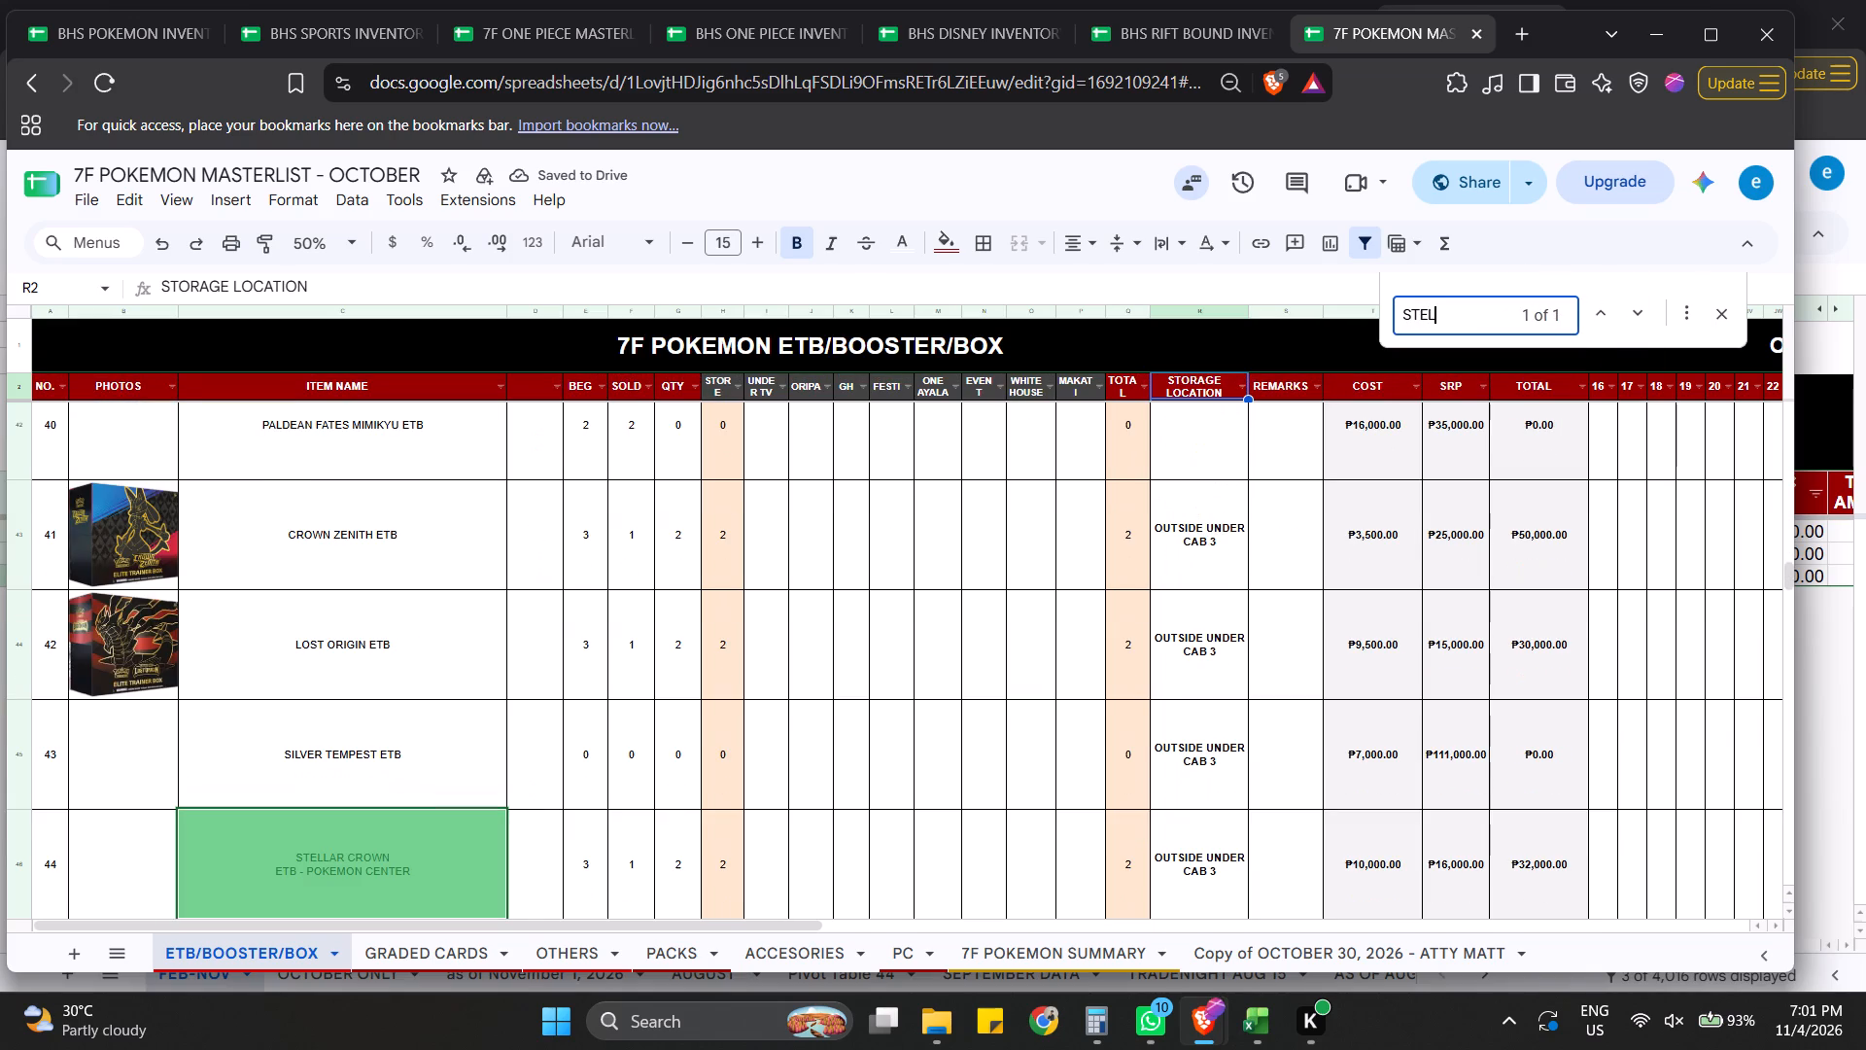
scroll(1192, 815, "down", 2)
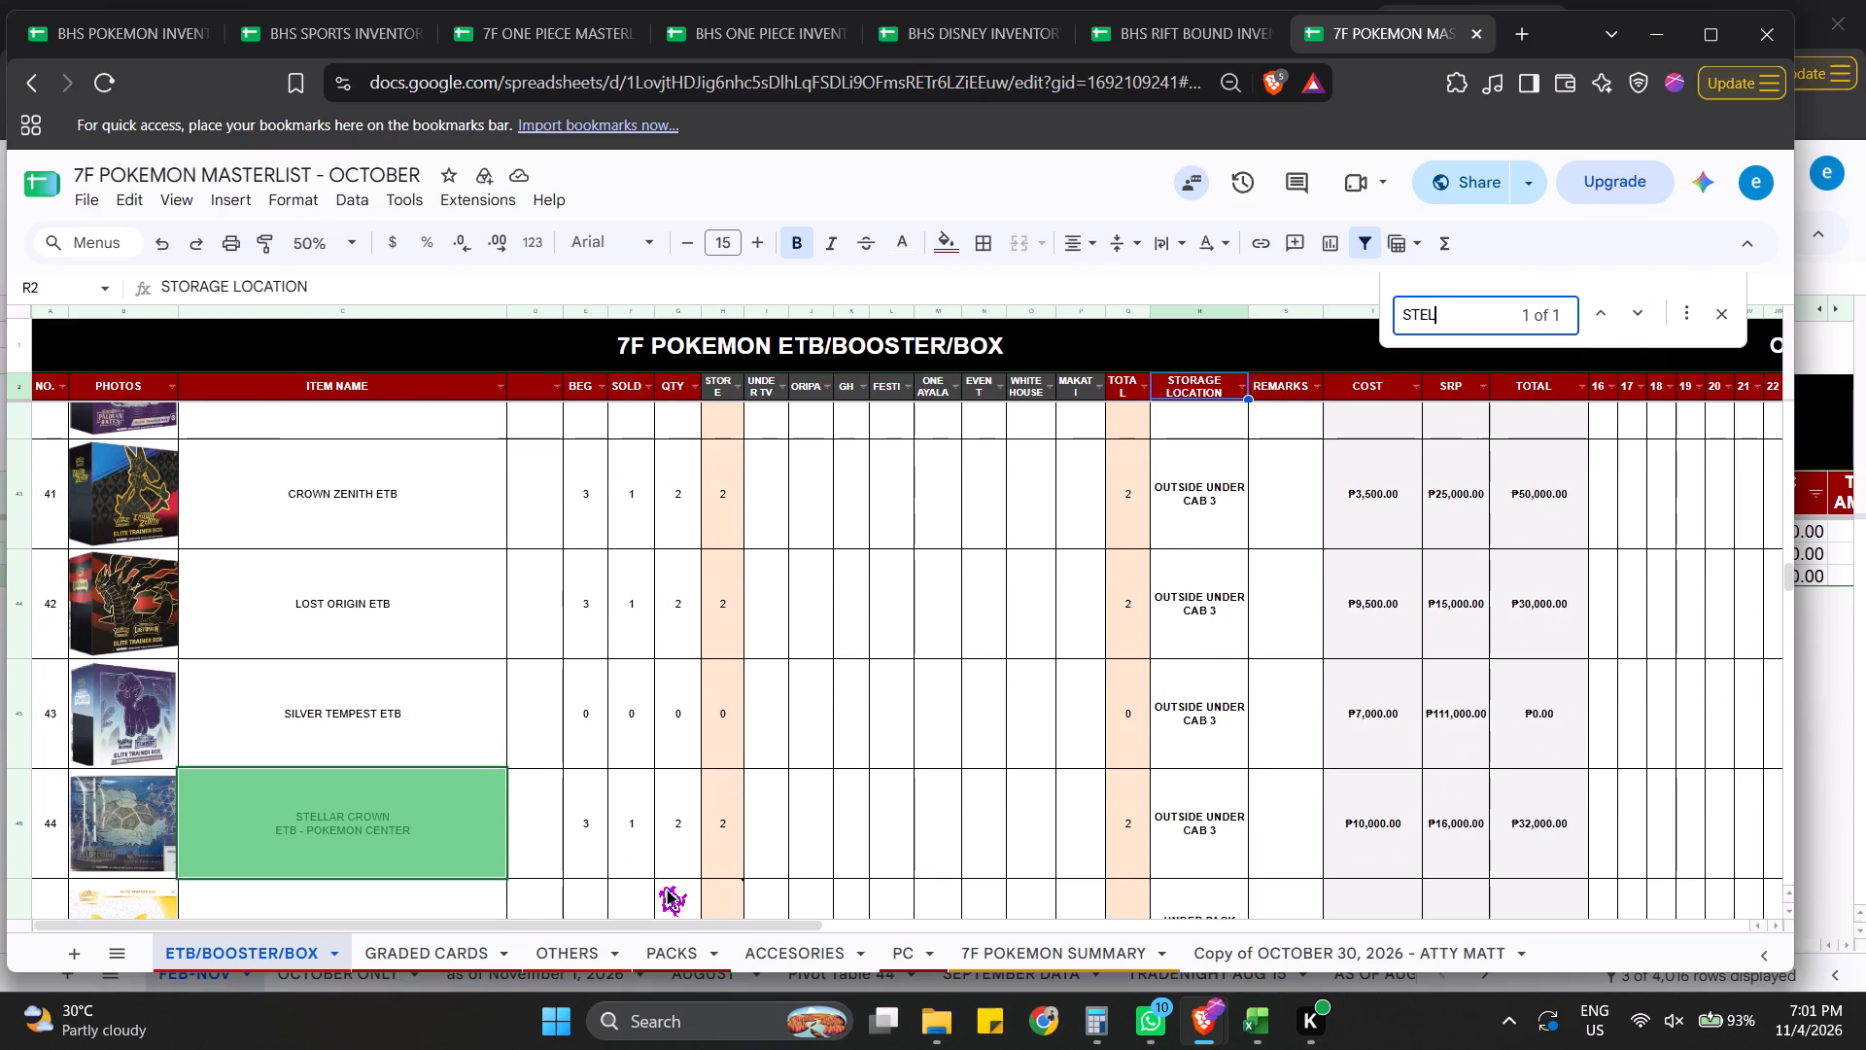
left_click(541, 834)
key("1")
Set the storage location of STELLAR CROWN ETB - POKEMON CENTER to UNDER TV.
left_click(1199, 842)
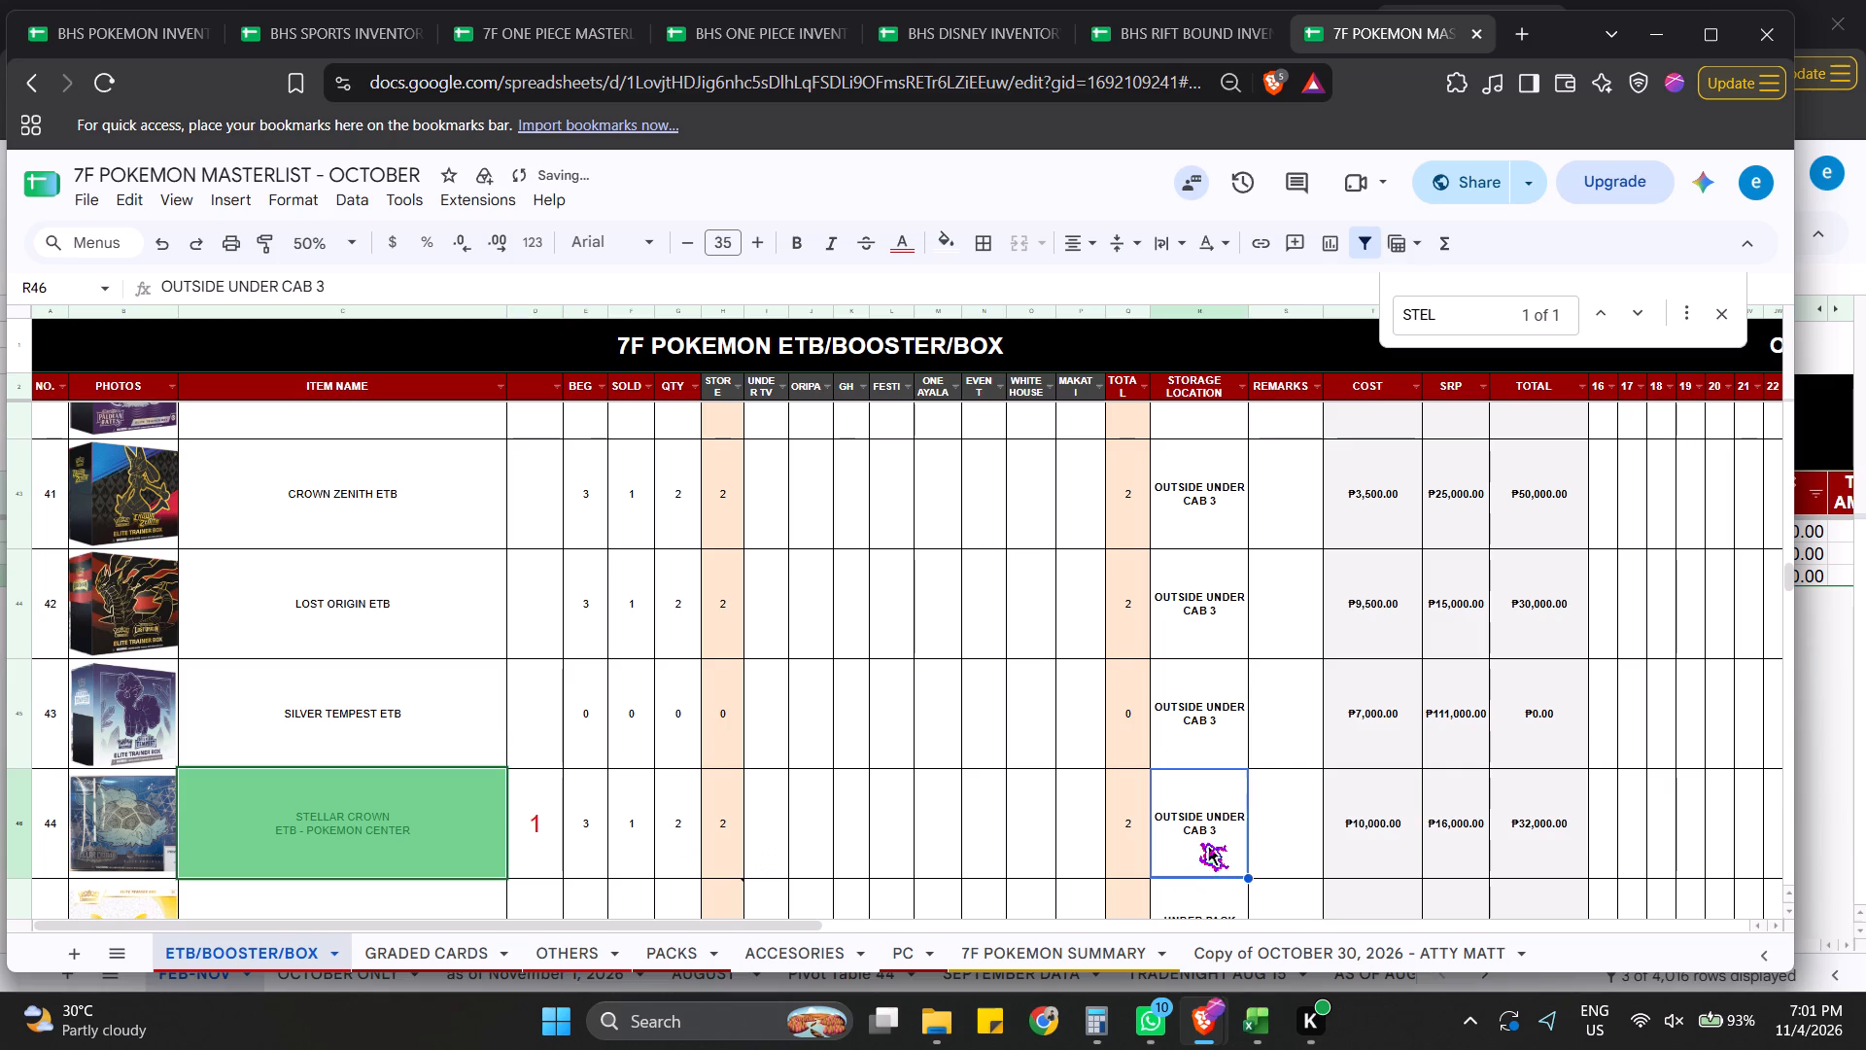
type("UNDER")
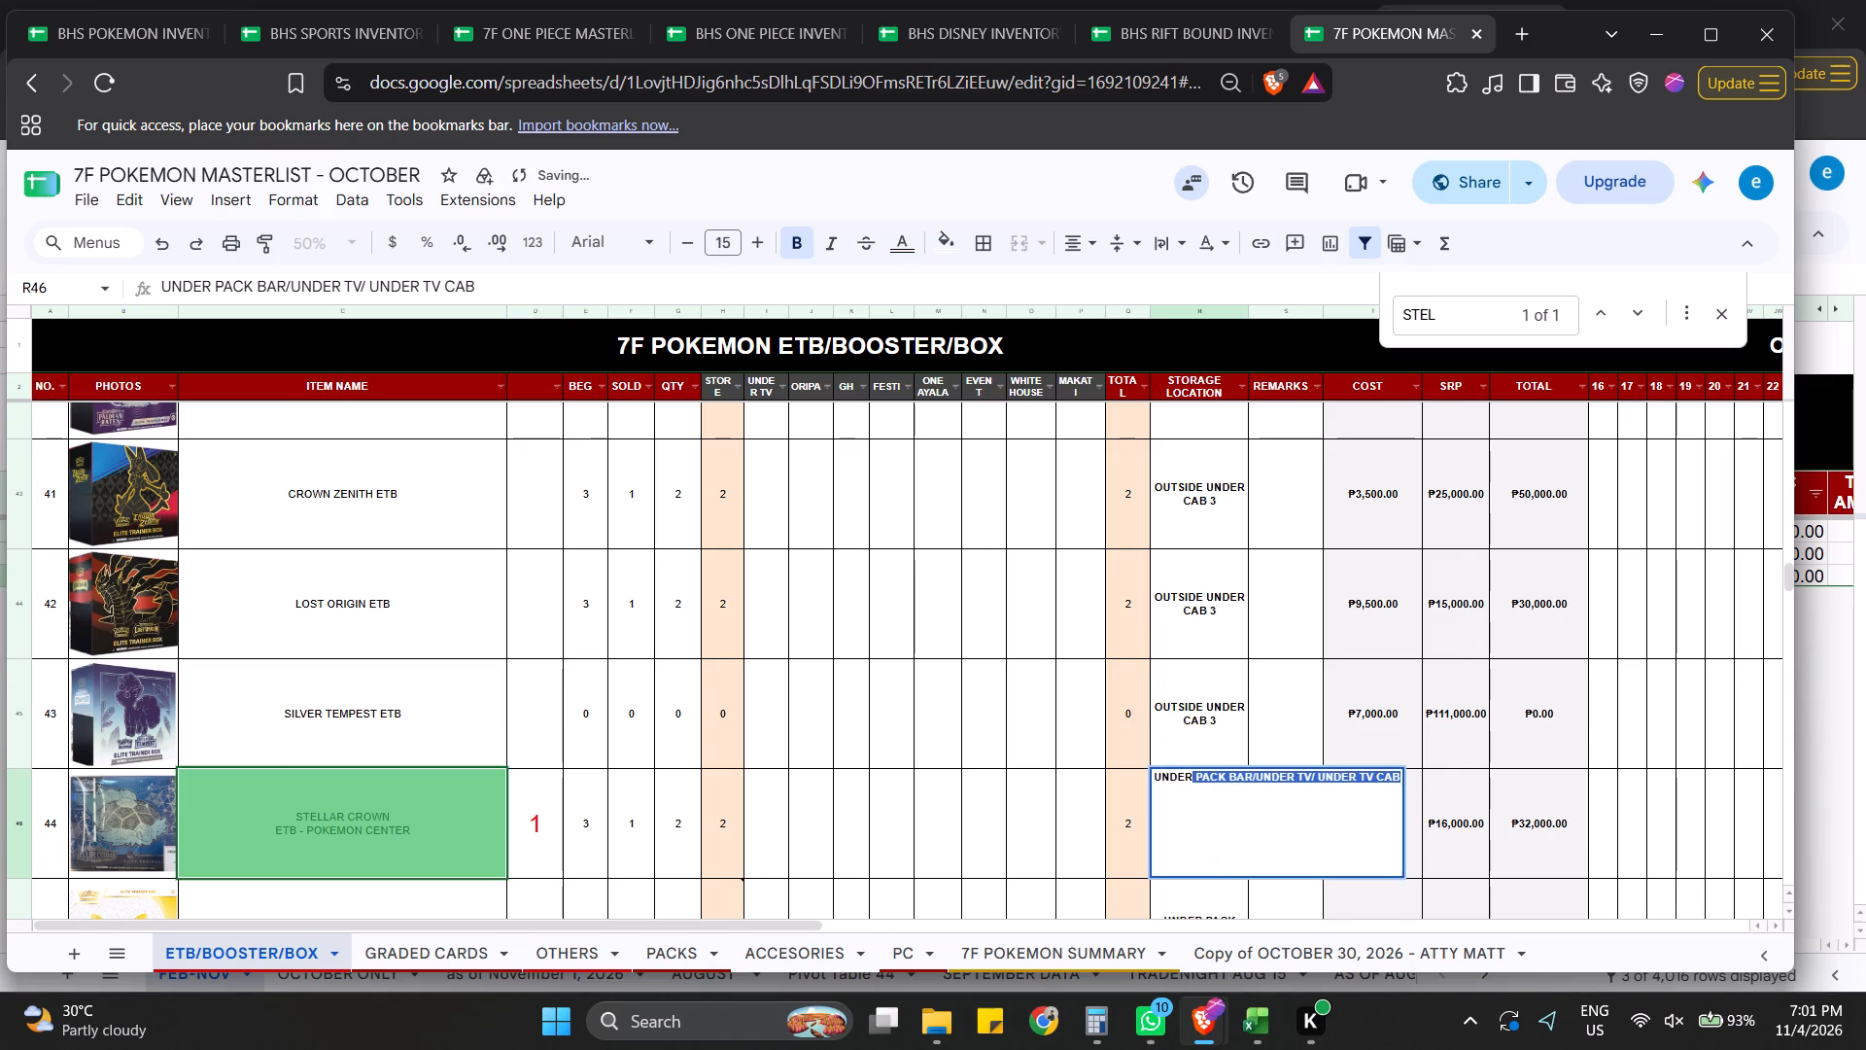
key("space")
type("TV")
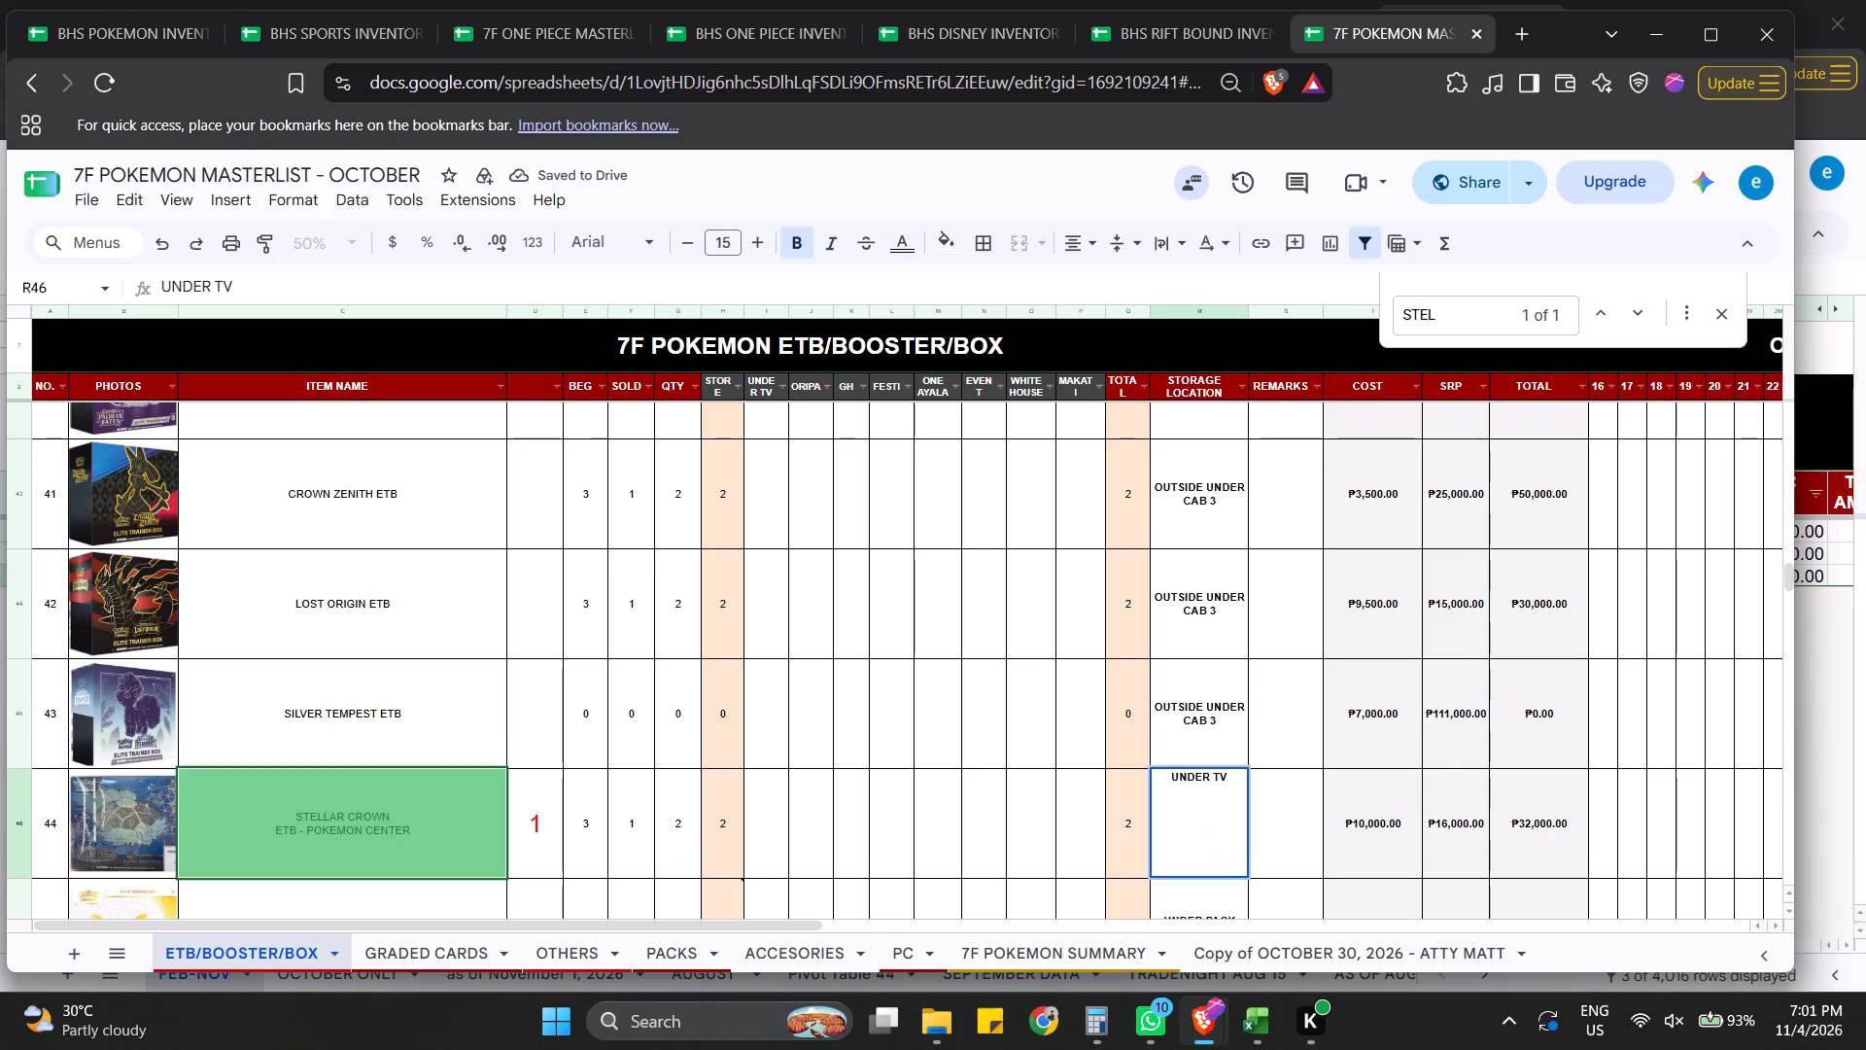
left_click(1319, 849)
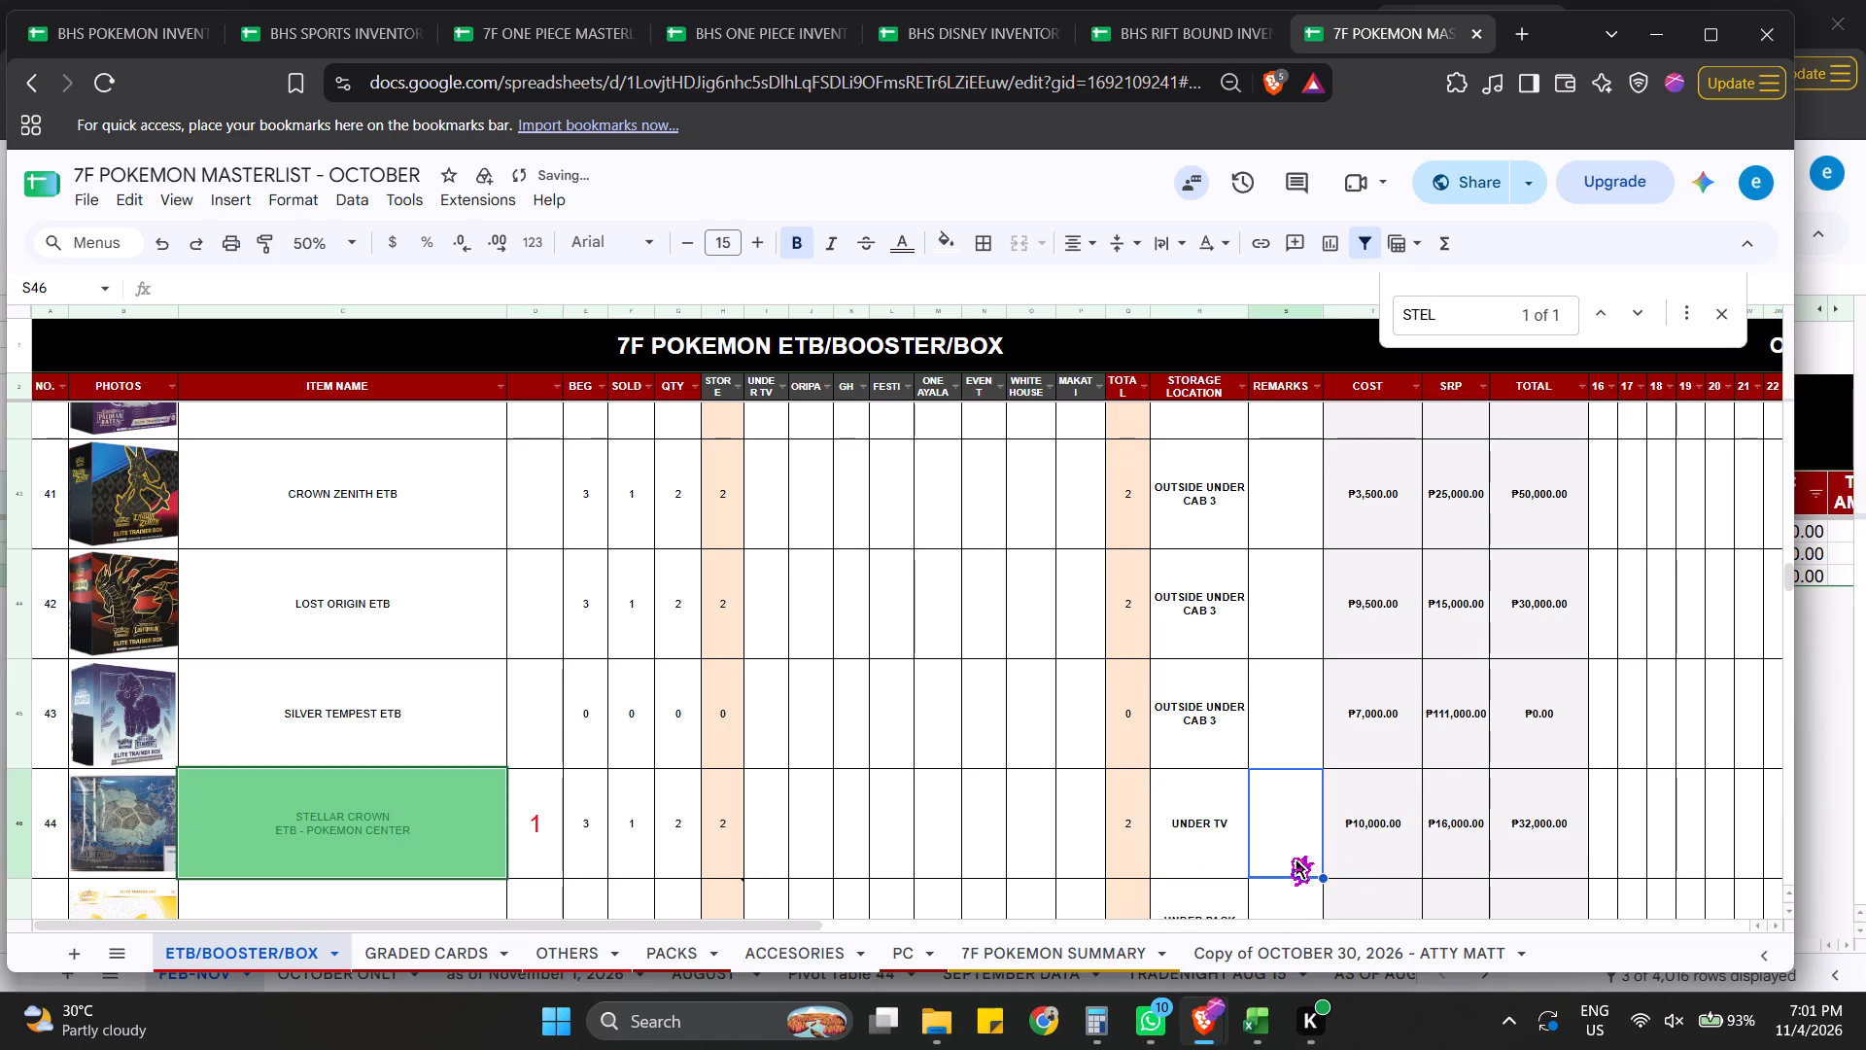
left_click(1220, 831)
left_click(1303, 802)
left_click(1185, 731)
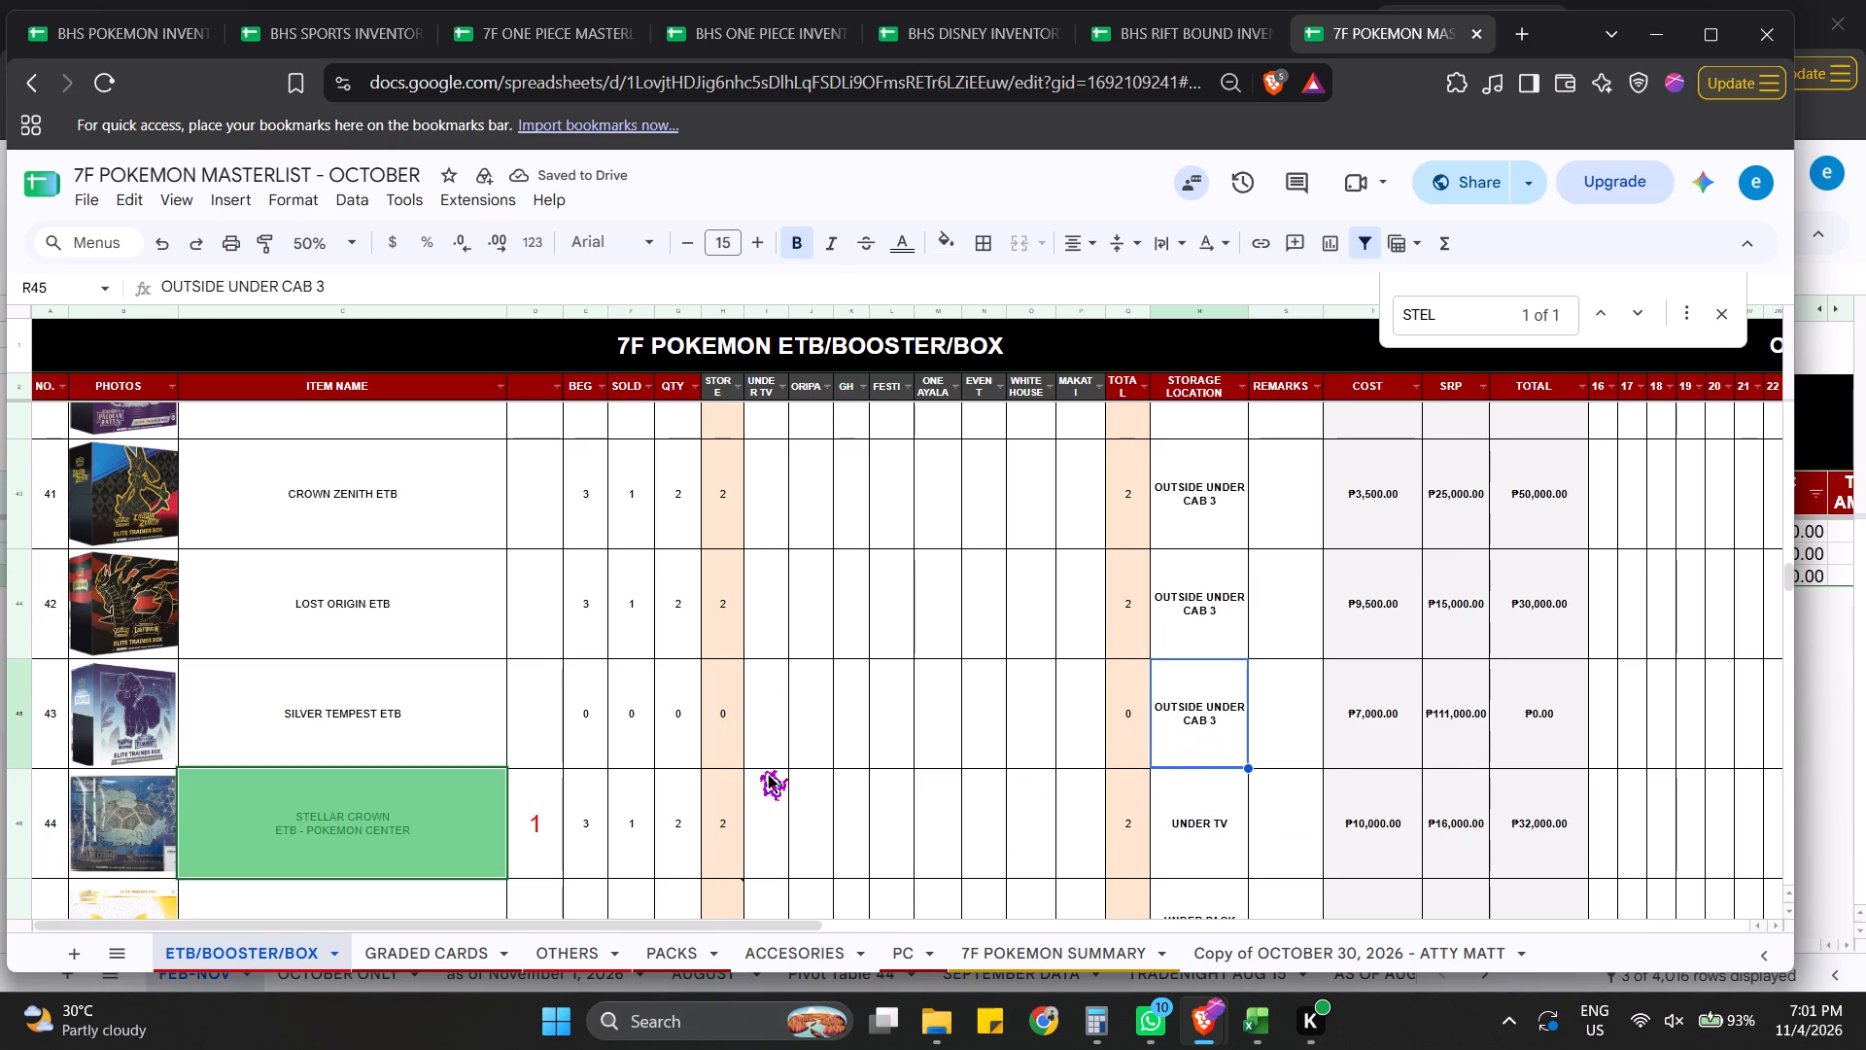
left_click(1161, 837)
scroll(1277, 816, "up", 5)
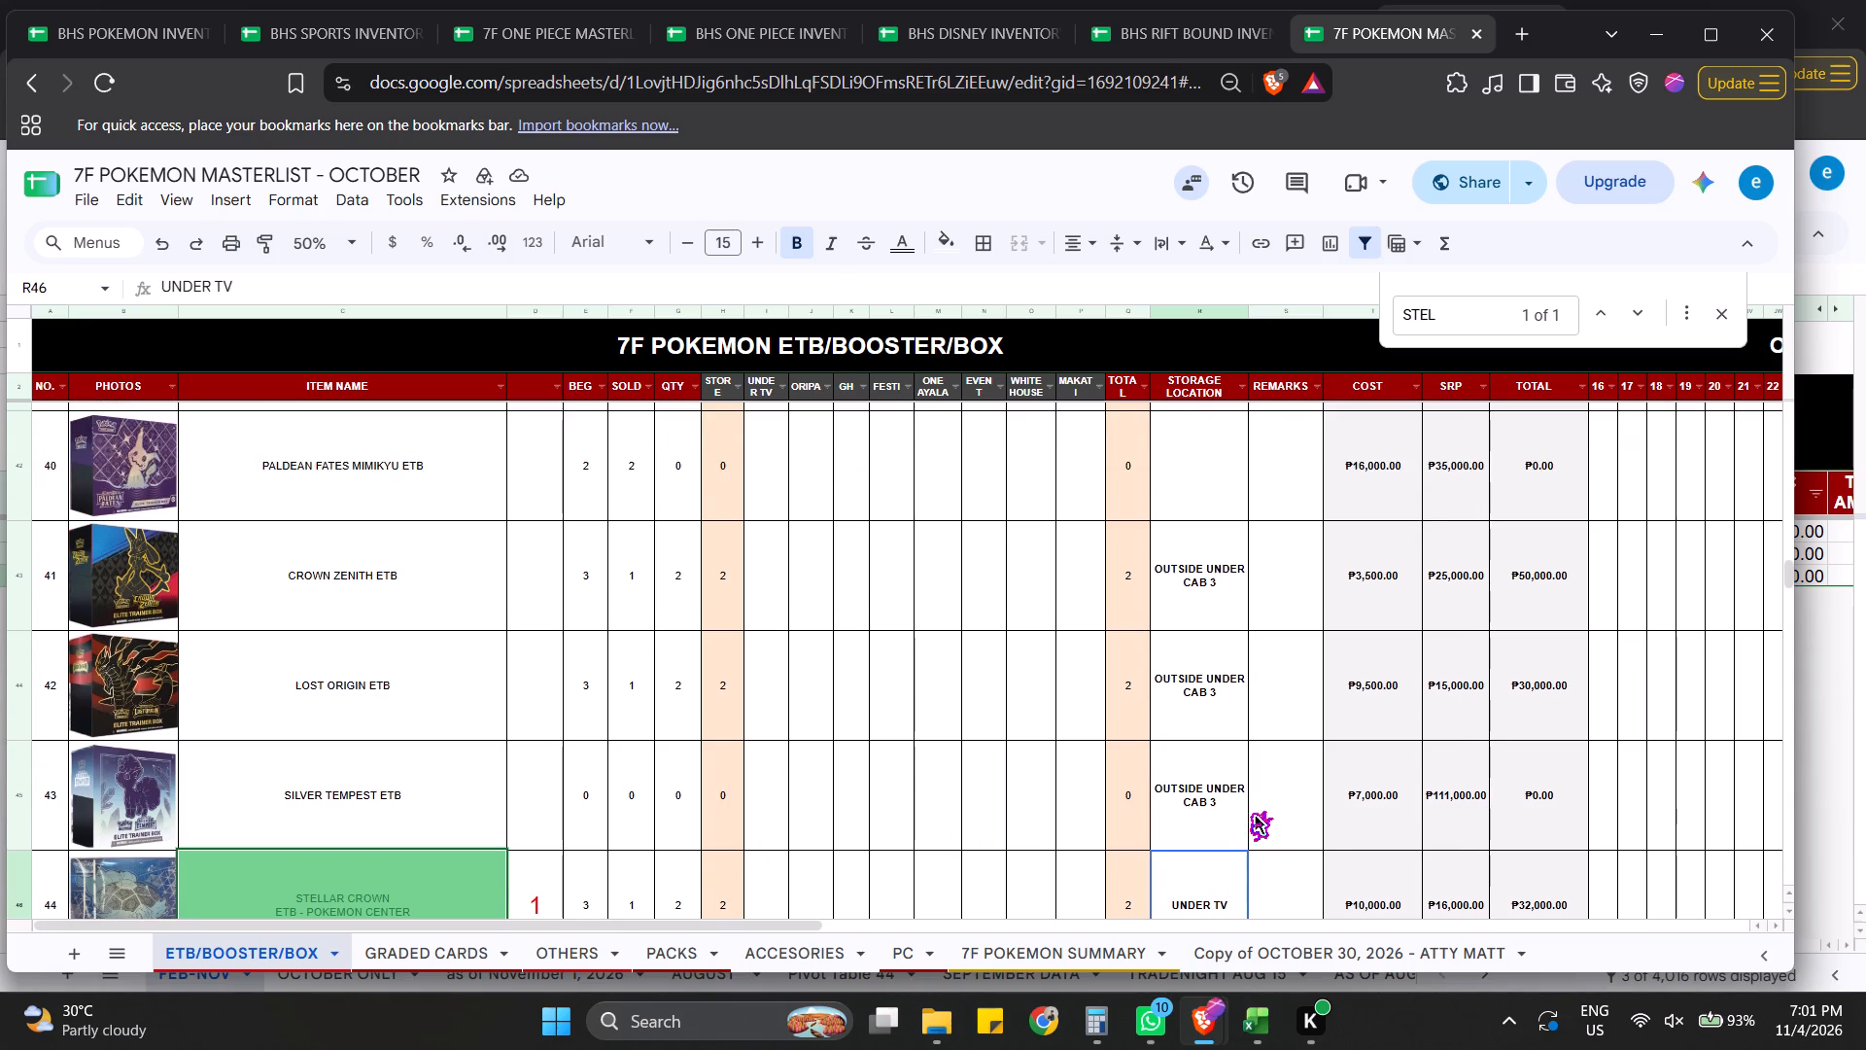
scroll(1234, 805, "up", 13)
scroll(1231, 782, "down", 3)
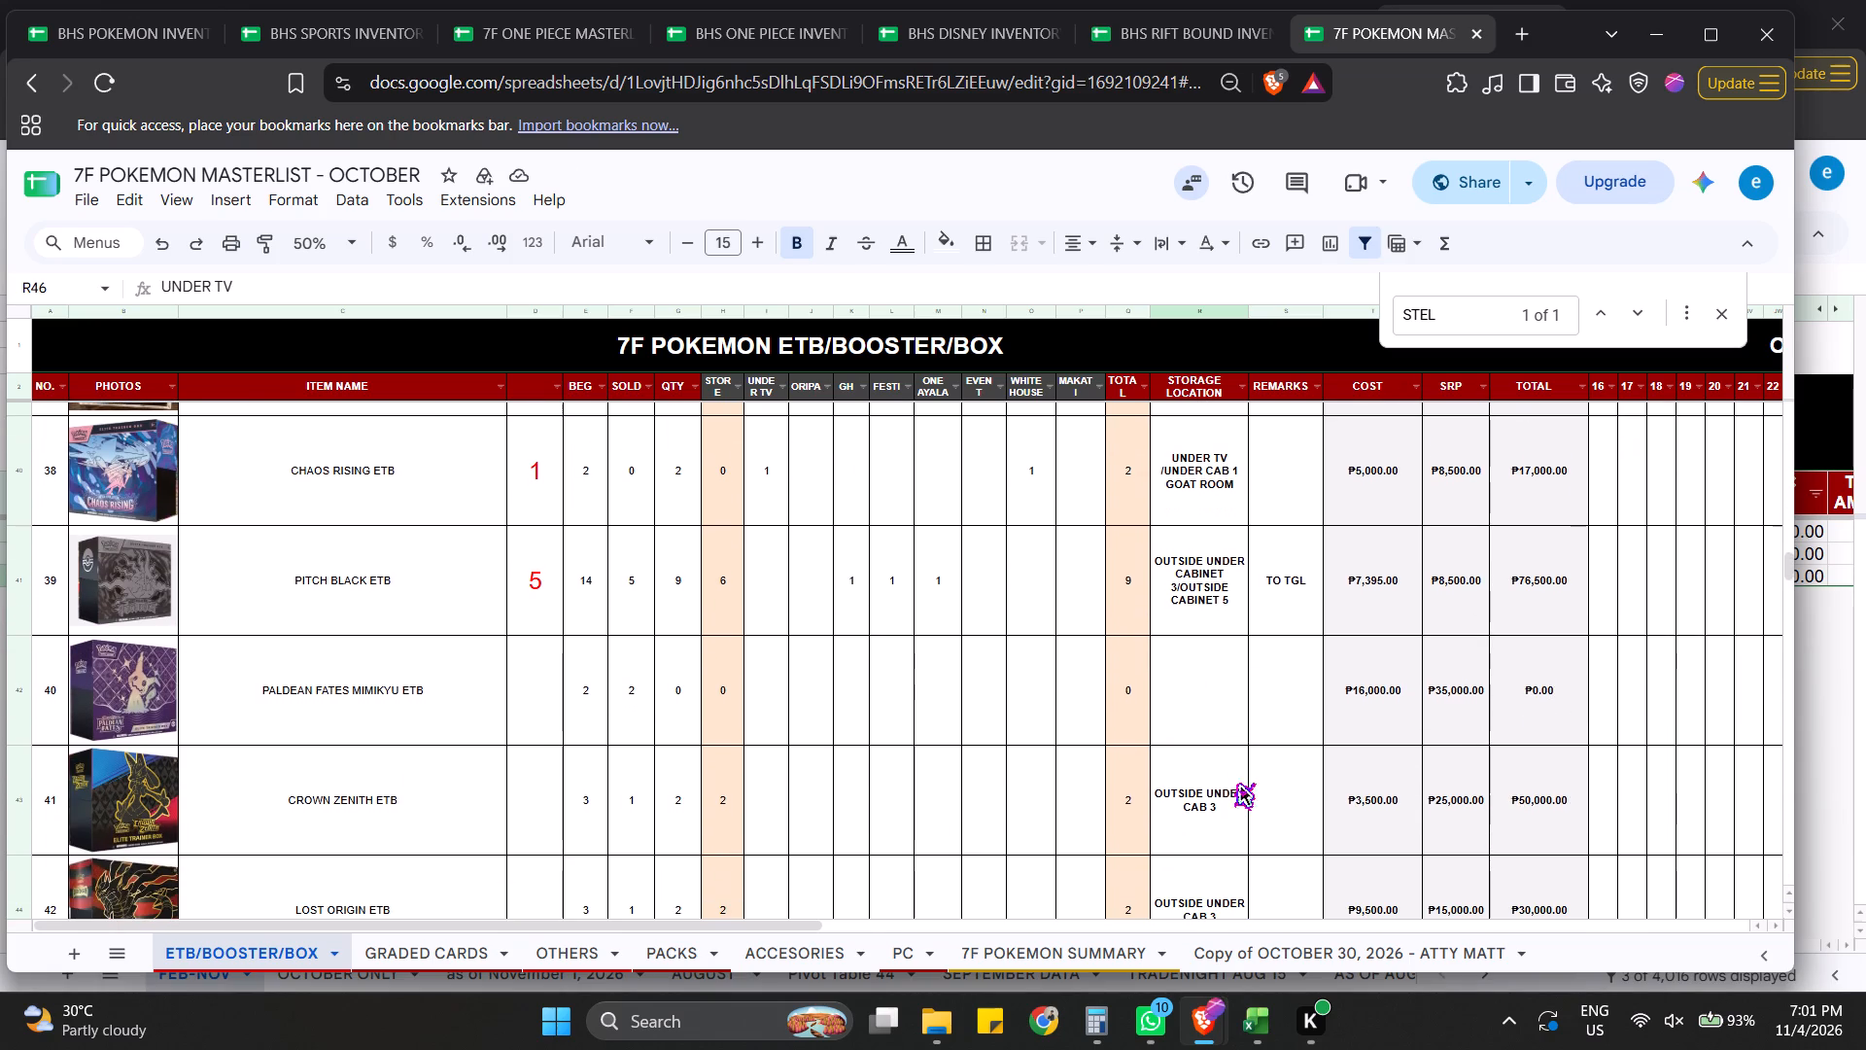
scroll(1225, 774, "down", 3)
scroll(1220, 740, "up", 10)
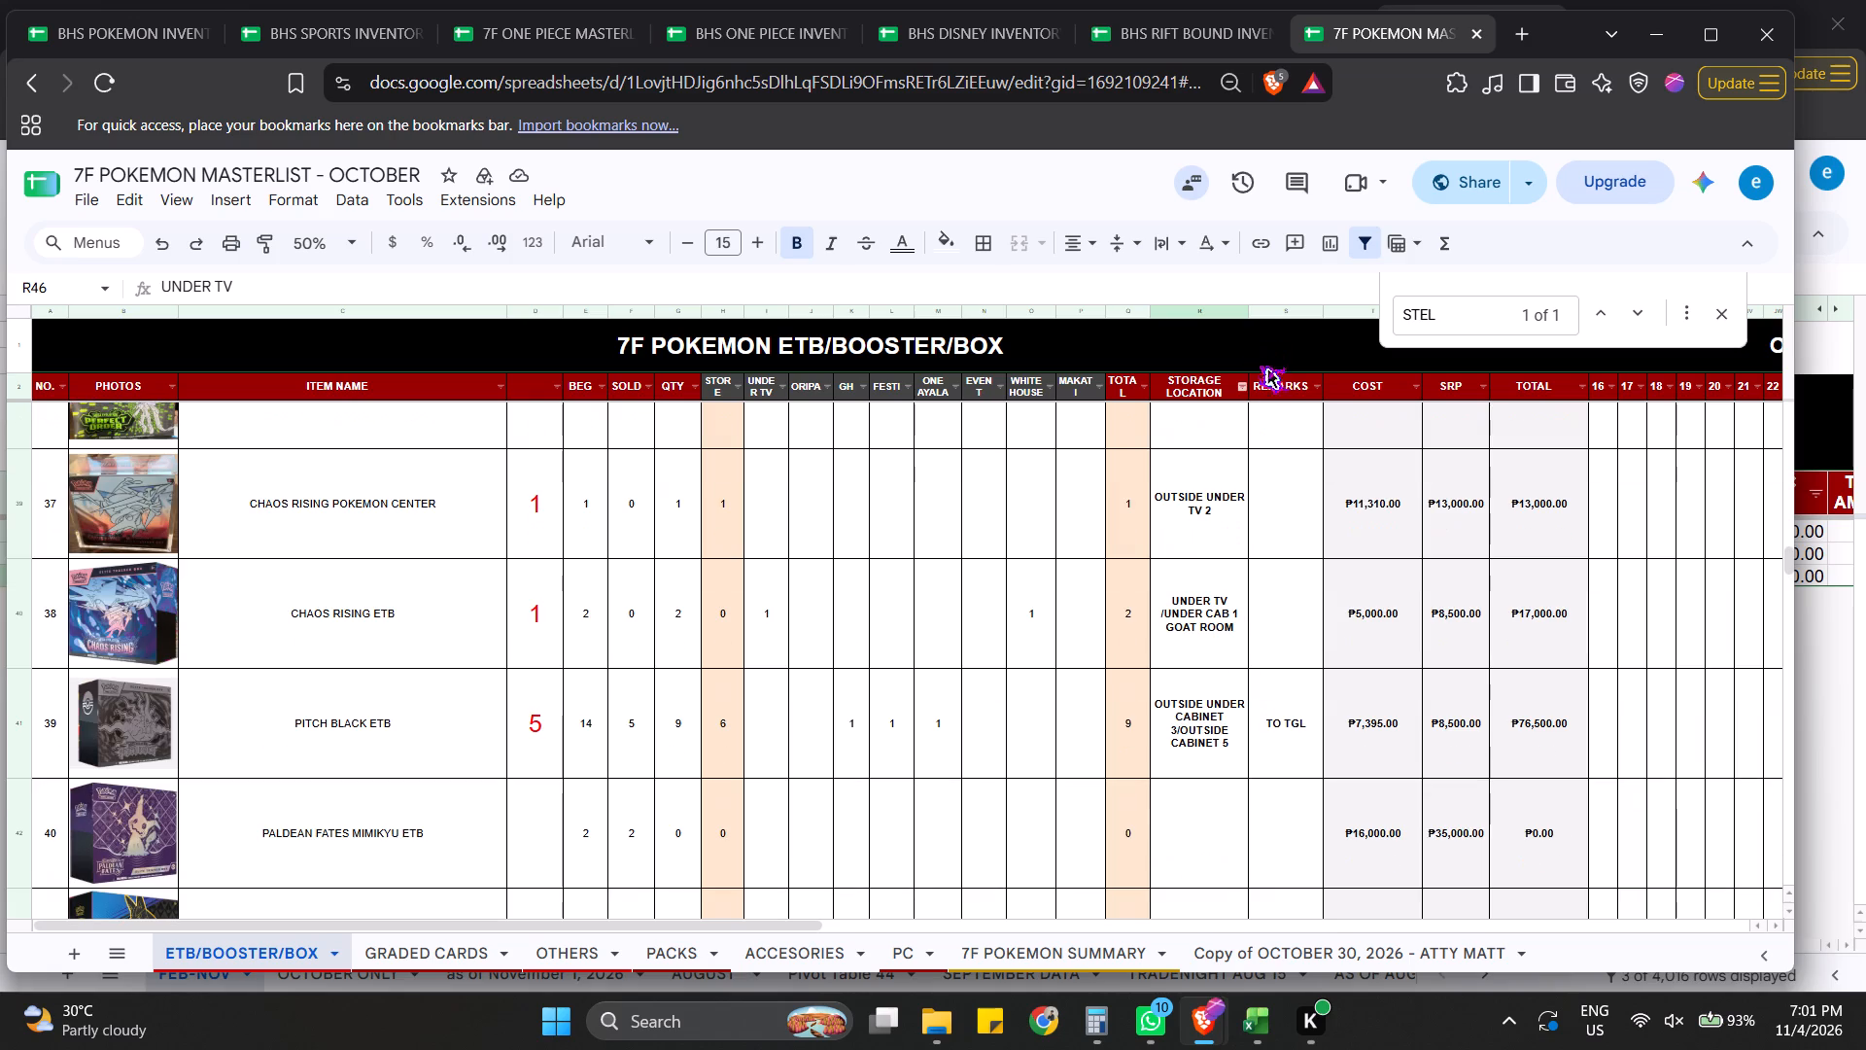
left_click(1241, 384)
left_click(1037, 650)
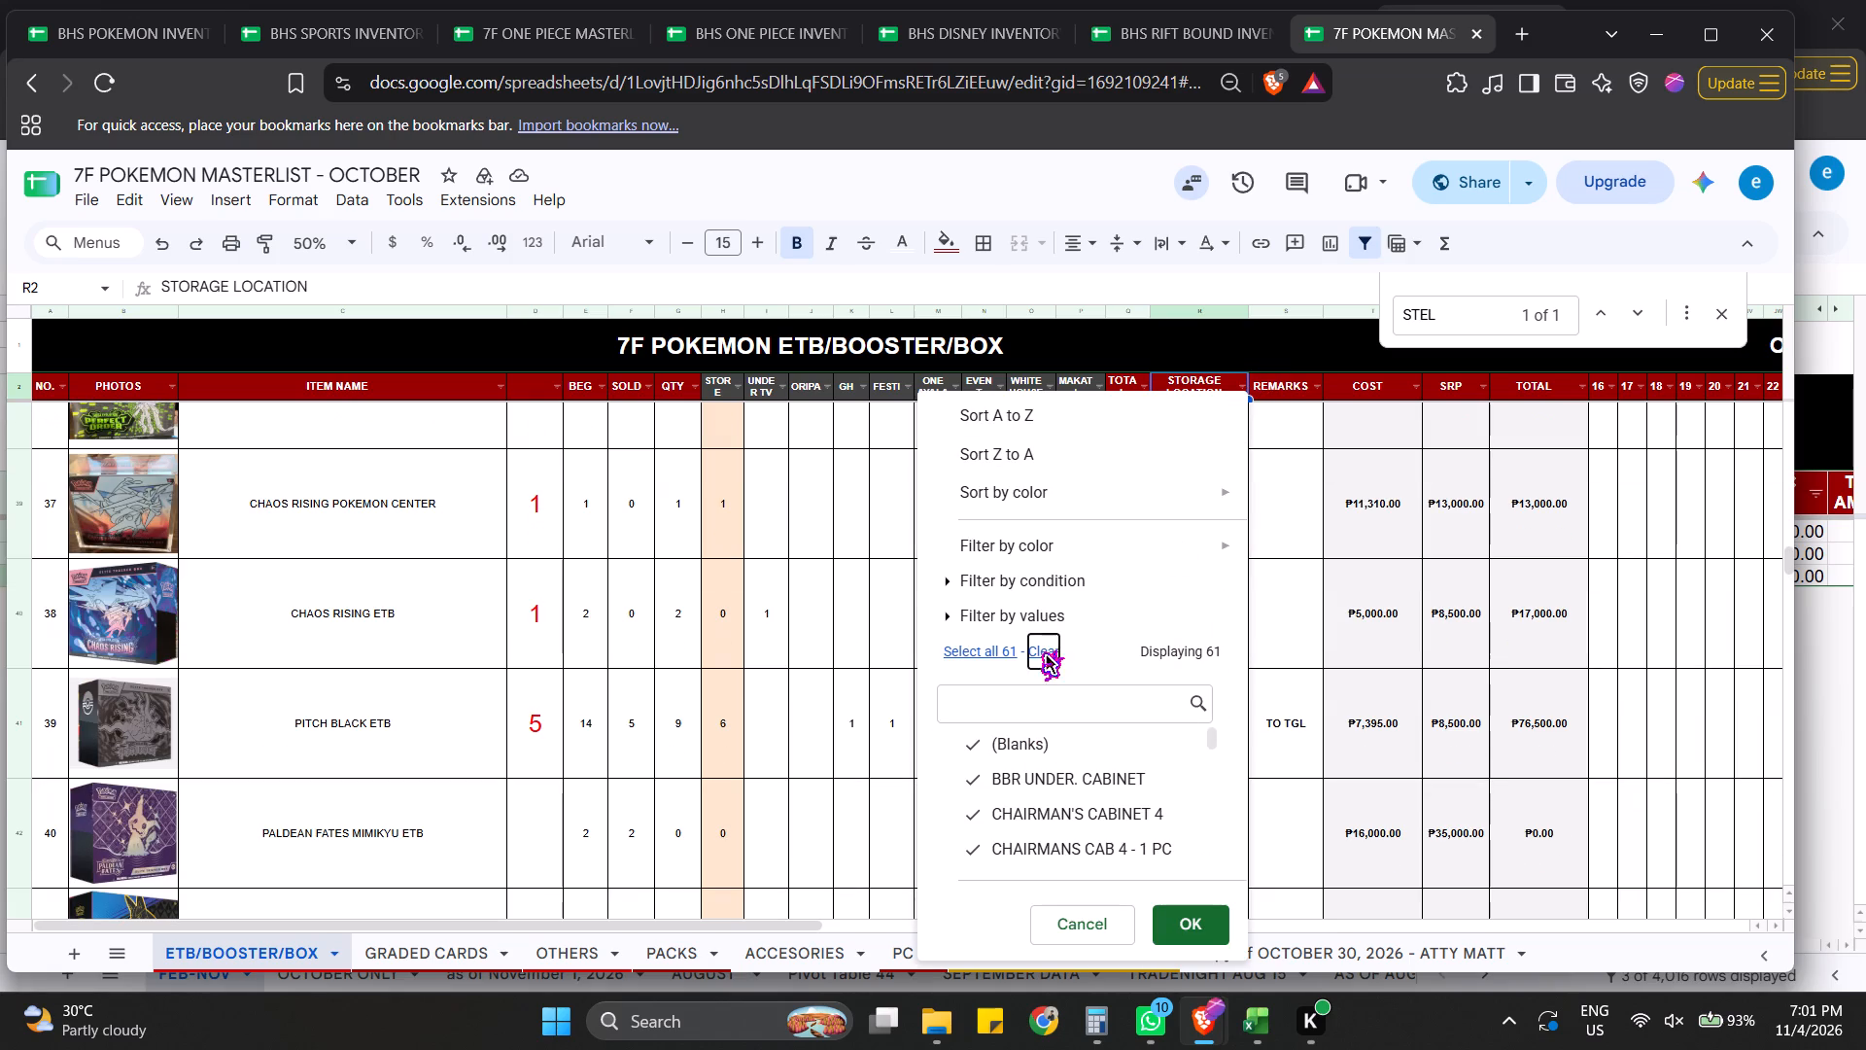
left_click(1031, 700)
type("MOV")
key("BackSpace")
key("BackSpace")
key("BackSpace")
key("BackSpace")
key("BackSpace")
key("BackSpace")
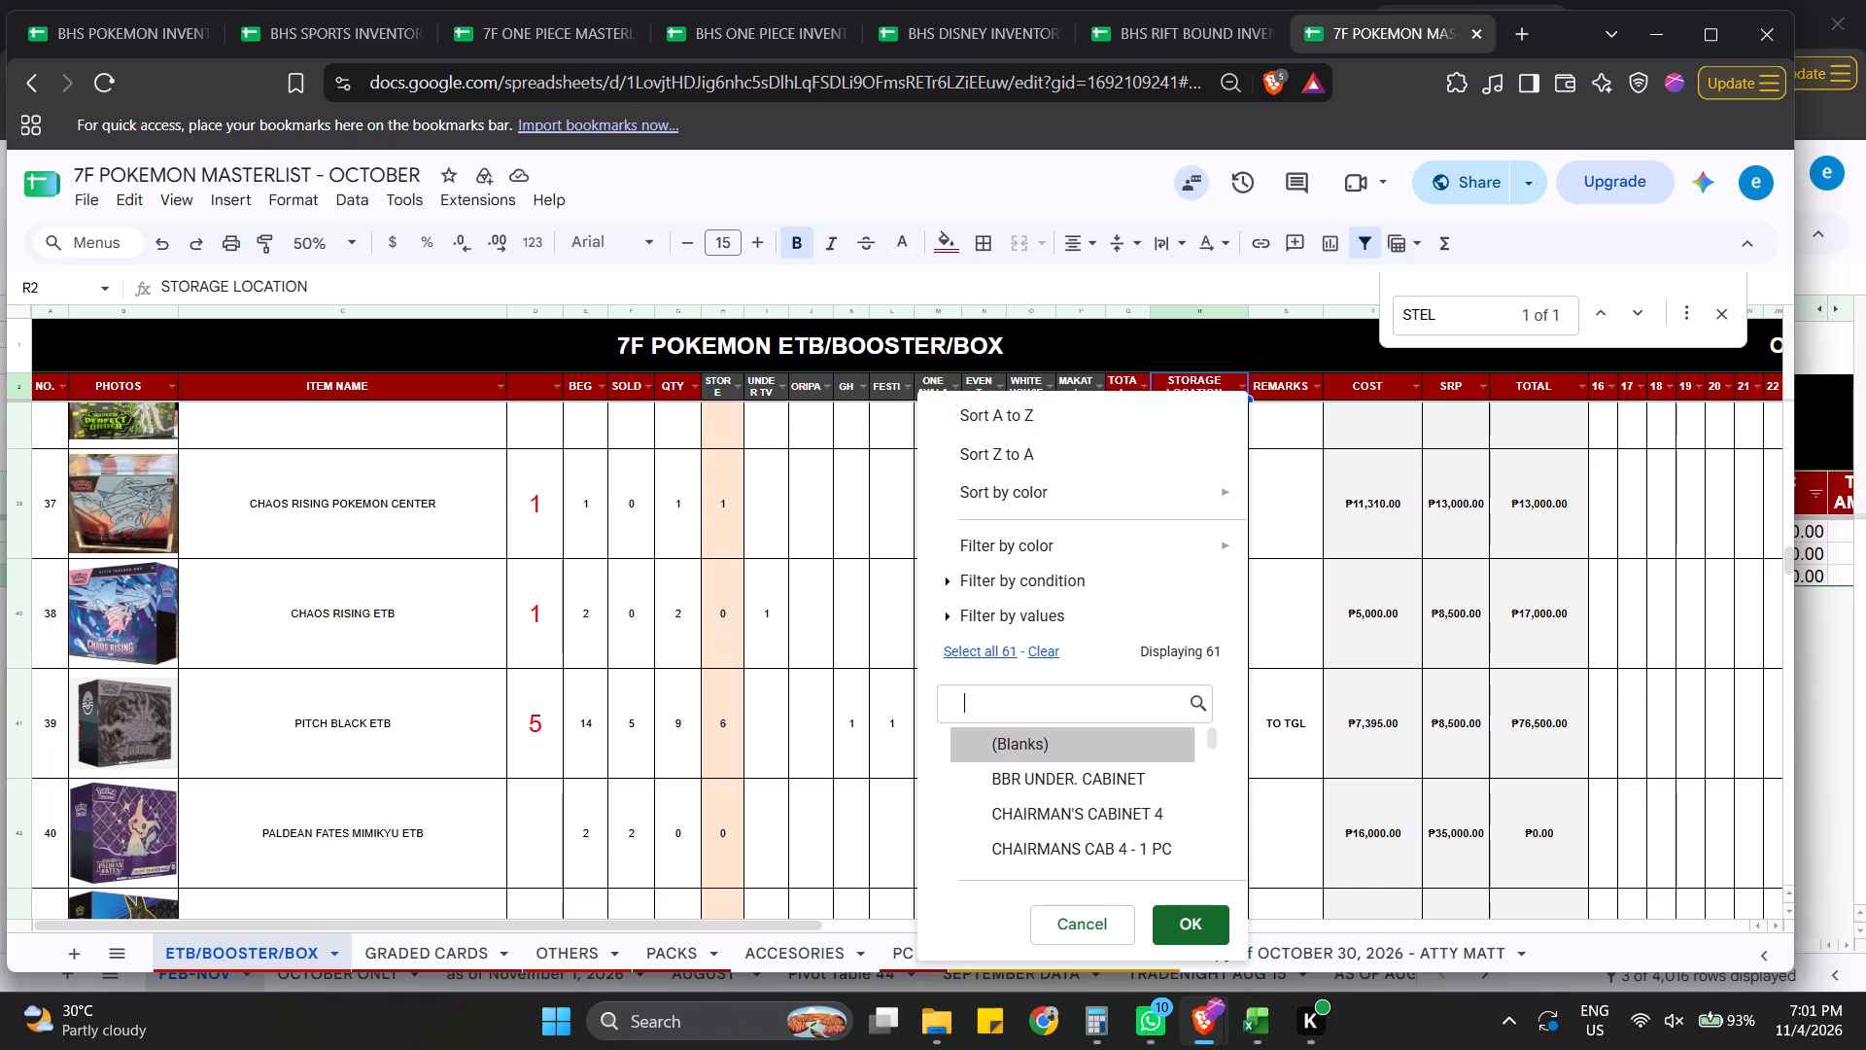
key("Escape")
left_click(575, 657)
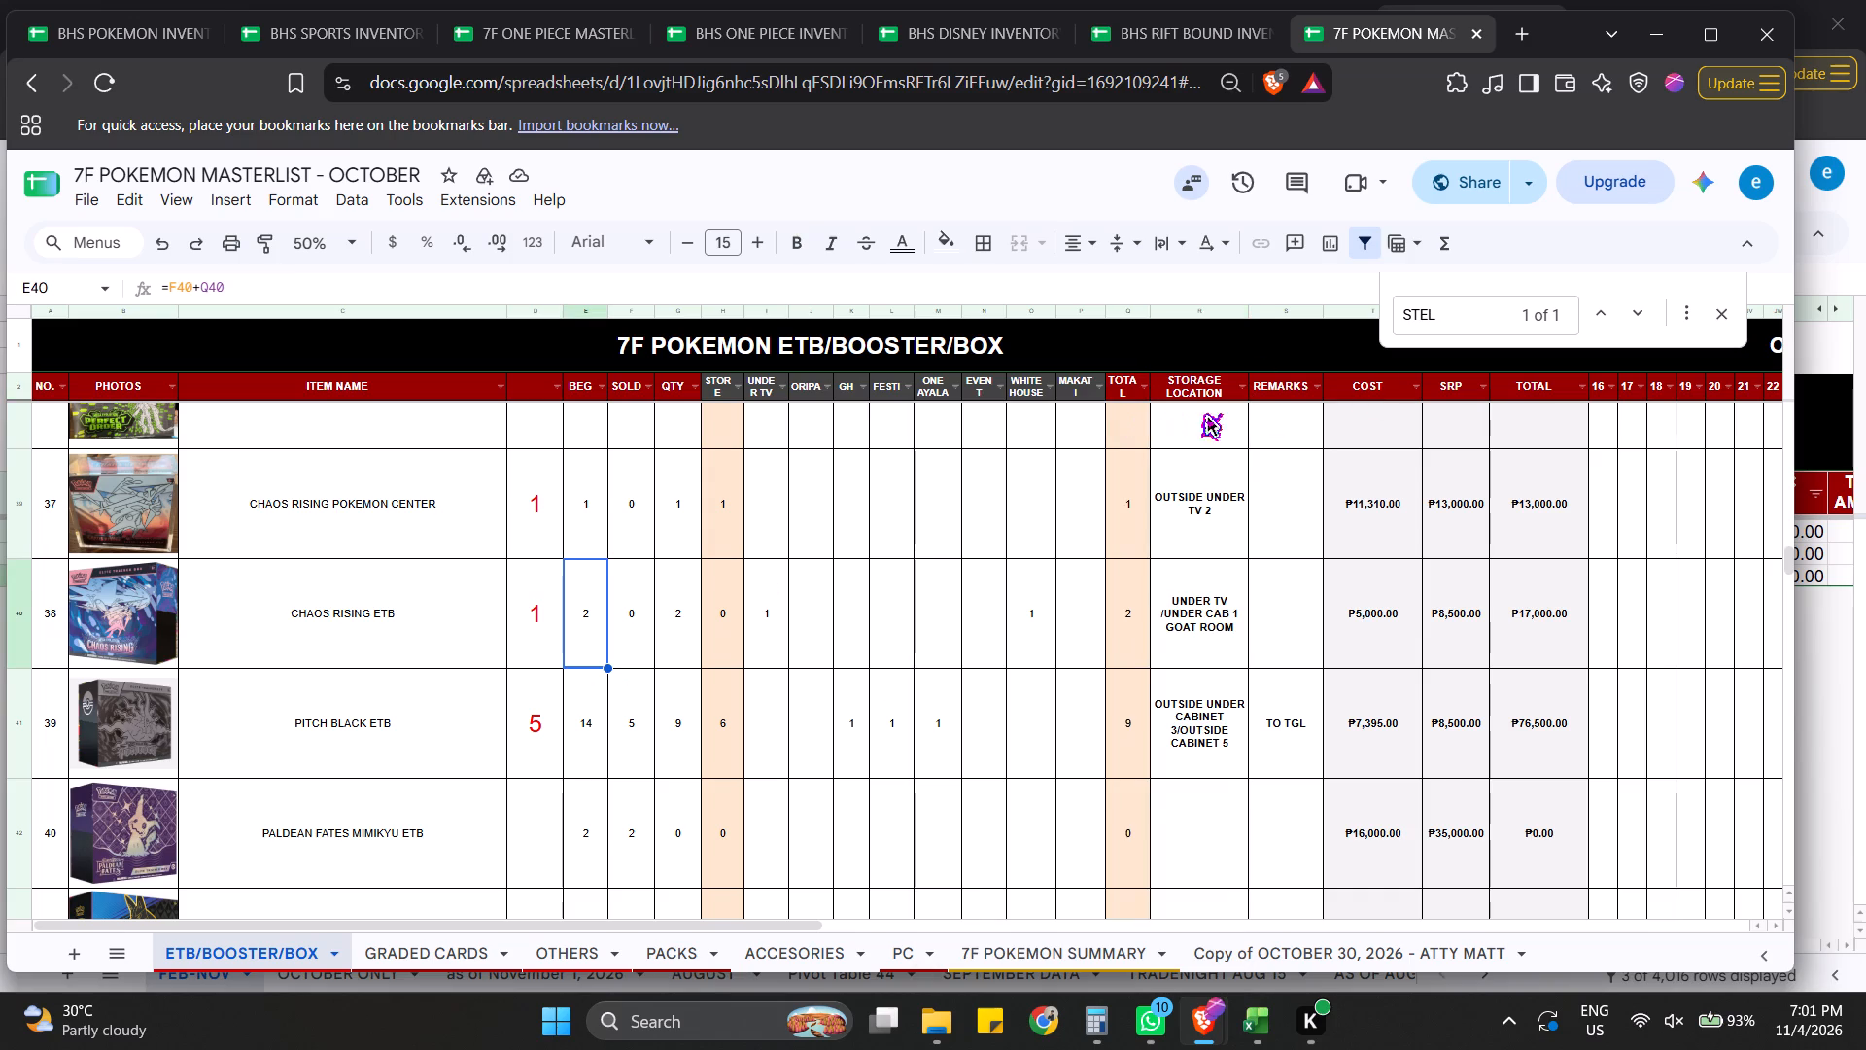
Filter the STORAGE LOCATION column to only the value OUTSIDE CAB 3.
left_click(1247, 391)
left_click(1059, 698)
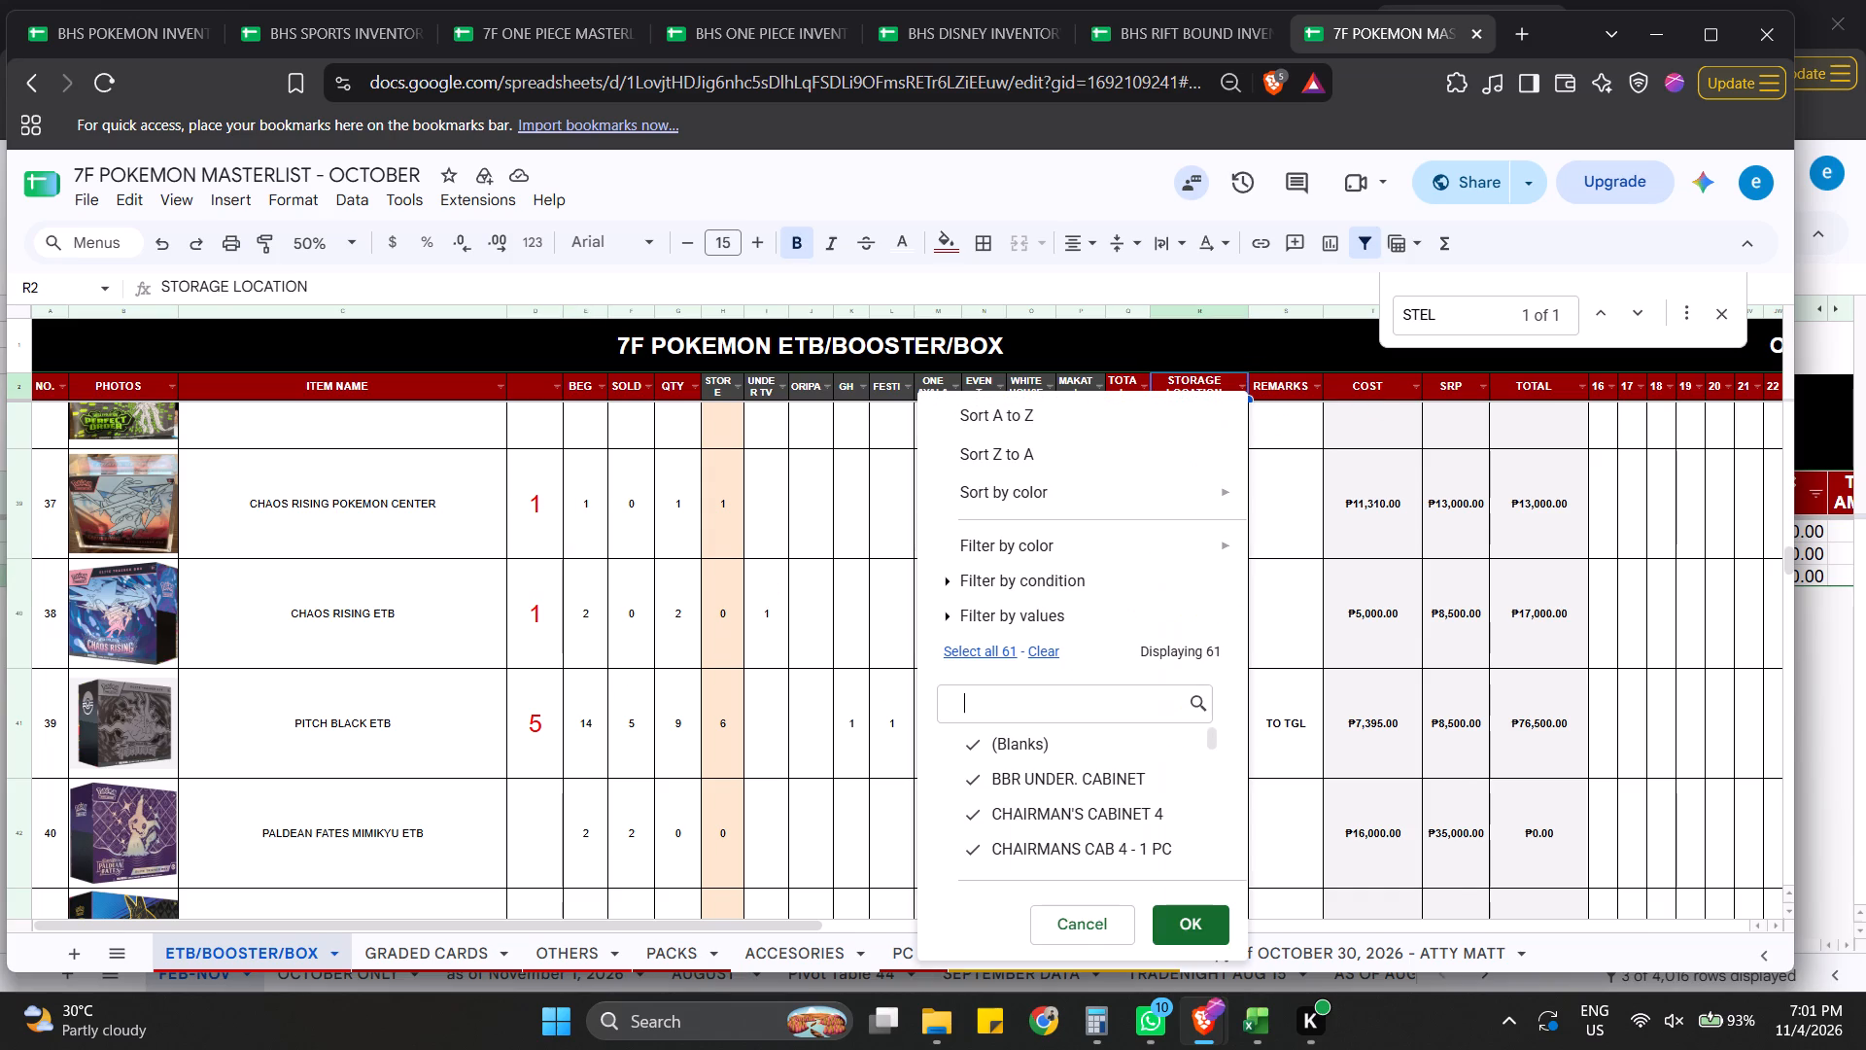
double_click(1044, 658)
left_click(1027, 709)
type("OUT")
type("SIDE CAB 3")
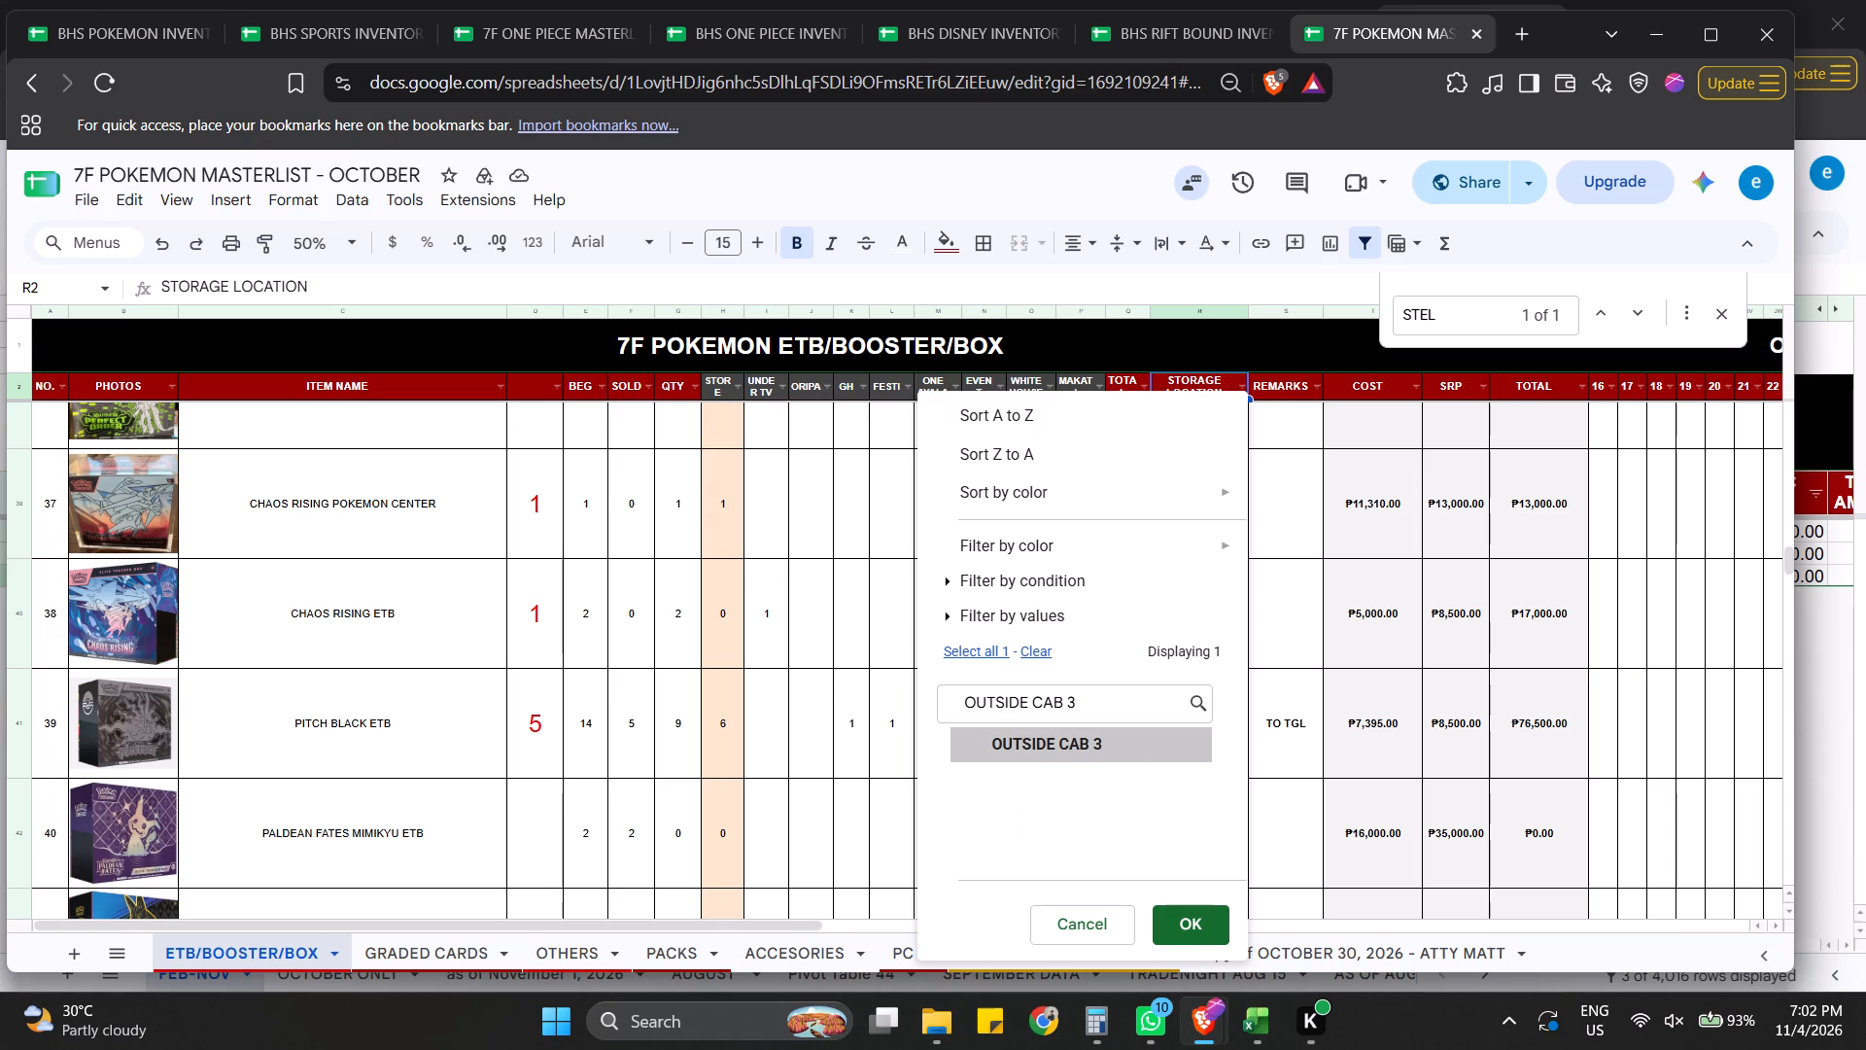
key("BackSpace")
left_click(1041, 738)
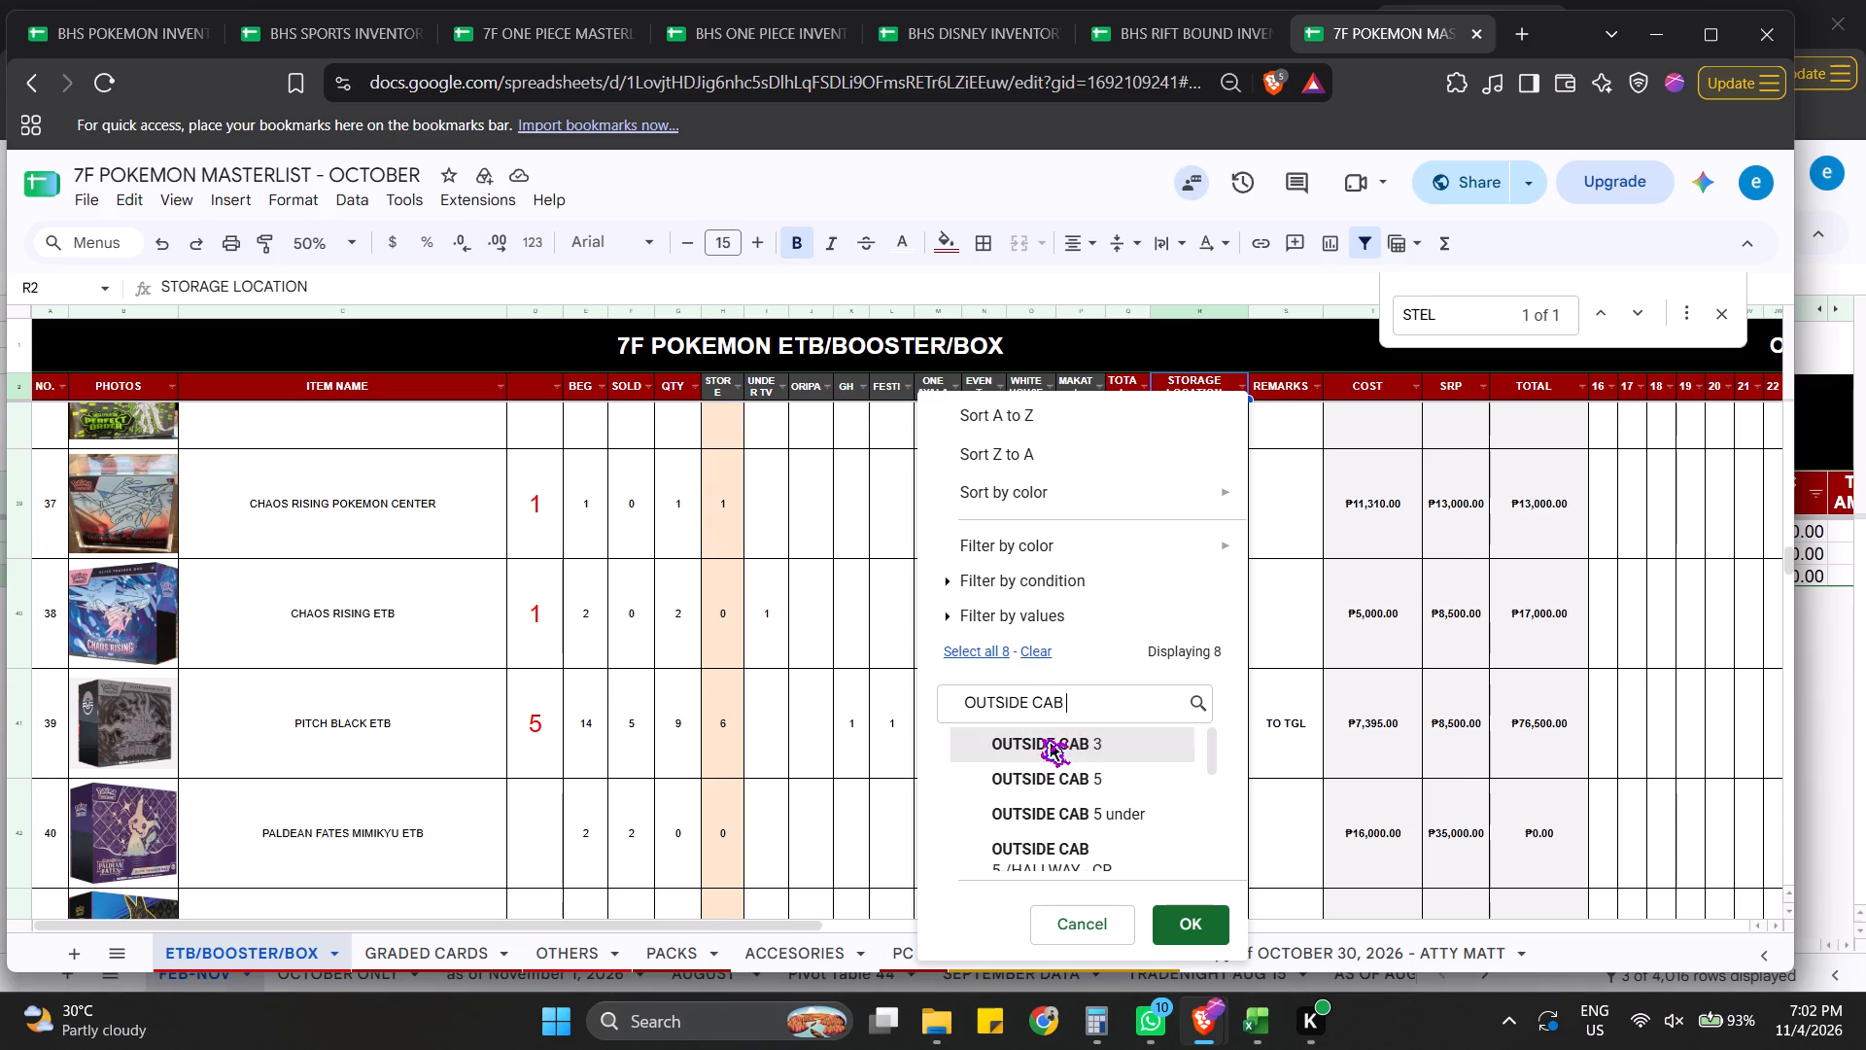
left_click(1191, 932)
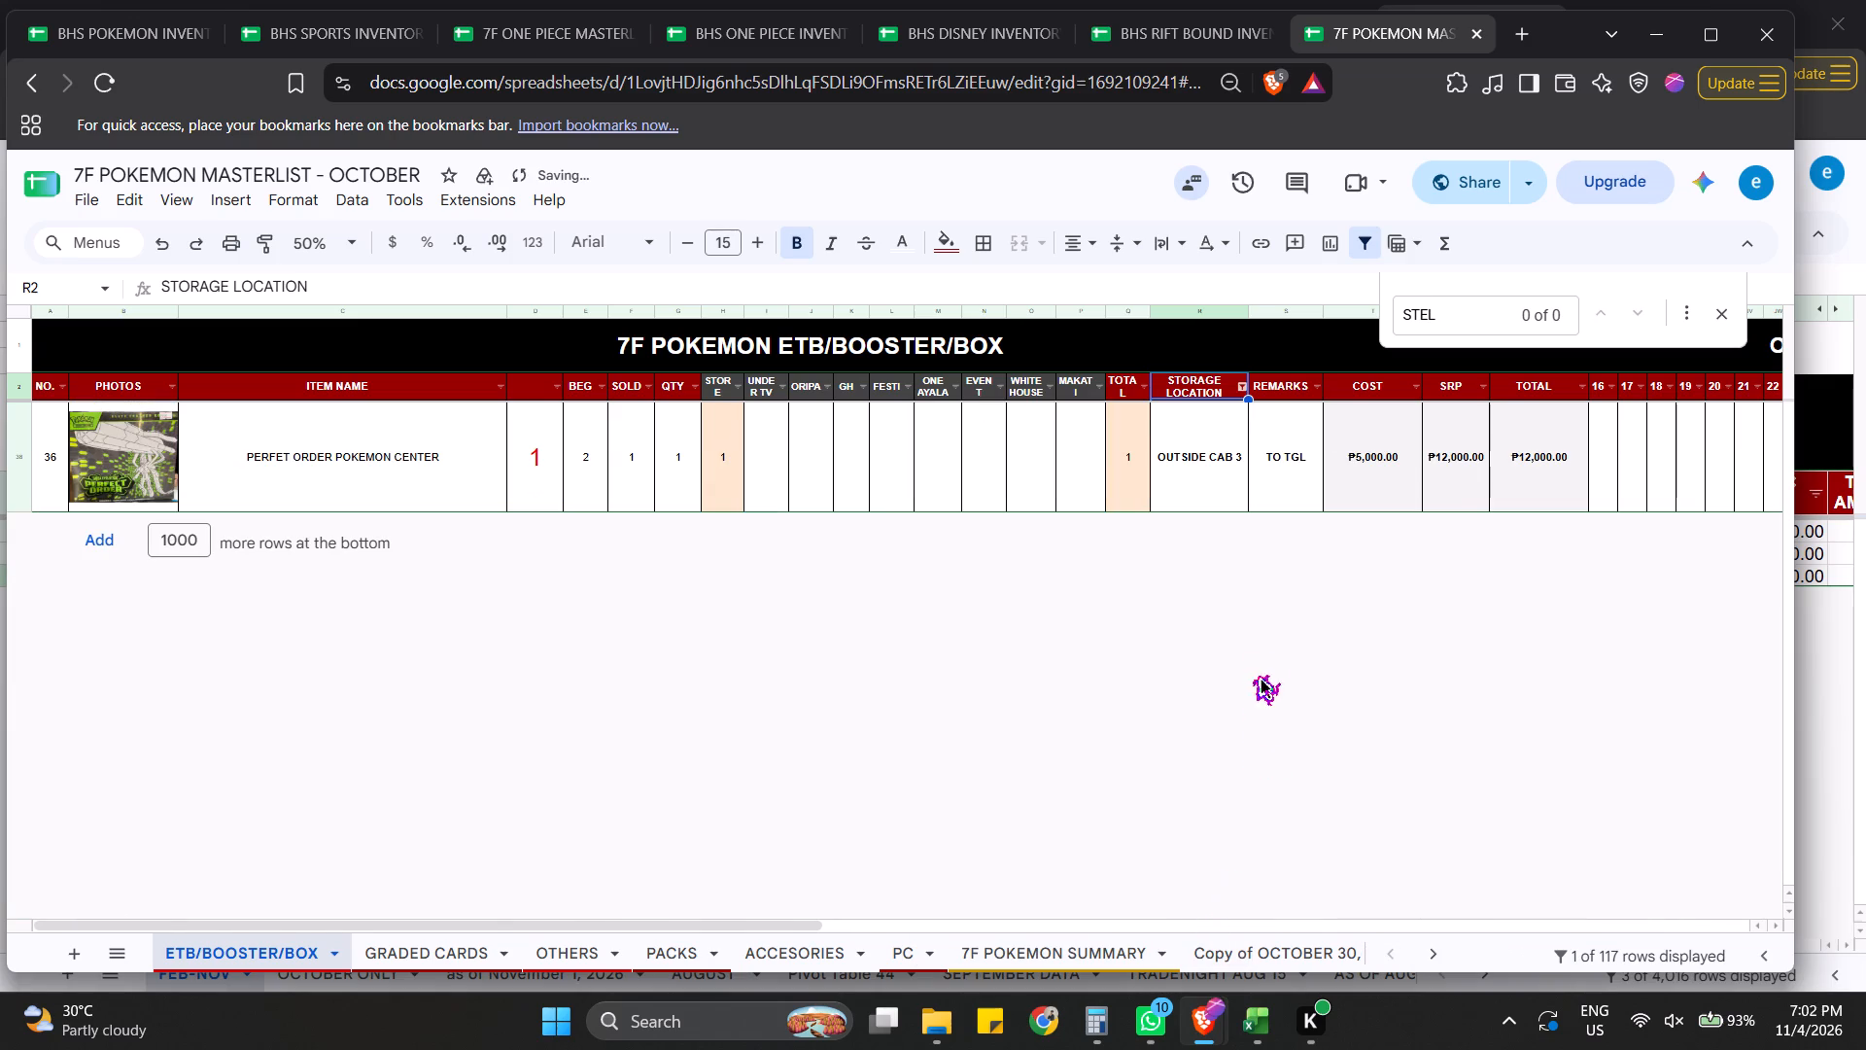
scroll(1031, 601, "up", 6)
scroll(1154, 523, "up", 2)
Filter the STORAGE LOCATION column to only the values that match OUTSIDE UNDER CABINET 3.
left_click(1237, 381)
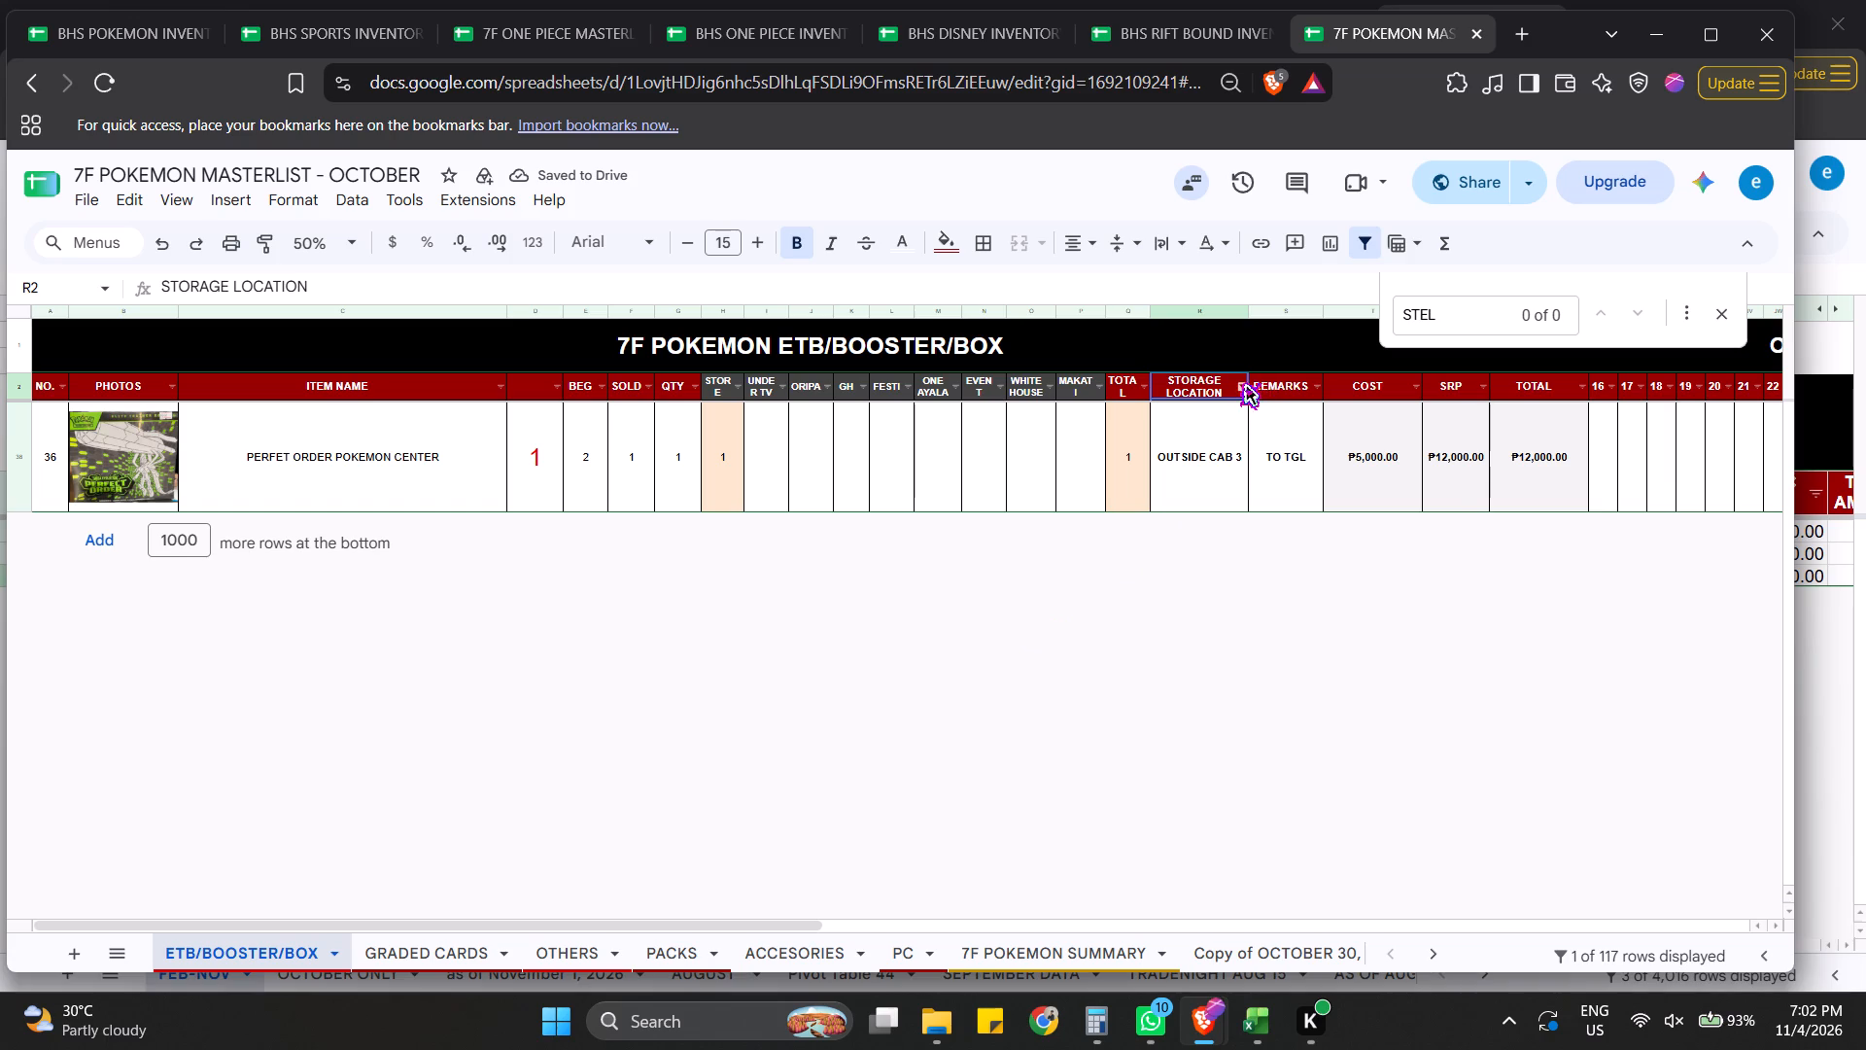
left_click(1237, 386)
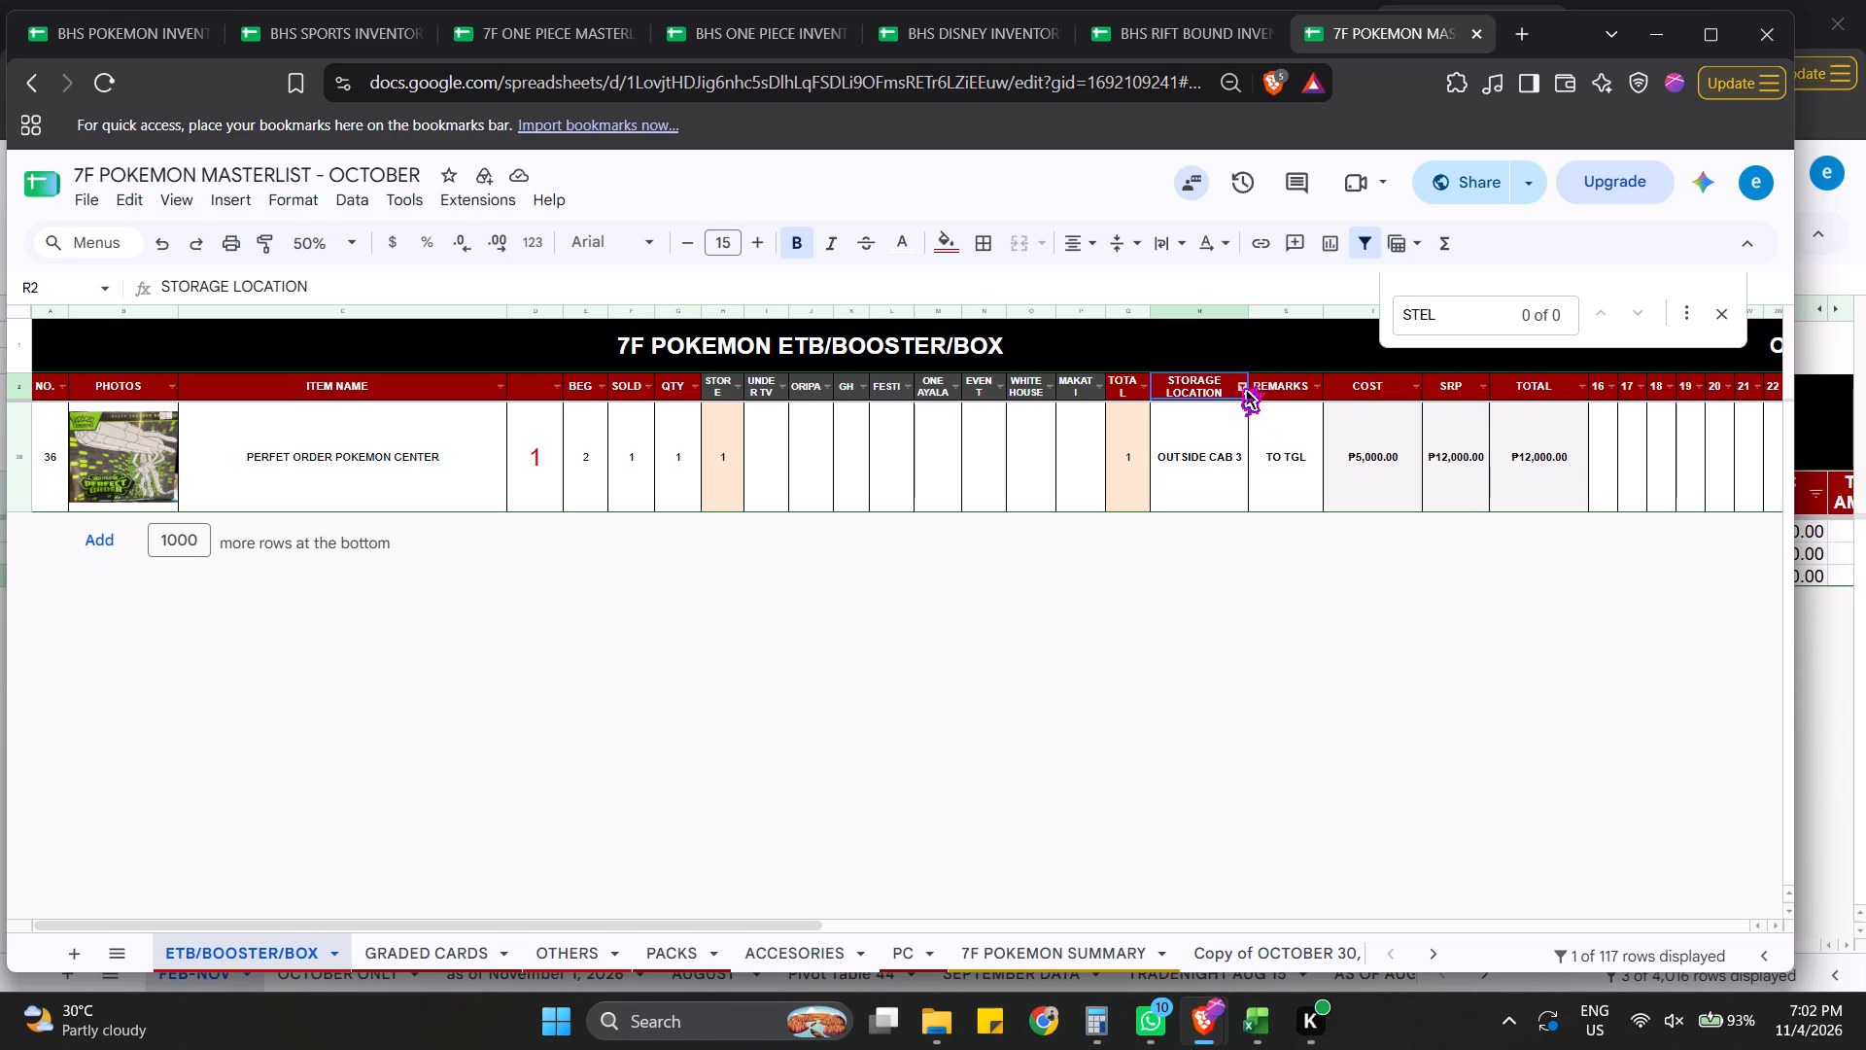
left_click(1240, 384)
left_click(1033, 650)
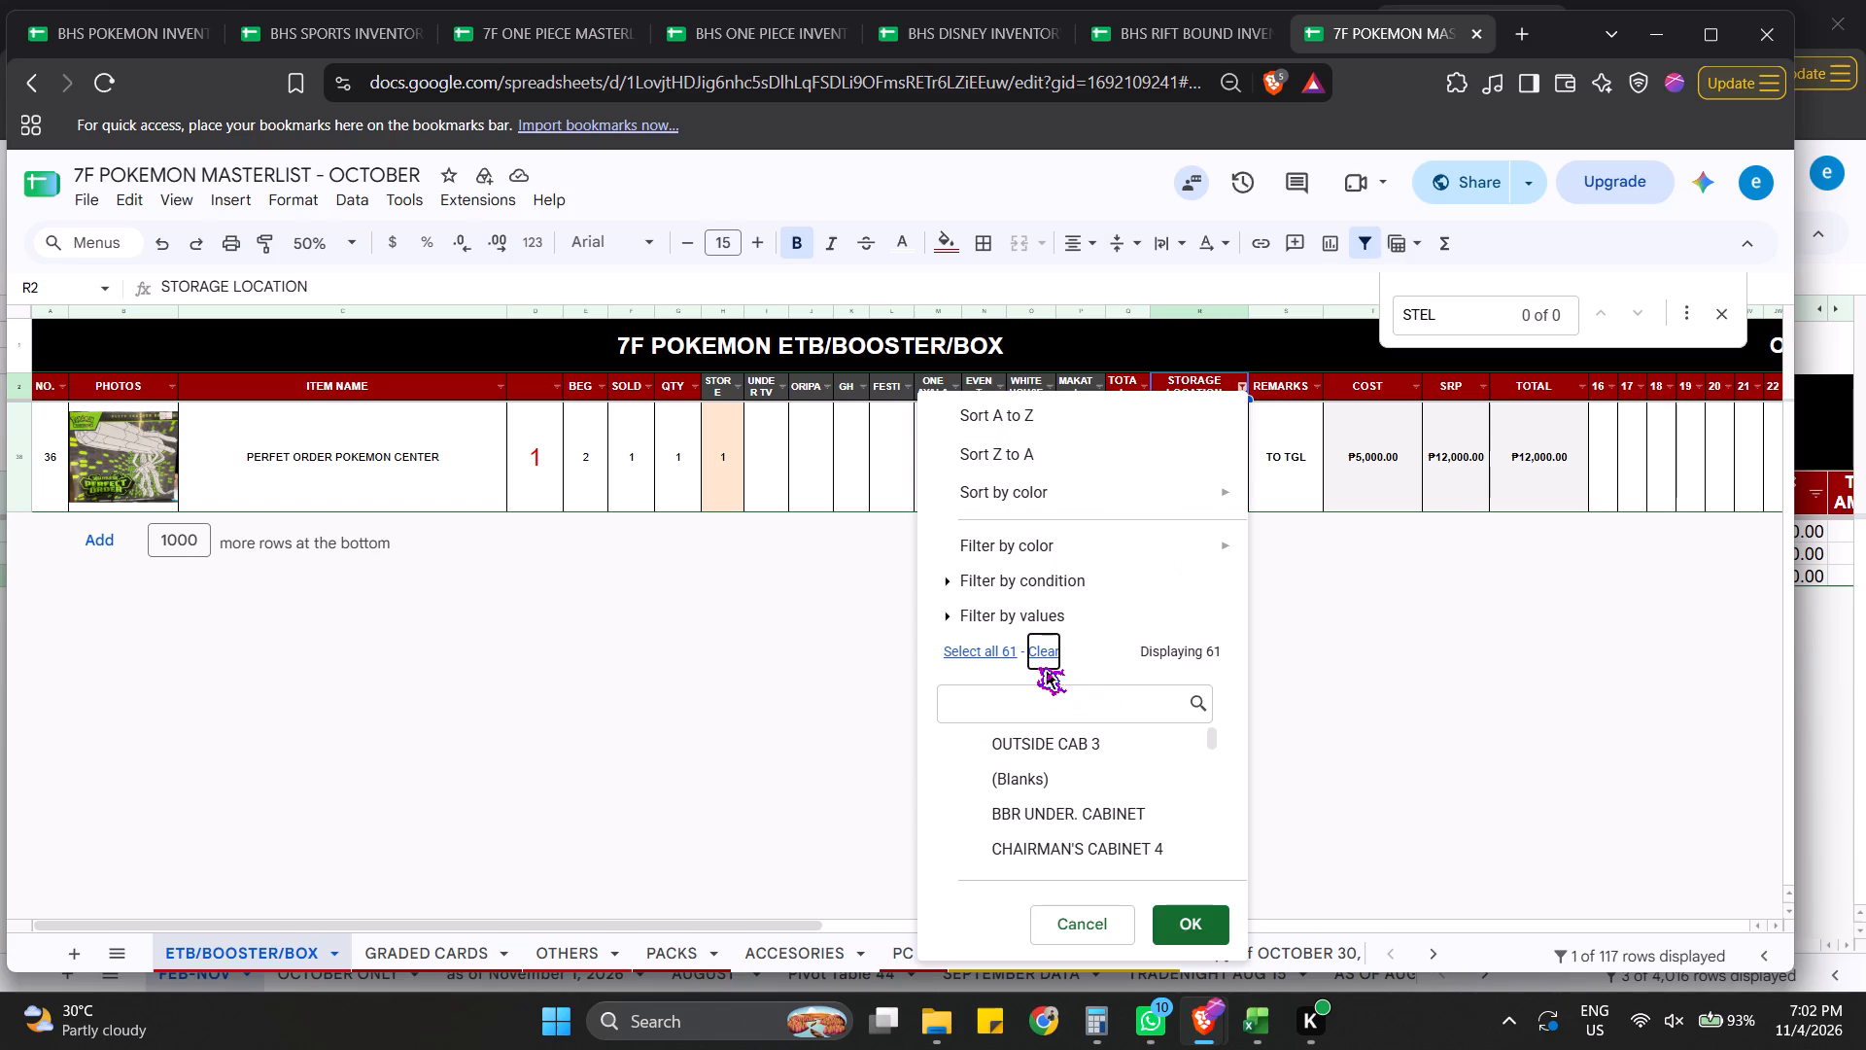
left_click(1107, 707)
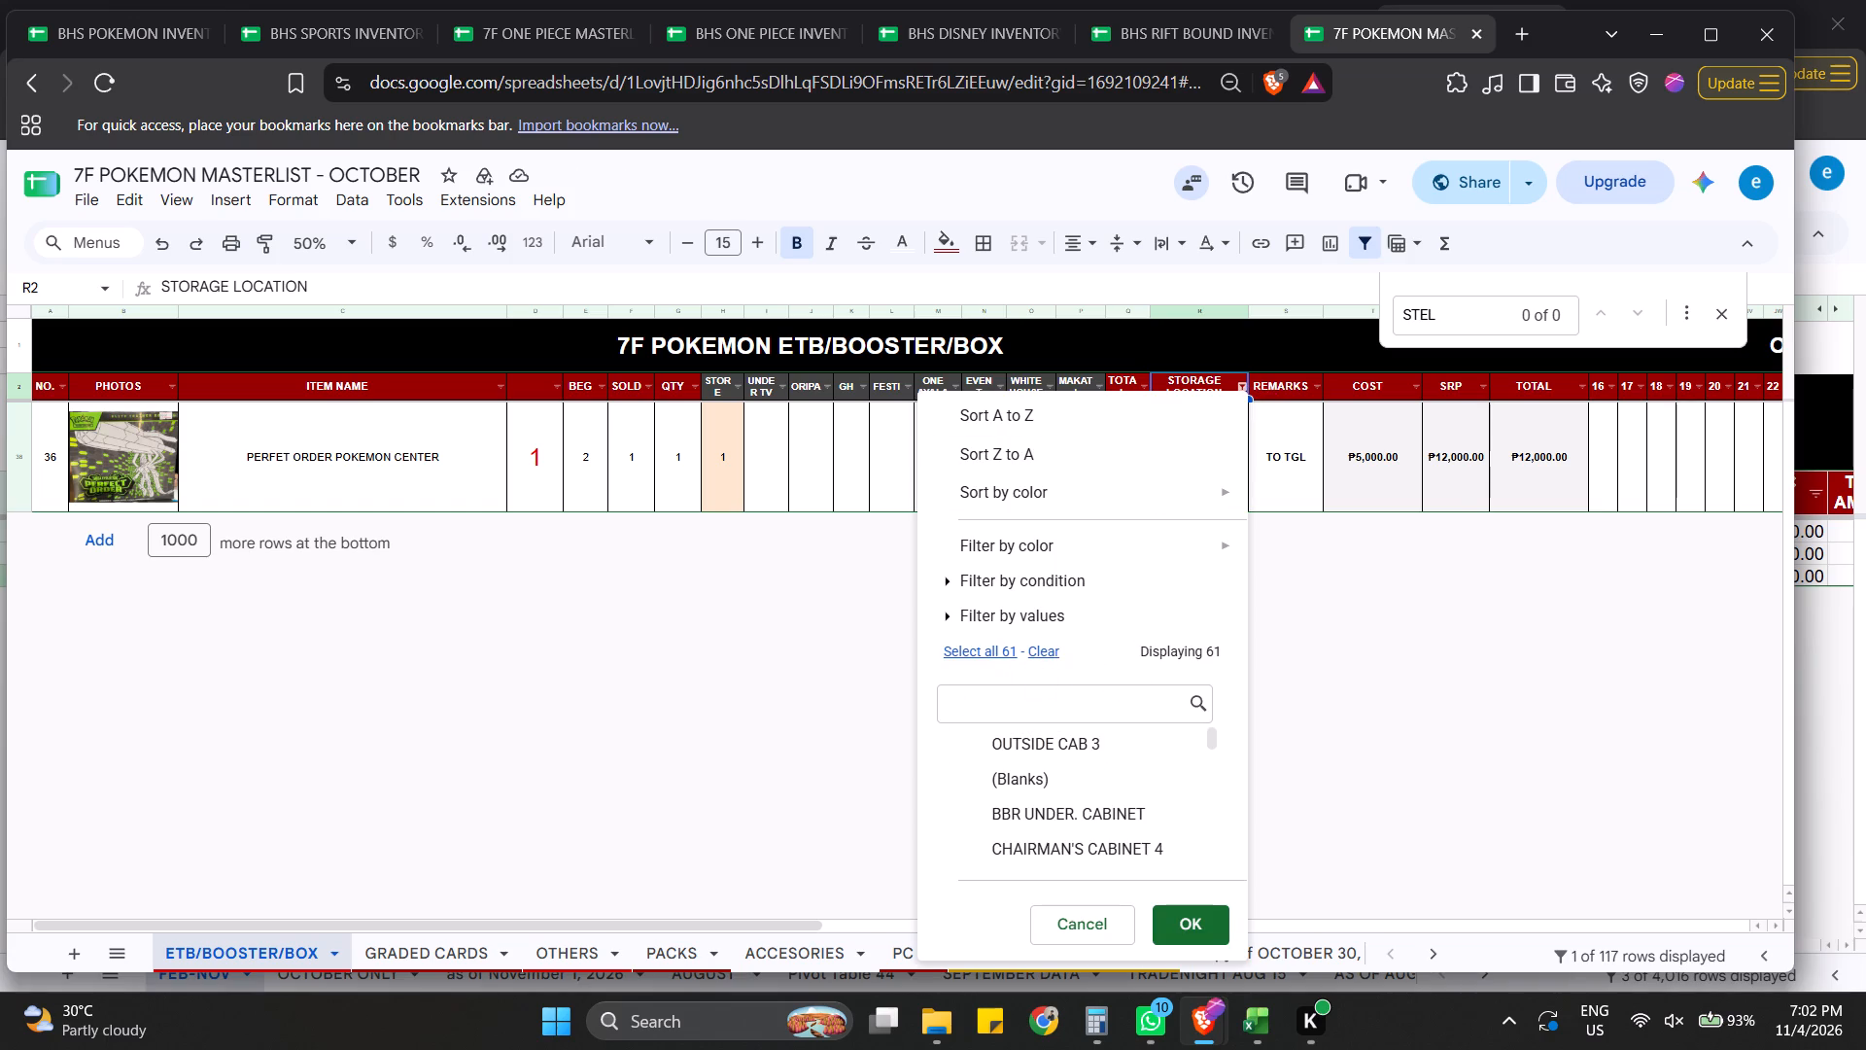
scroll(1132, 684, "up", 5)
left_click(1123, 689)
type("OUTSIDE")
key("space")
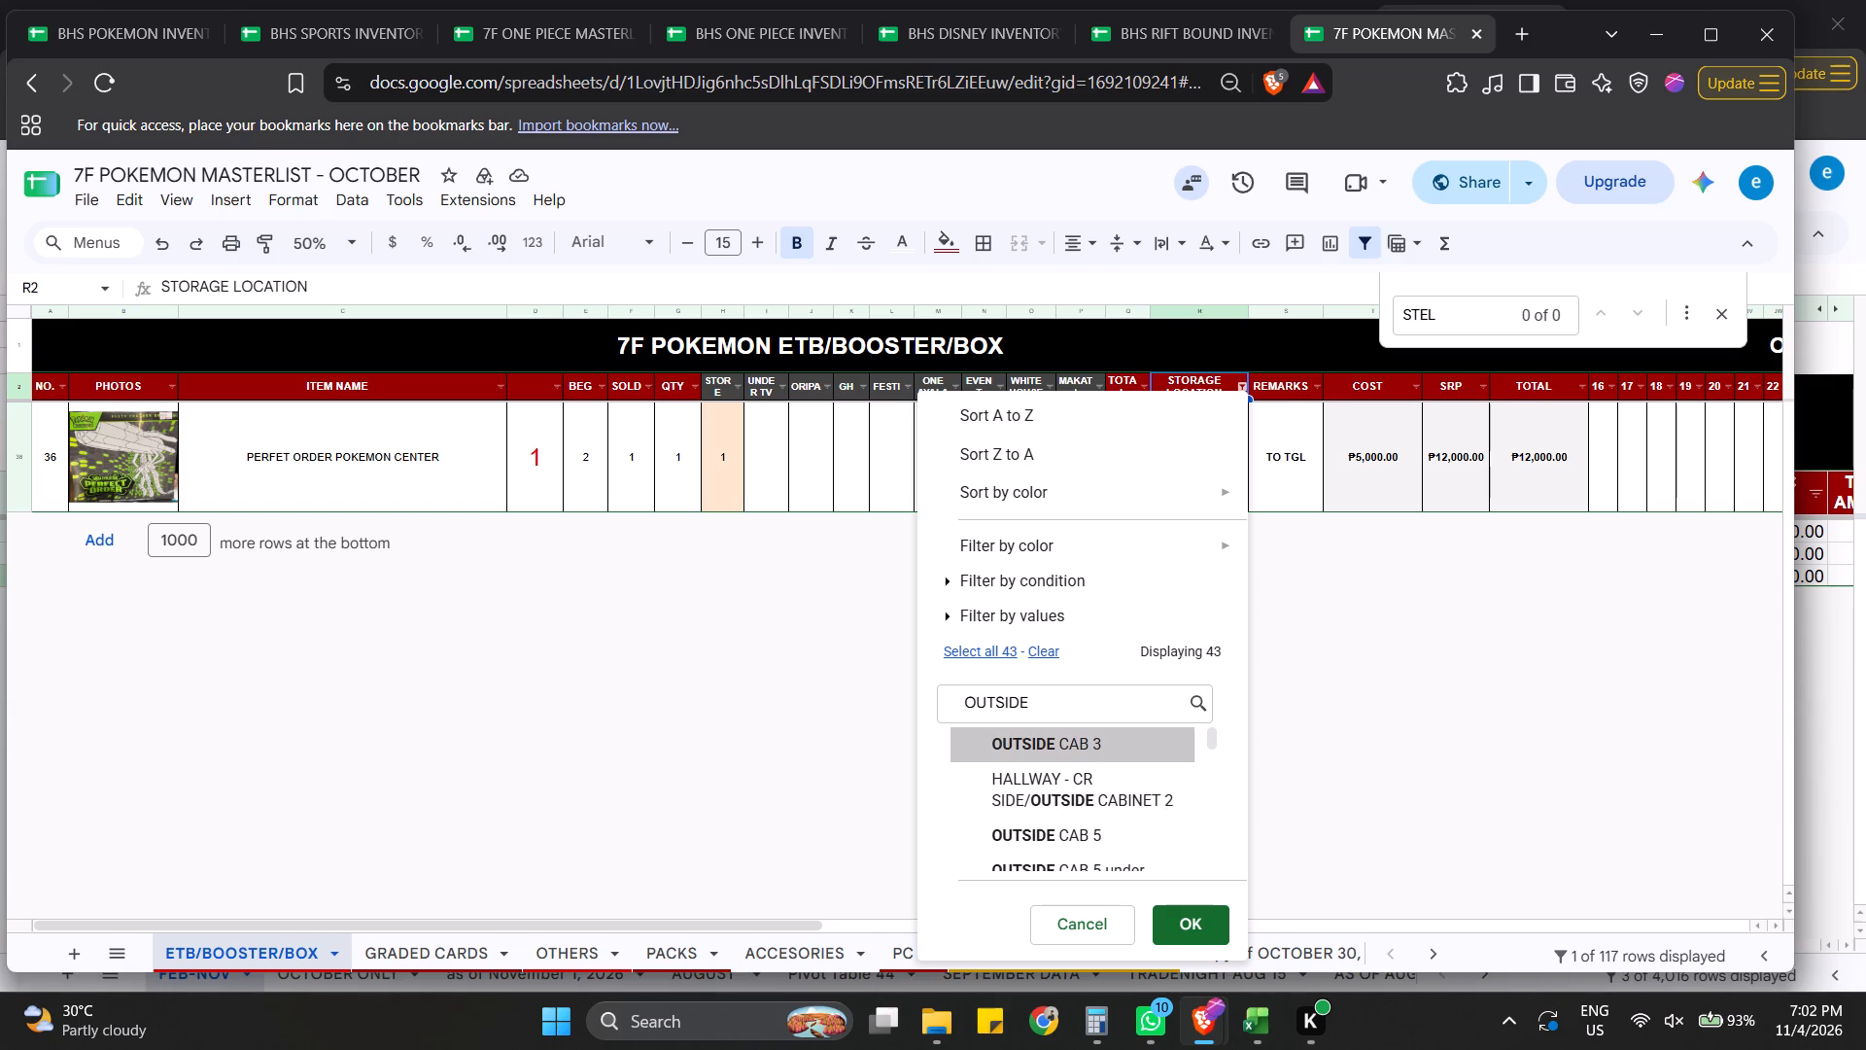
type("UNDER")
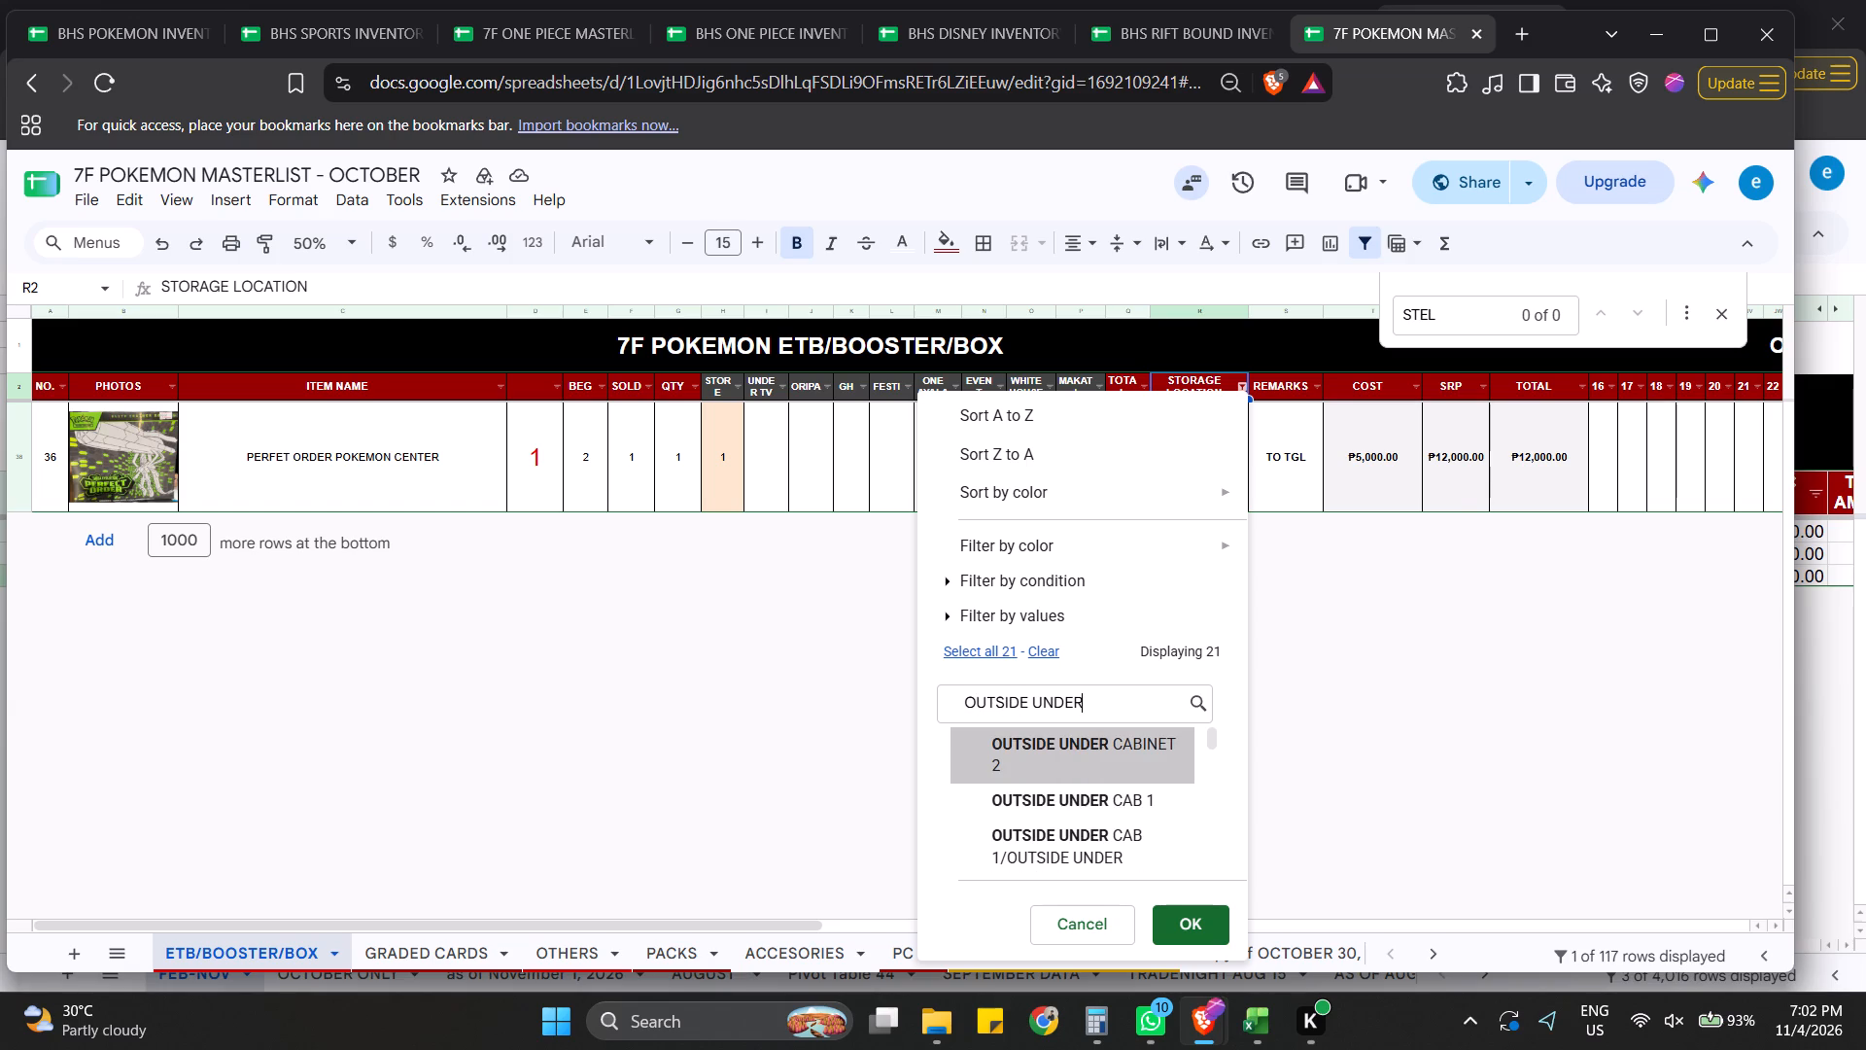
key("space")
type("CABINET 3")
scroll(1159, 807, "down", 4)
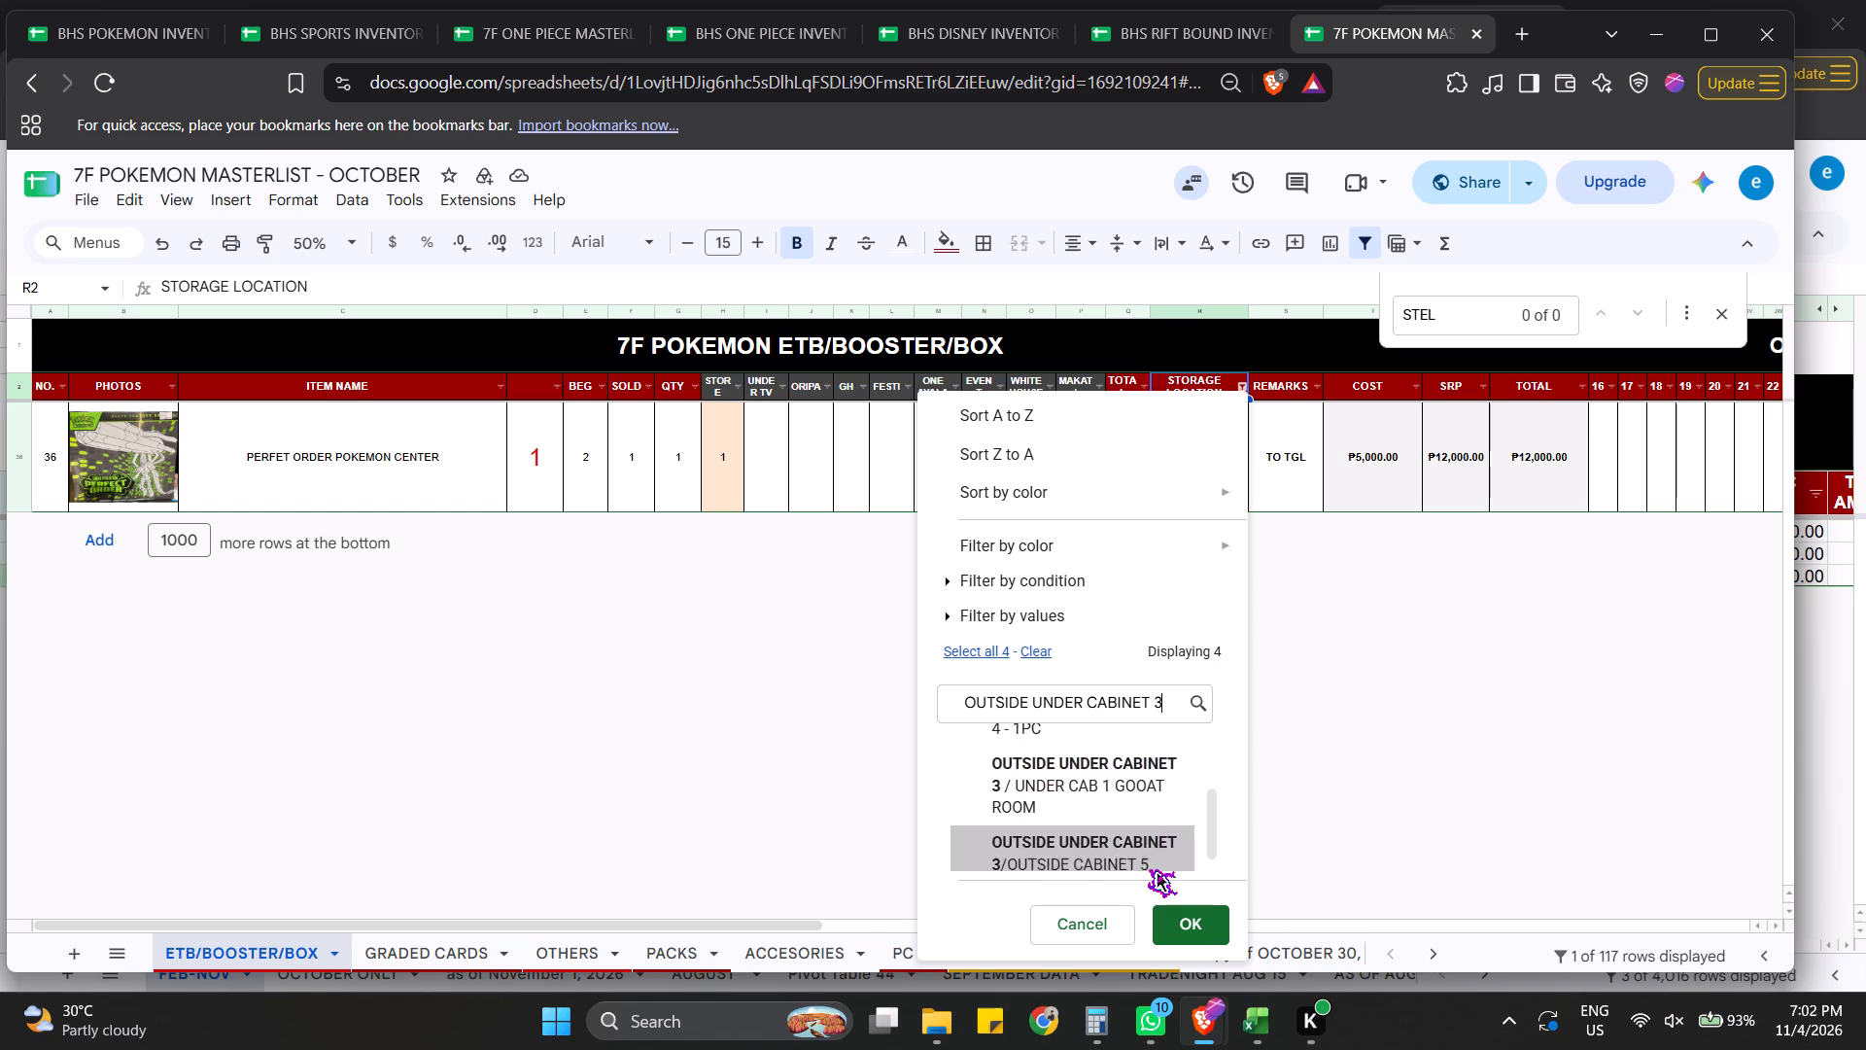
scroll(1112, 884, "down", 3)
left_click(970, 655)
left_click(1191, 914)
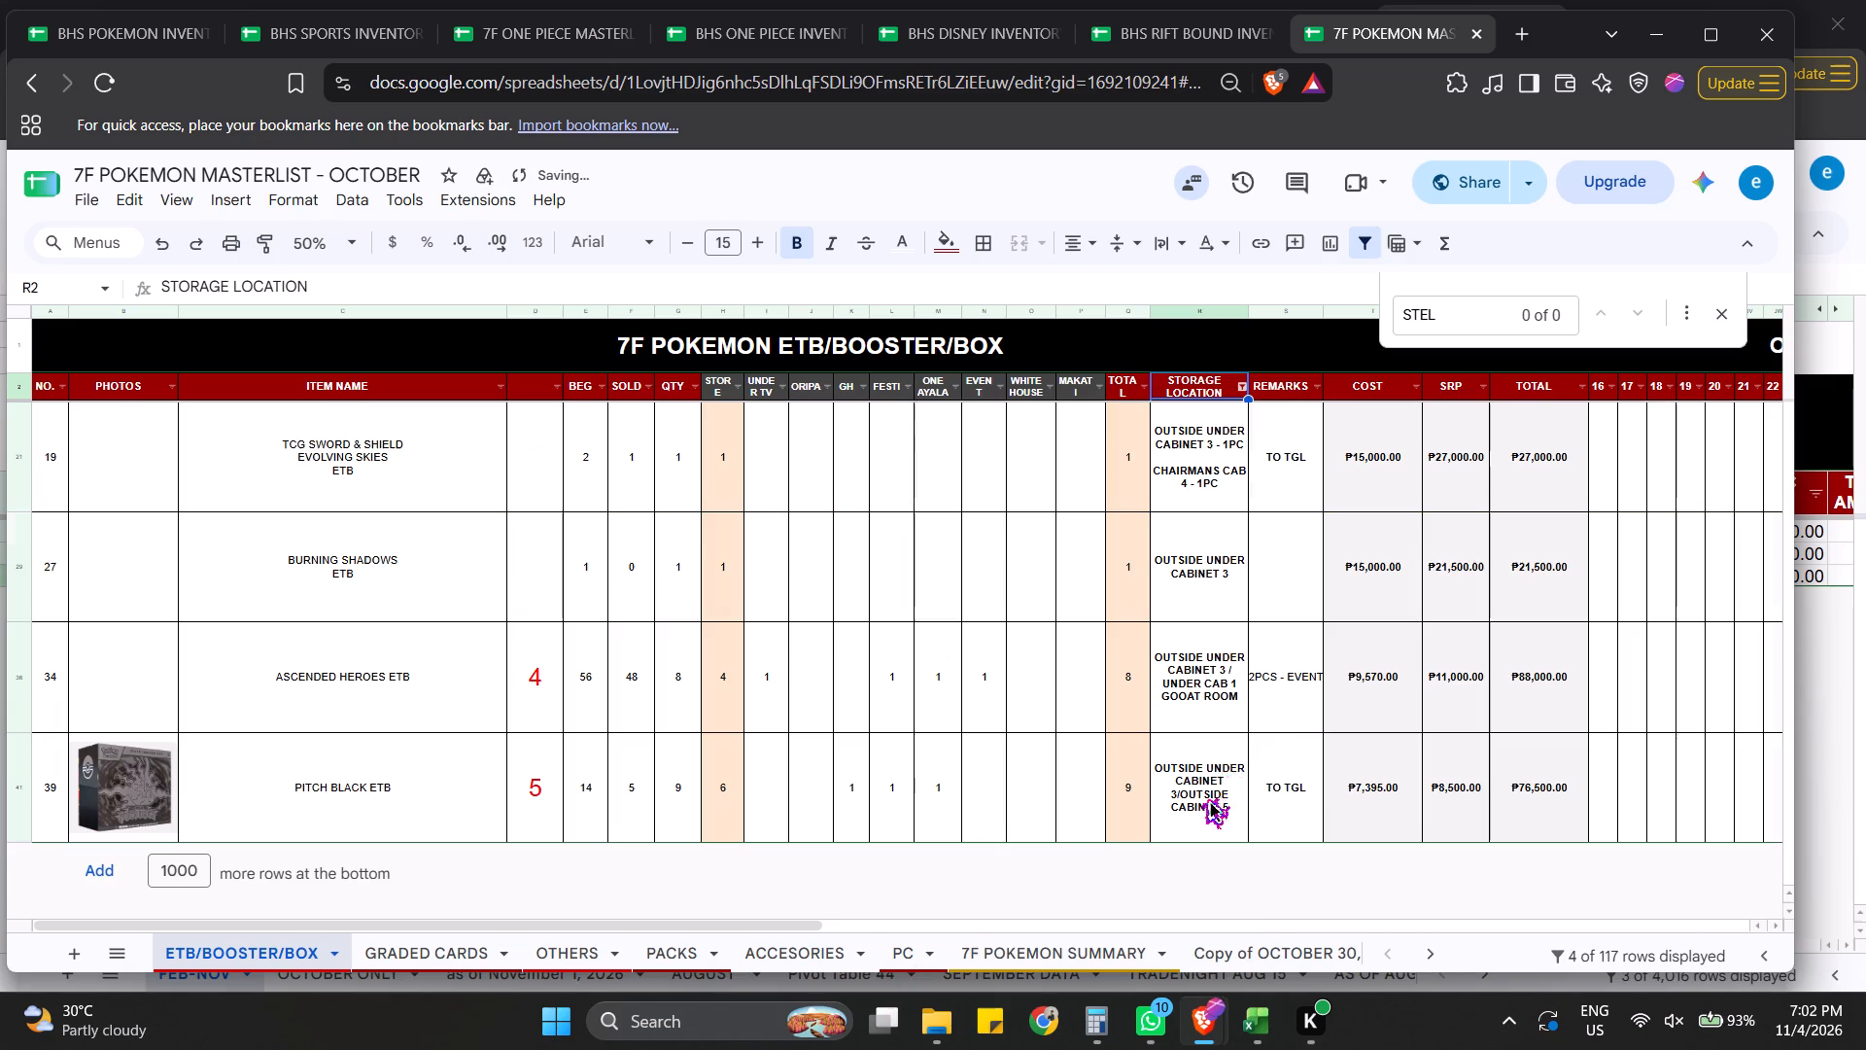
scroll(1269, 763, "up", 10)
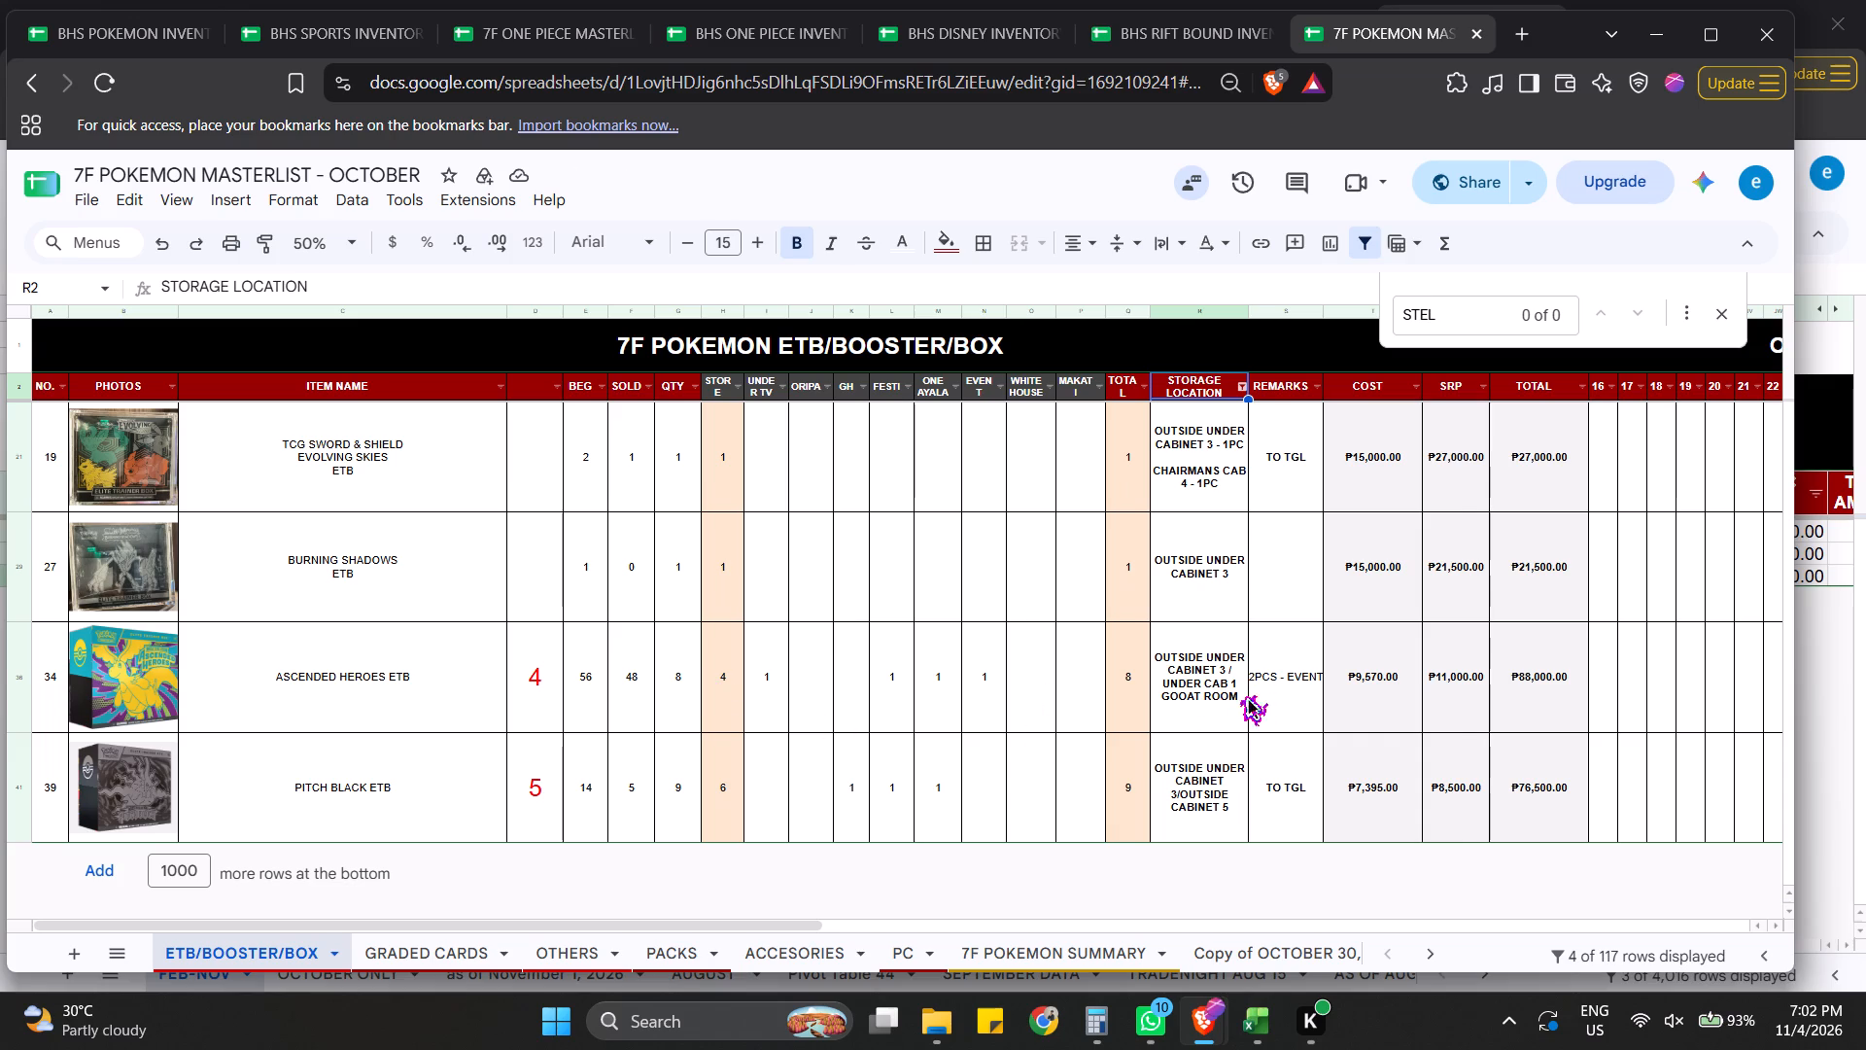
Enter a count of 0 for BURNING SHADOWS ETB and for TCG SWORD & SHIELD EVOLVING SKIES ETB (no. 19).
left_click(516, 679)
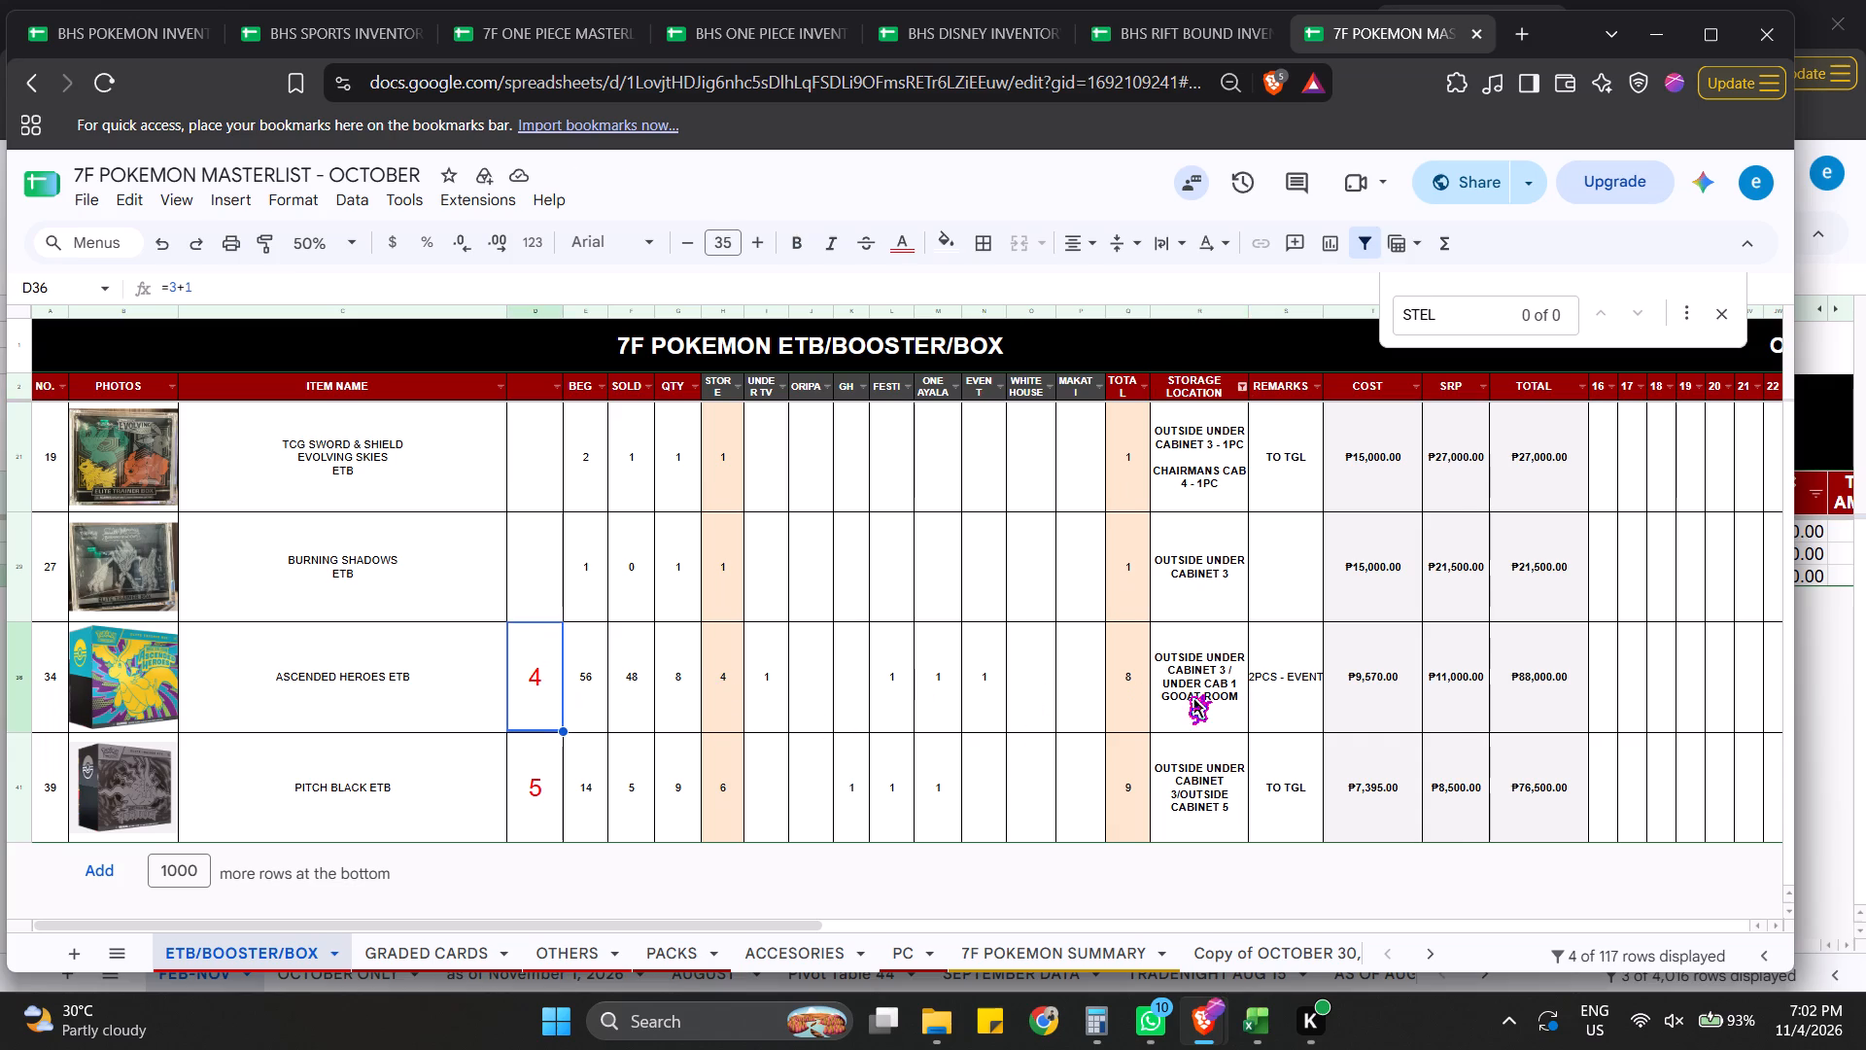
left_click(1194, 684)
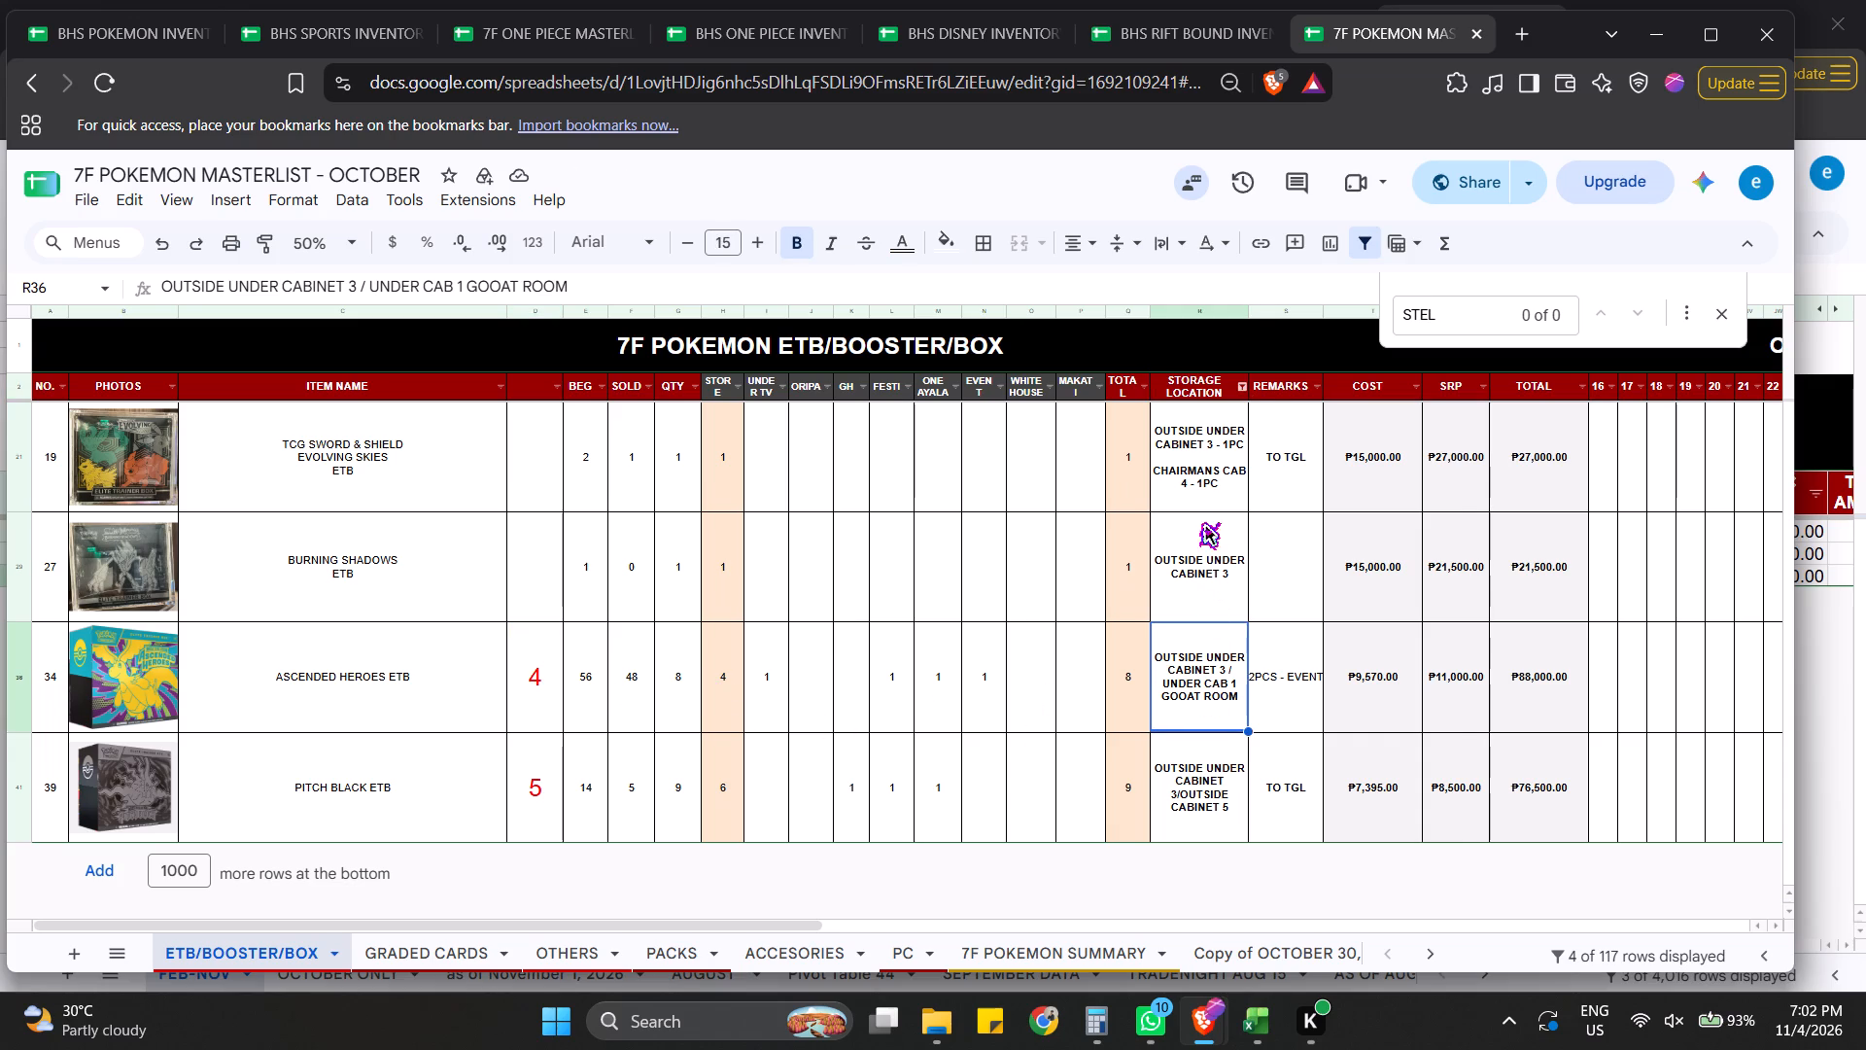
left_click(1208, 473)
scroll(1198, 548, "up", 5)
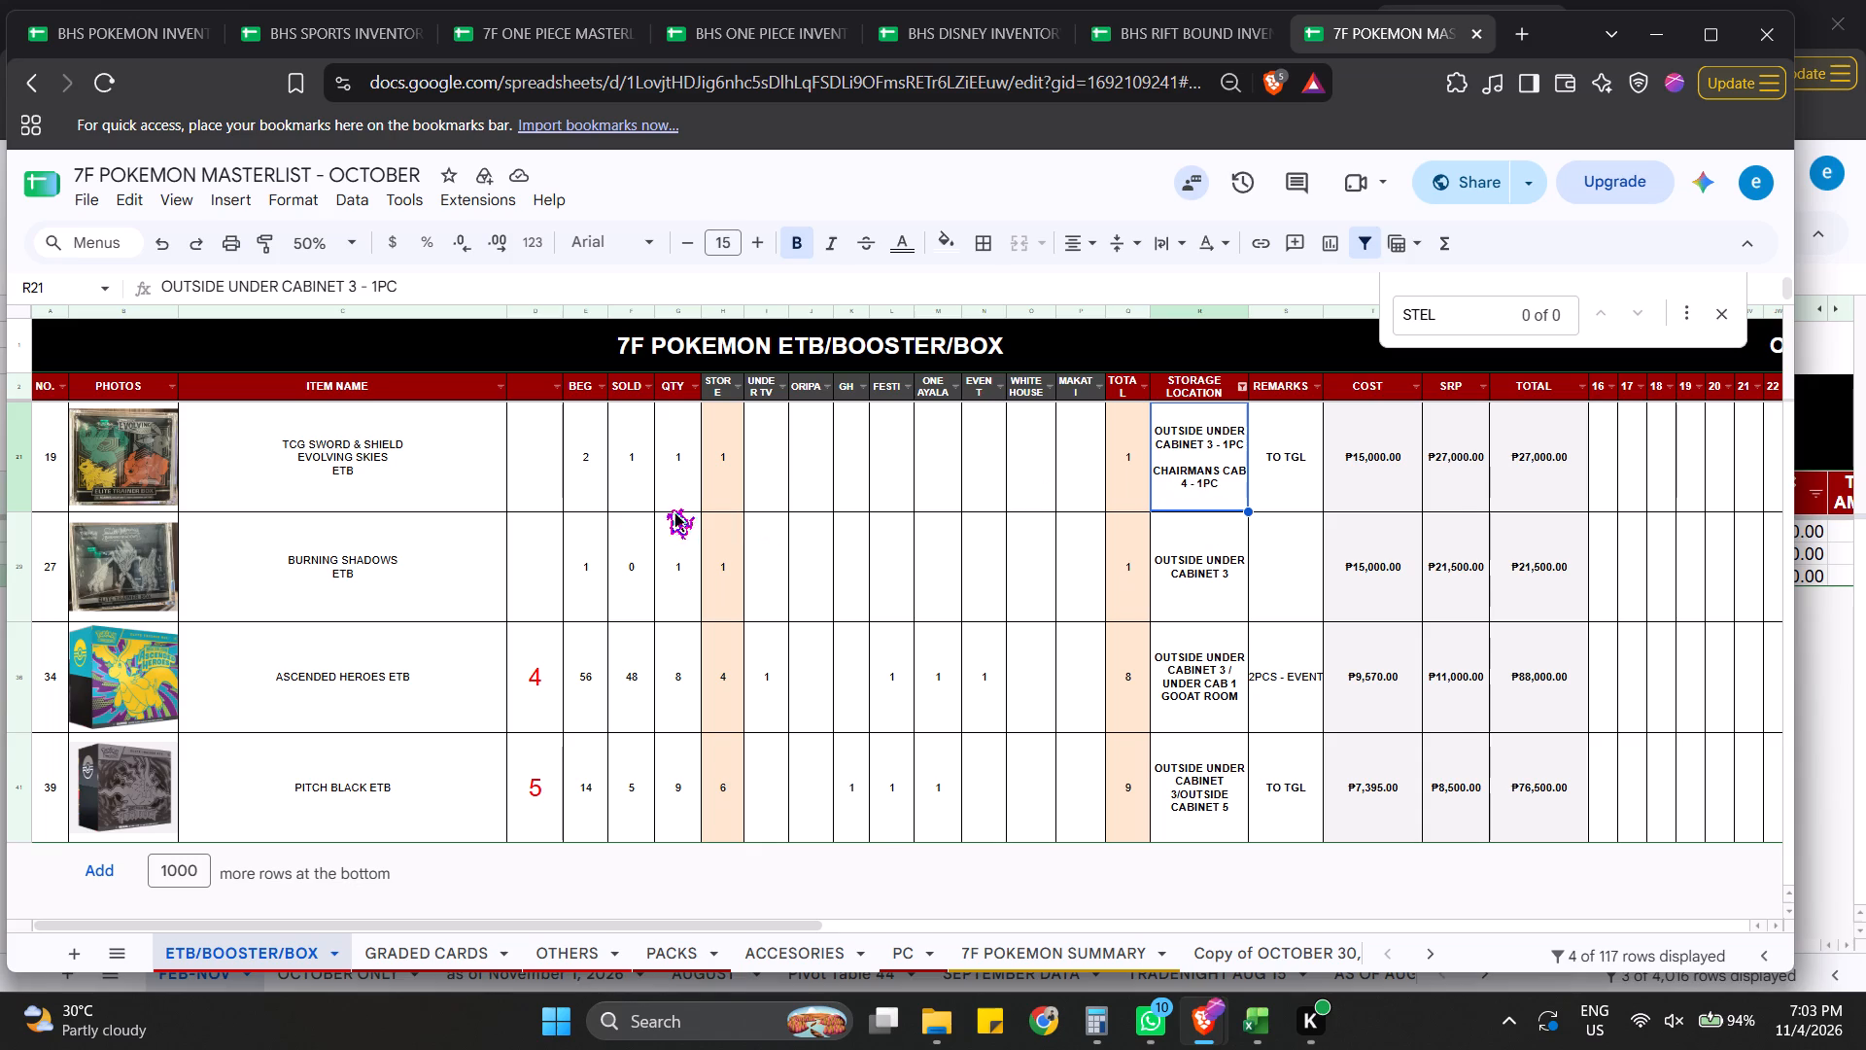
left_click(524, 579)
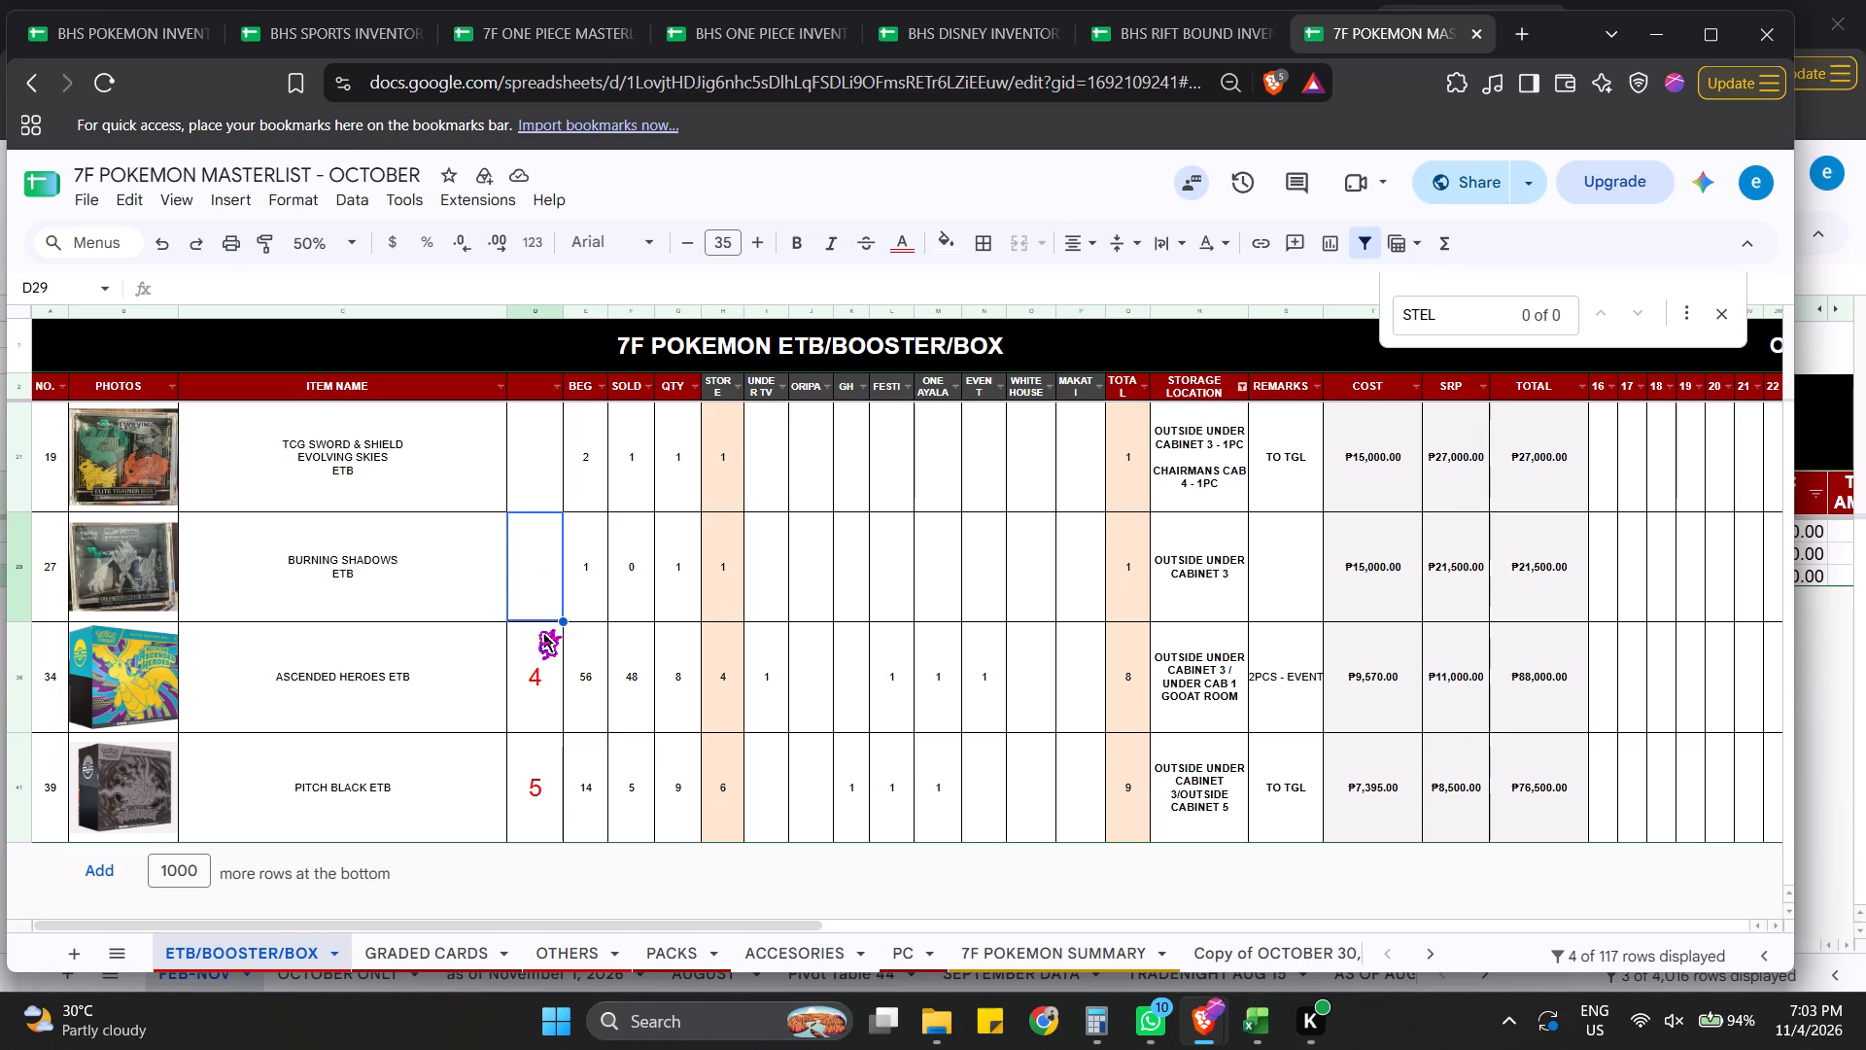
key("0")
key("Up")
key("0")
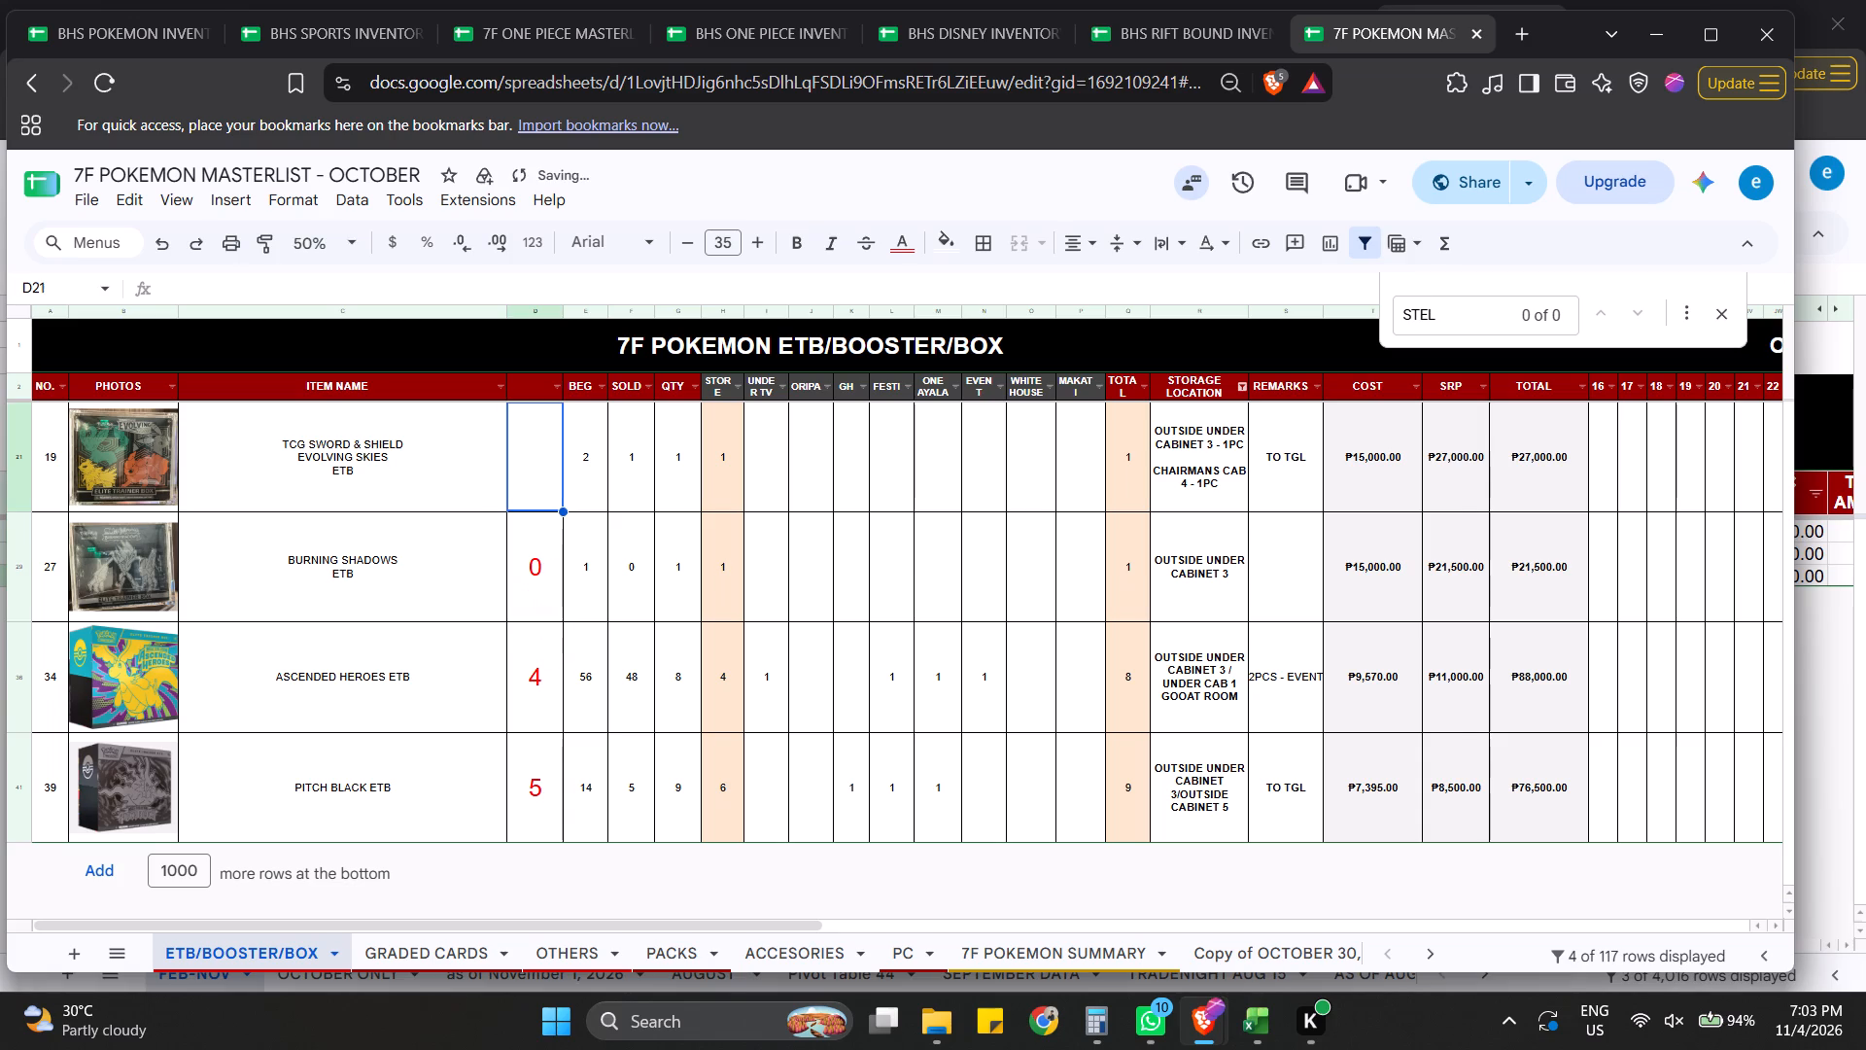
key("Down")
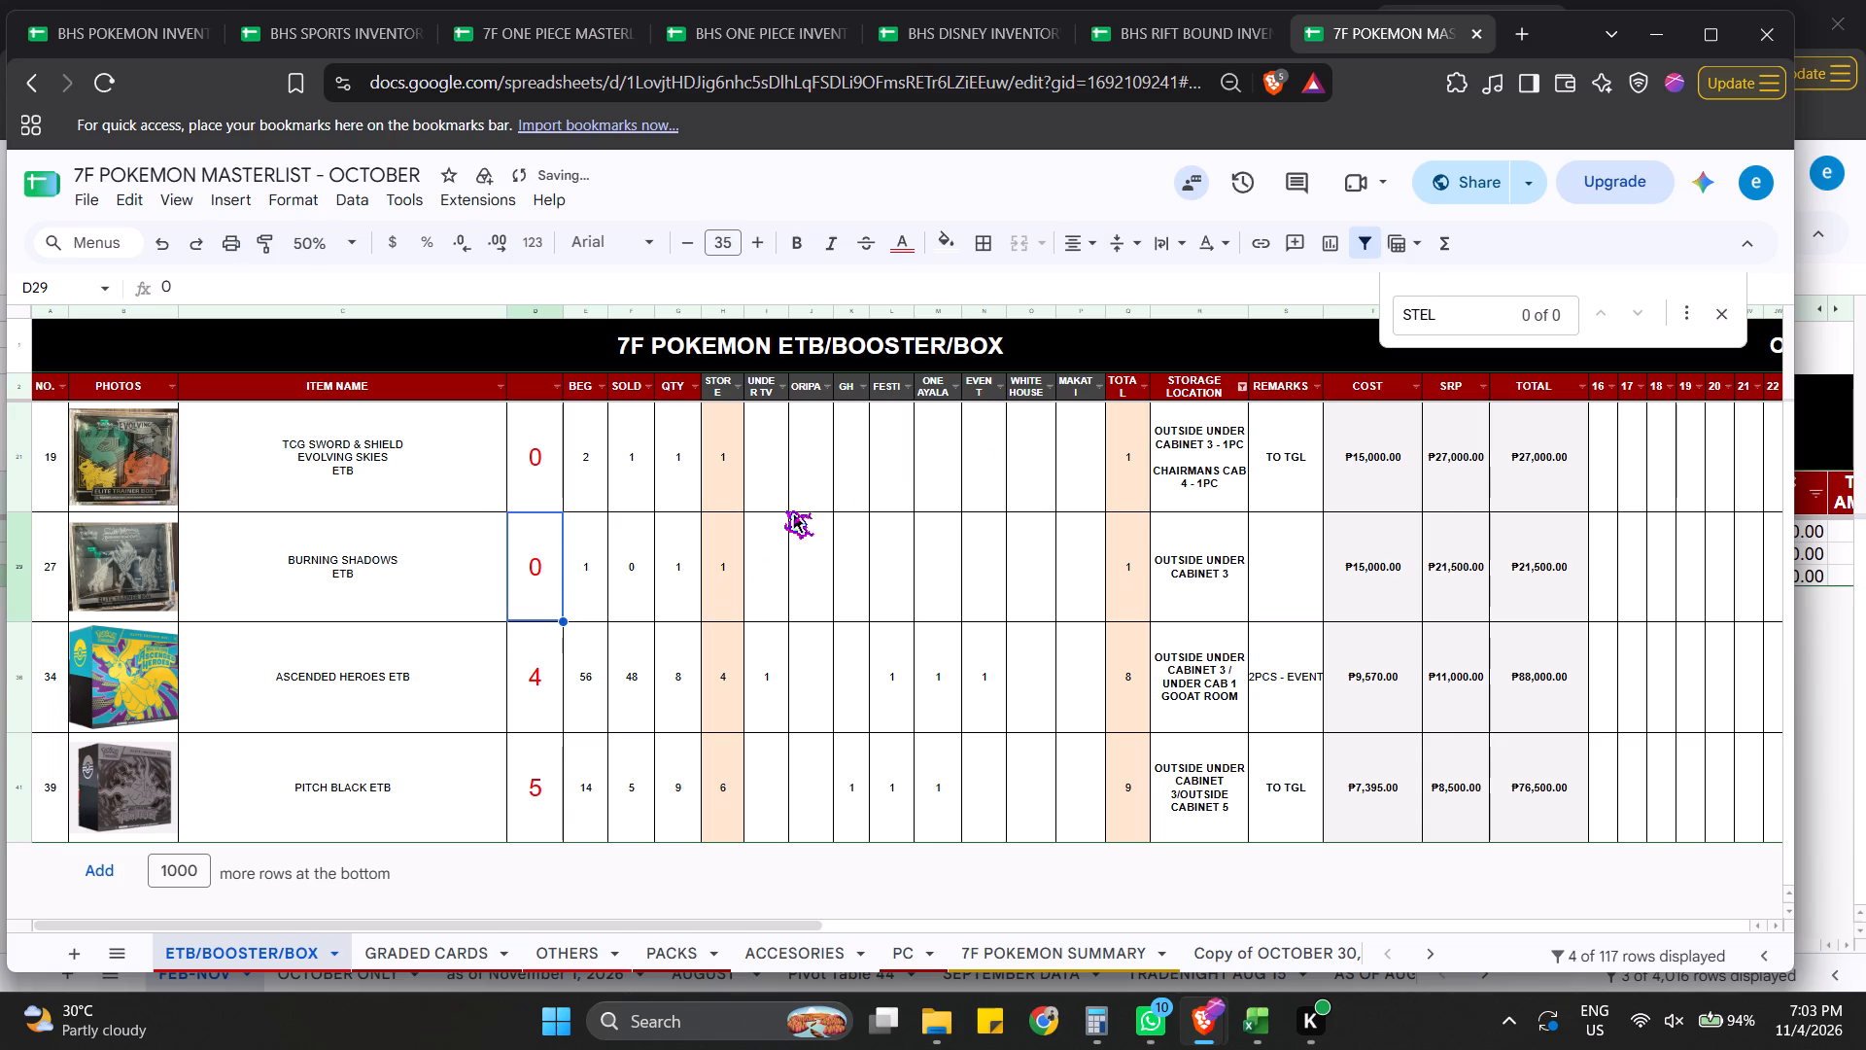
Reset the STORAGE LOCATION filter to include all values, so every item row is shown.
left_click(1241, 387)
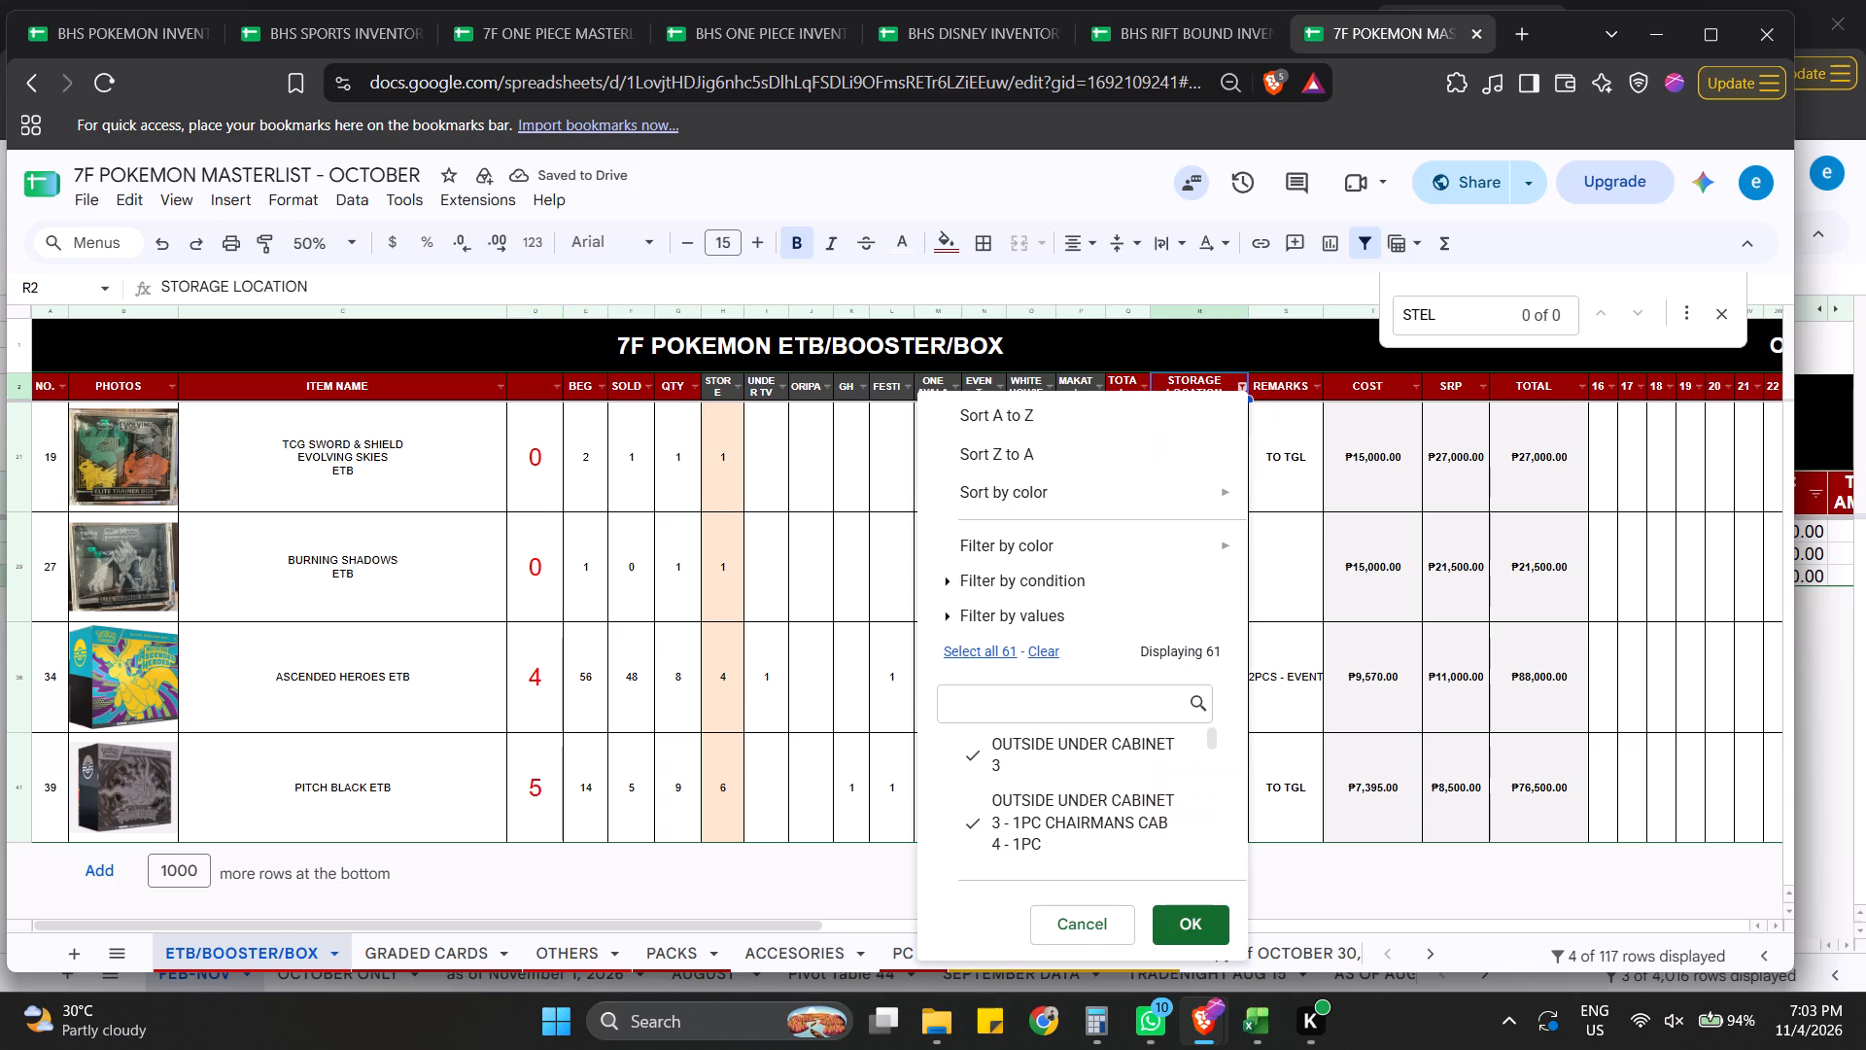
left_click(985, 636)
triple_click(982, 657)
left_click(1201, 939)
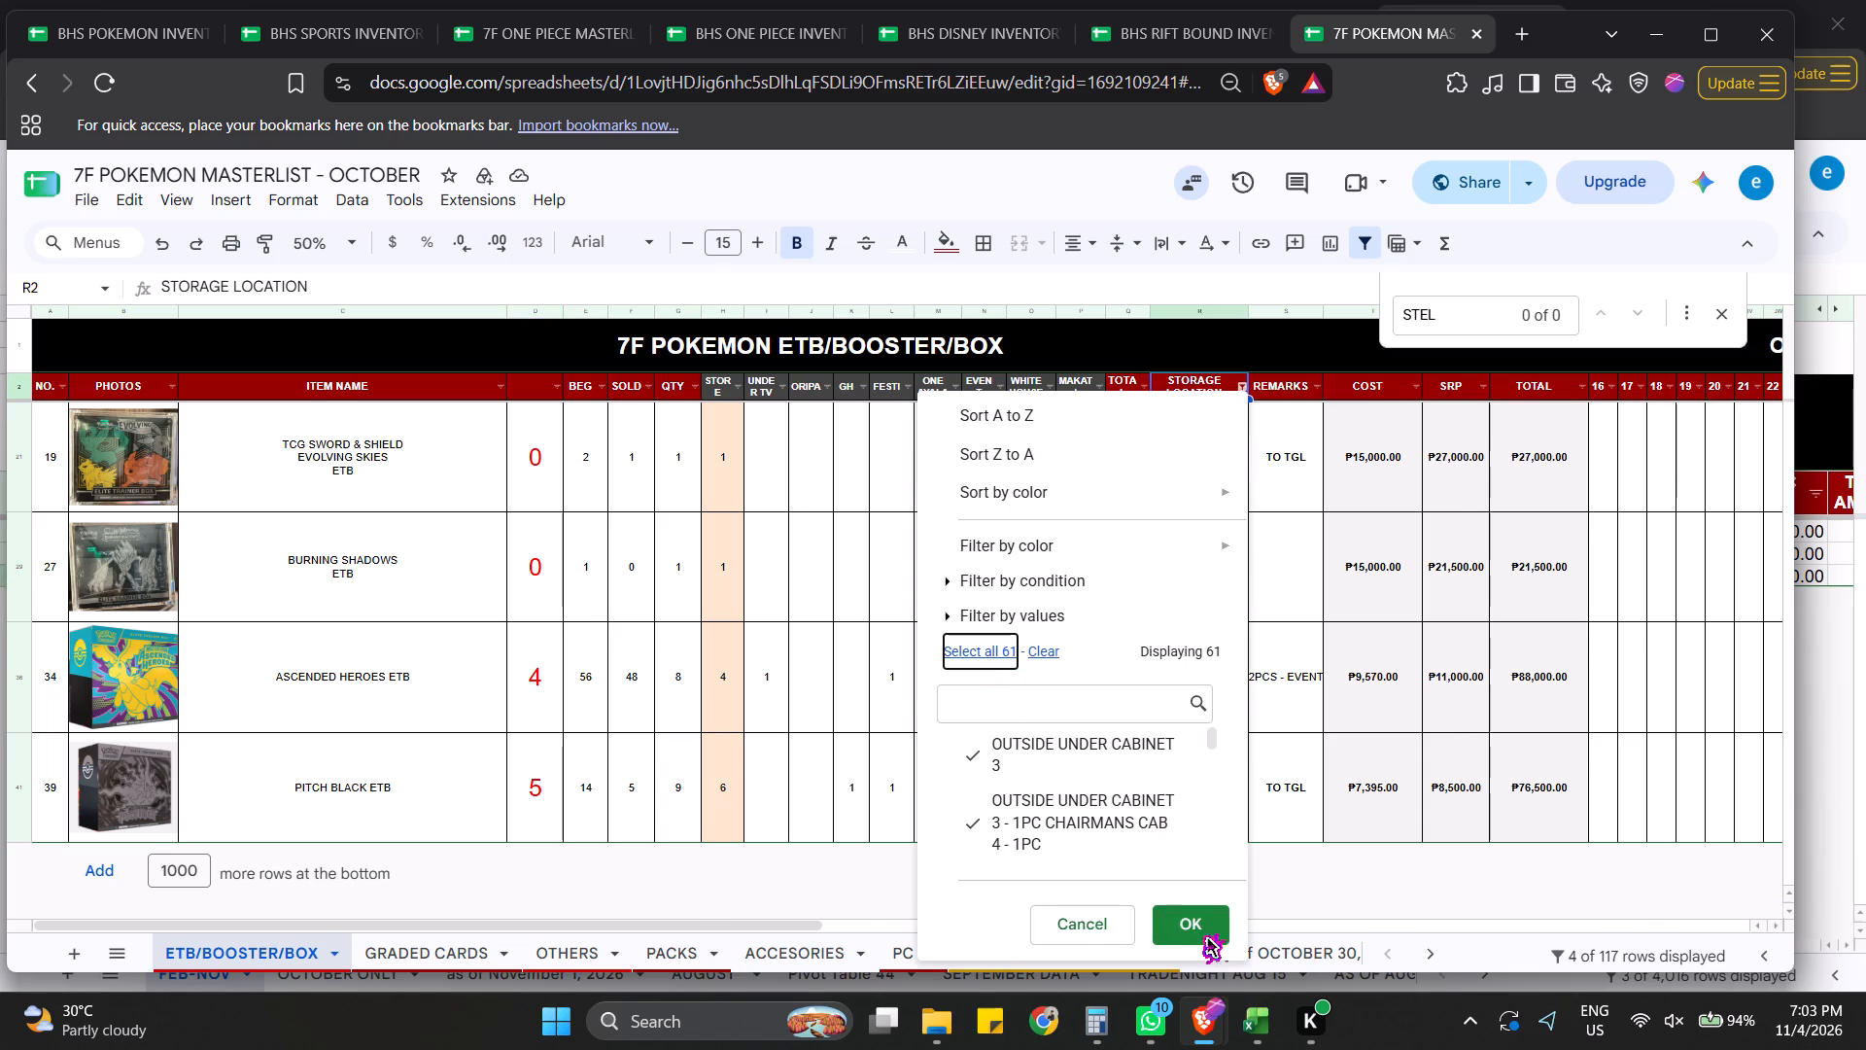
Review the count column against the storage locations from CELEBRATIONS ETB down to 151 ETB, looking for items without a count.
scroll(620, 592, "up", 18)
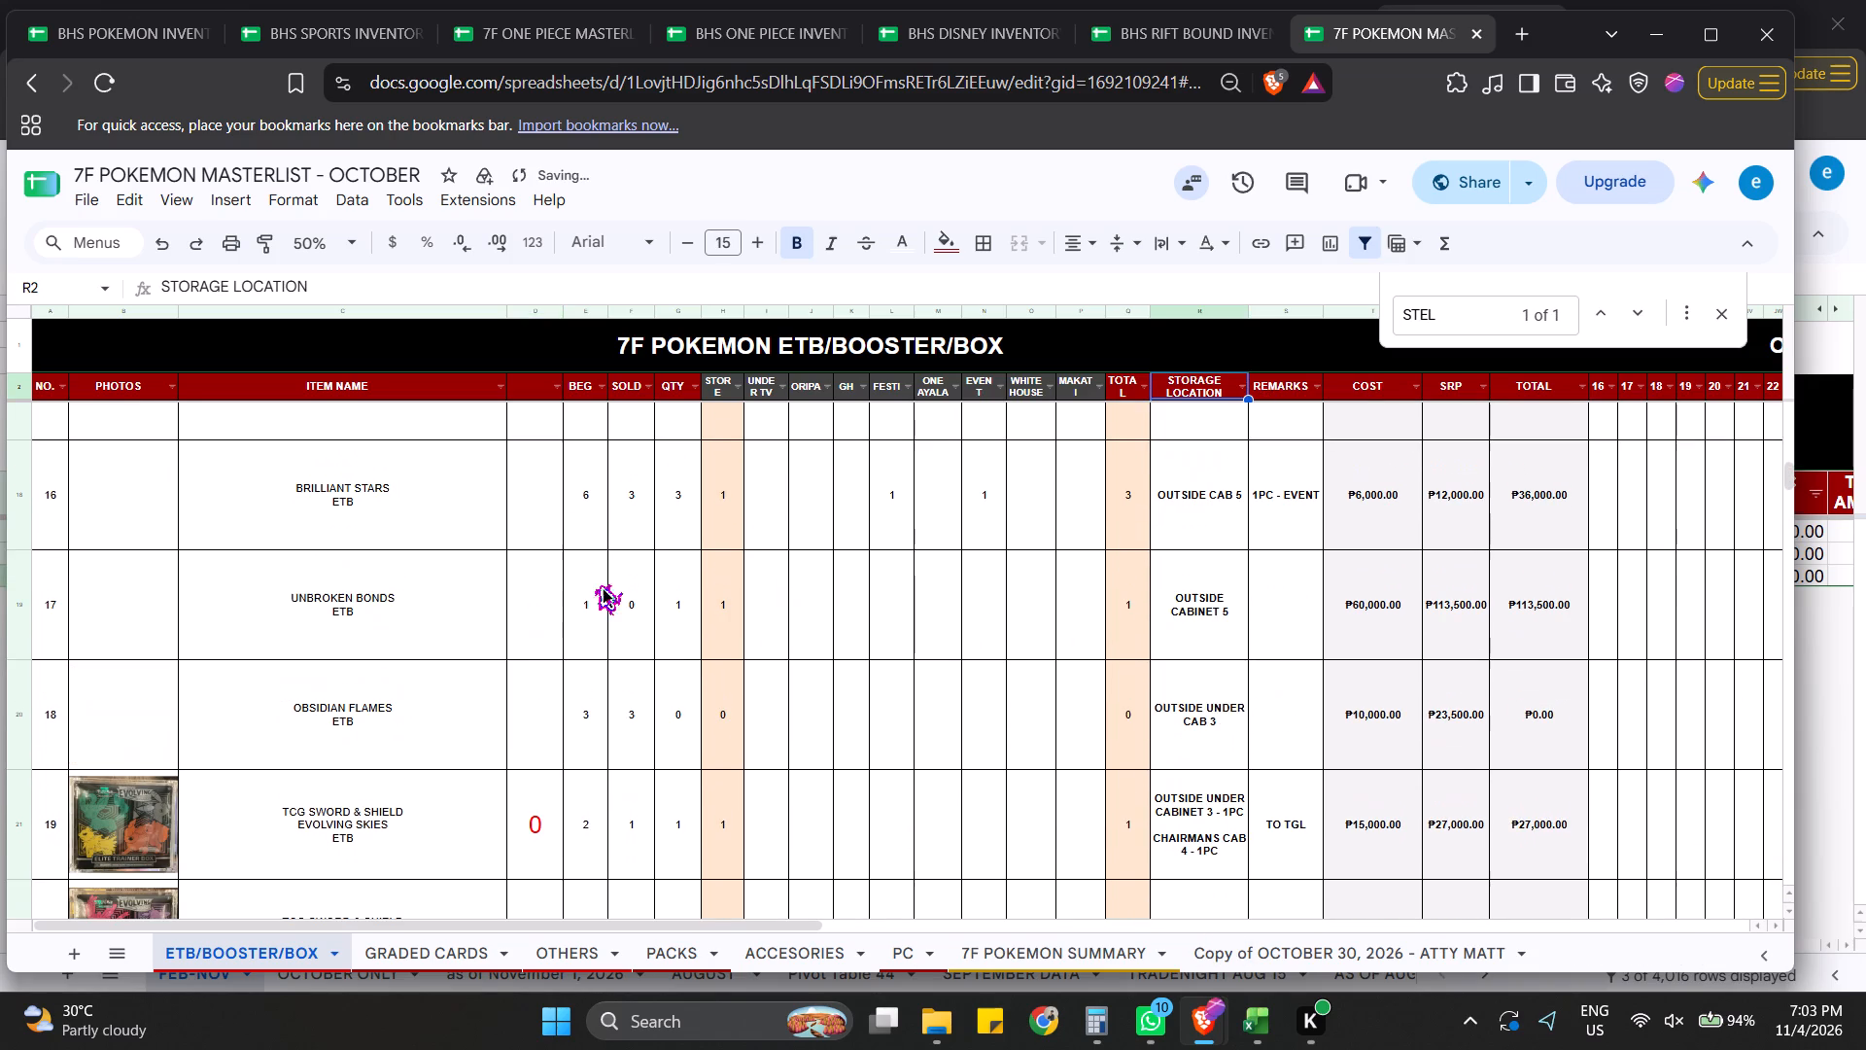
left_click(545, 625)
key("ctrl+Up")
key("Down")
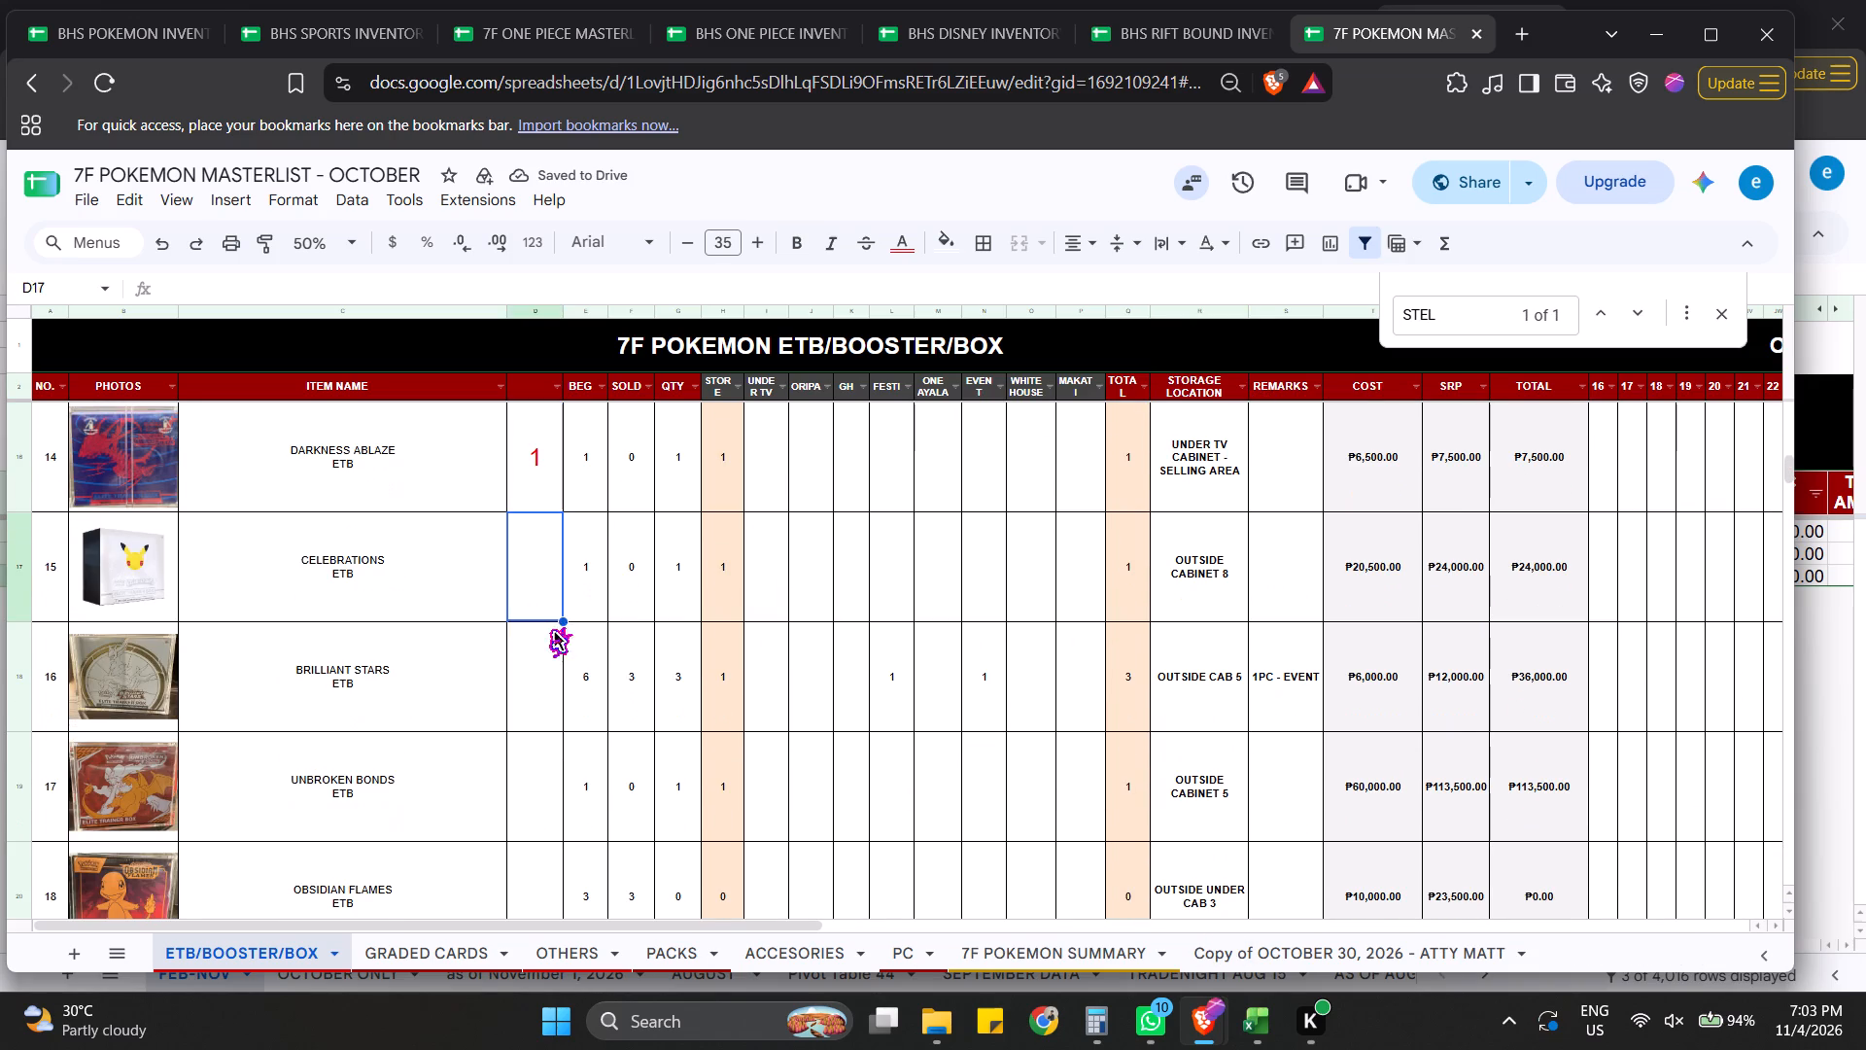
key("Down")
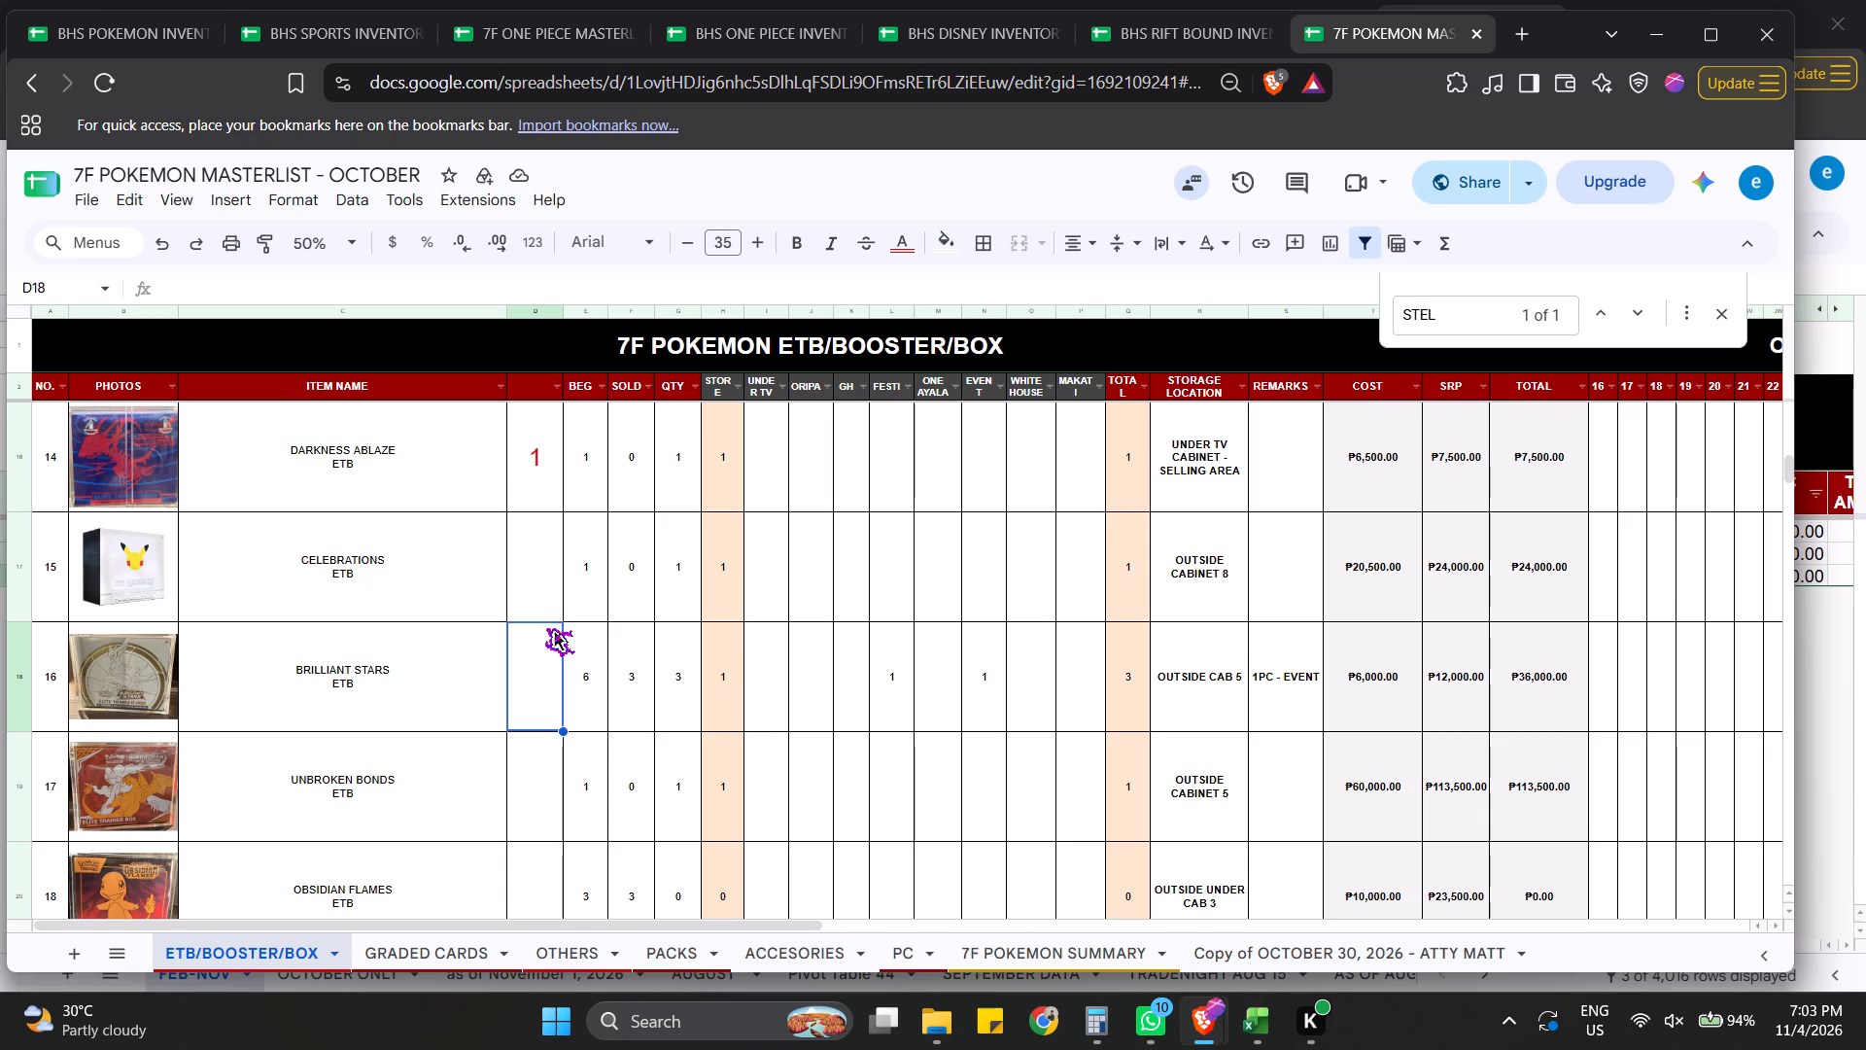
key("Down")
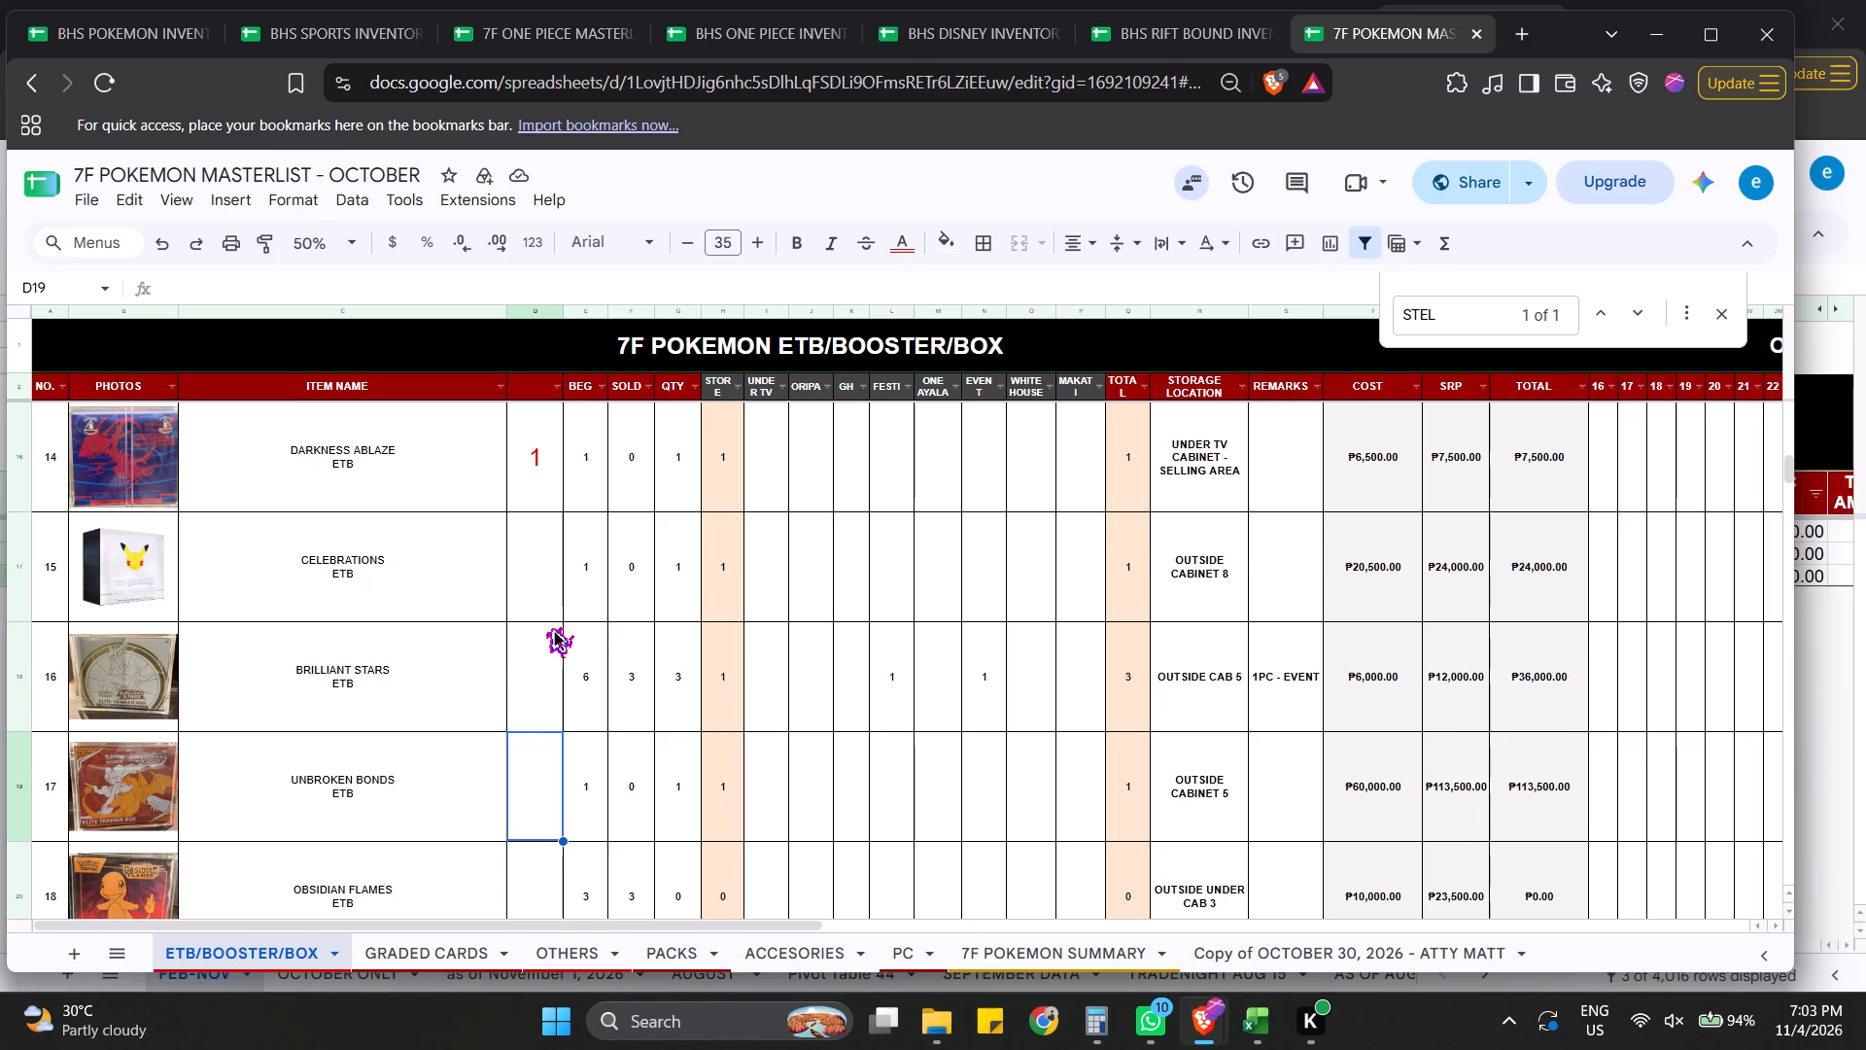
key("Up")
key("Down")
key("Down")
key("Up")
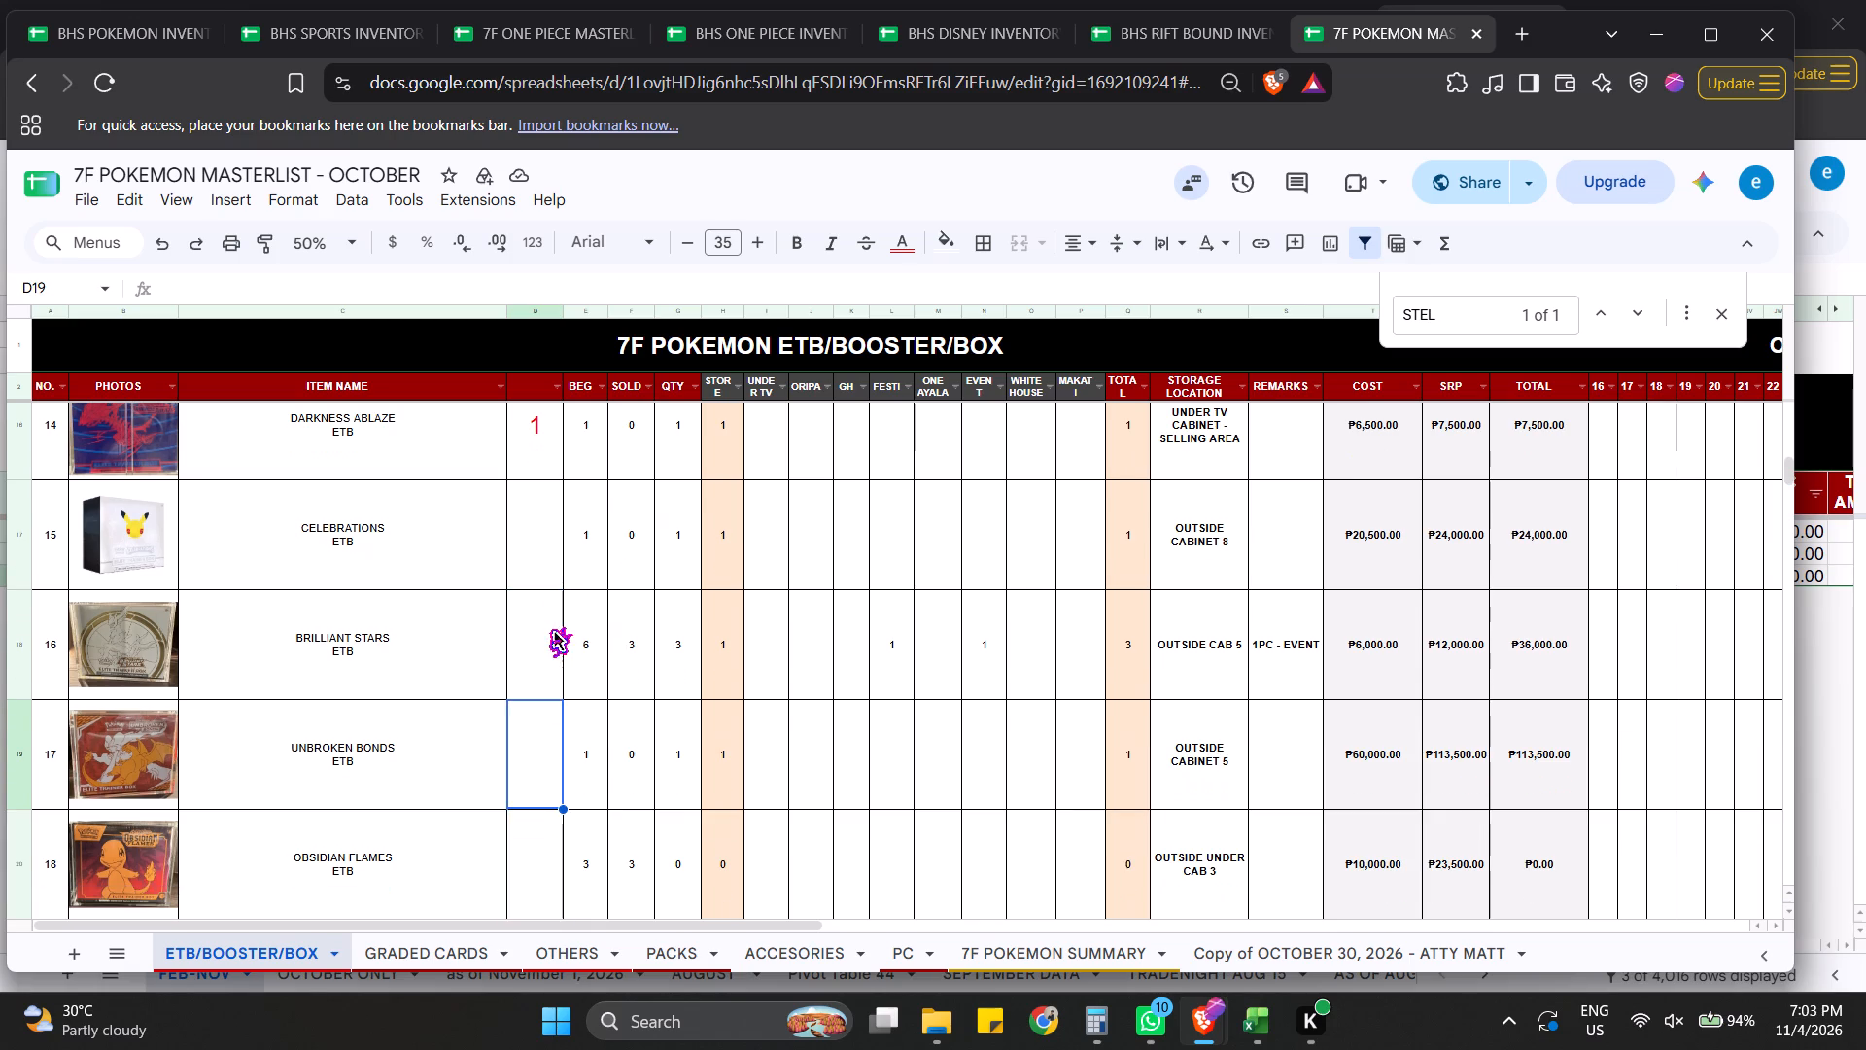
key("Down")
key("Up")
key("Down")
key("Down")
key("Down")
key("Down")
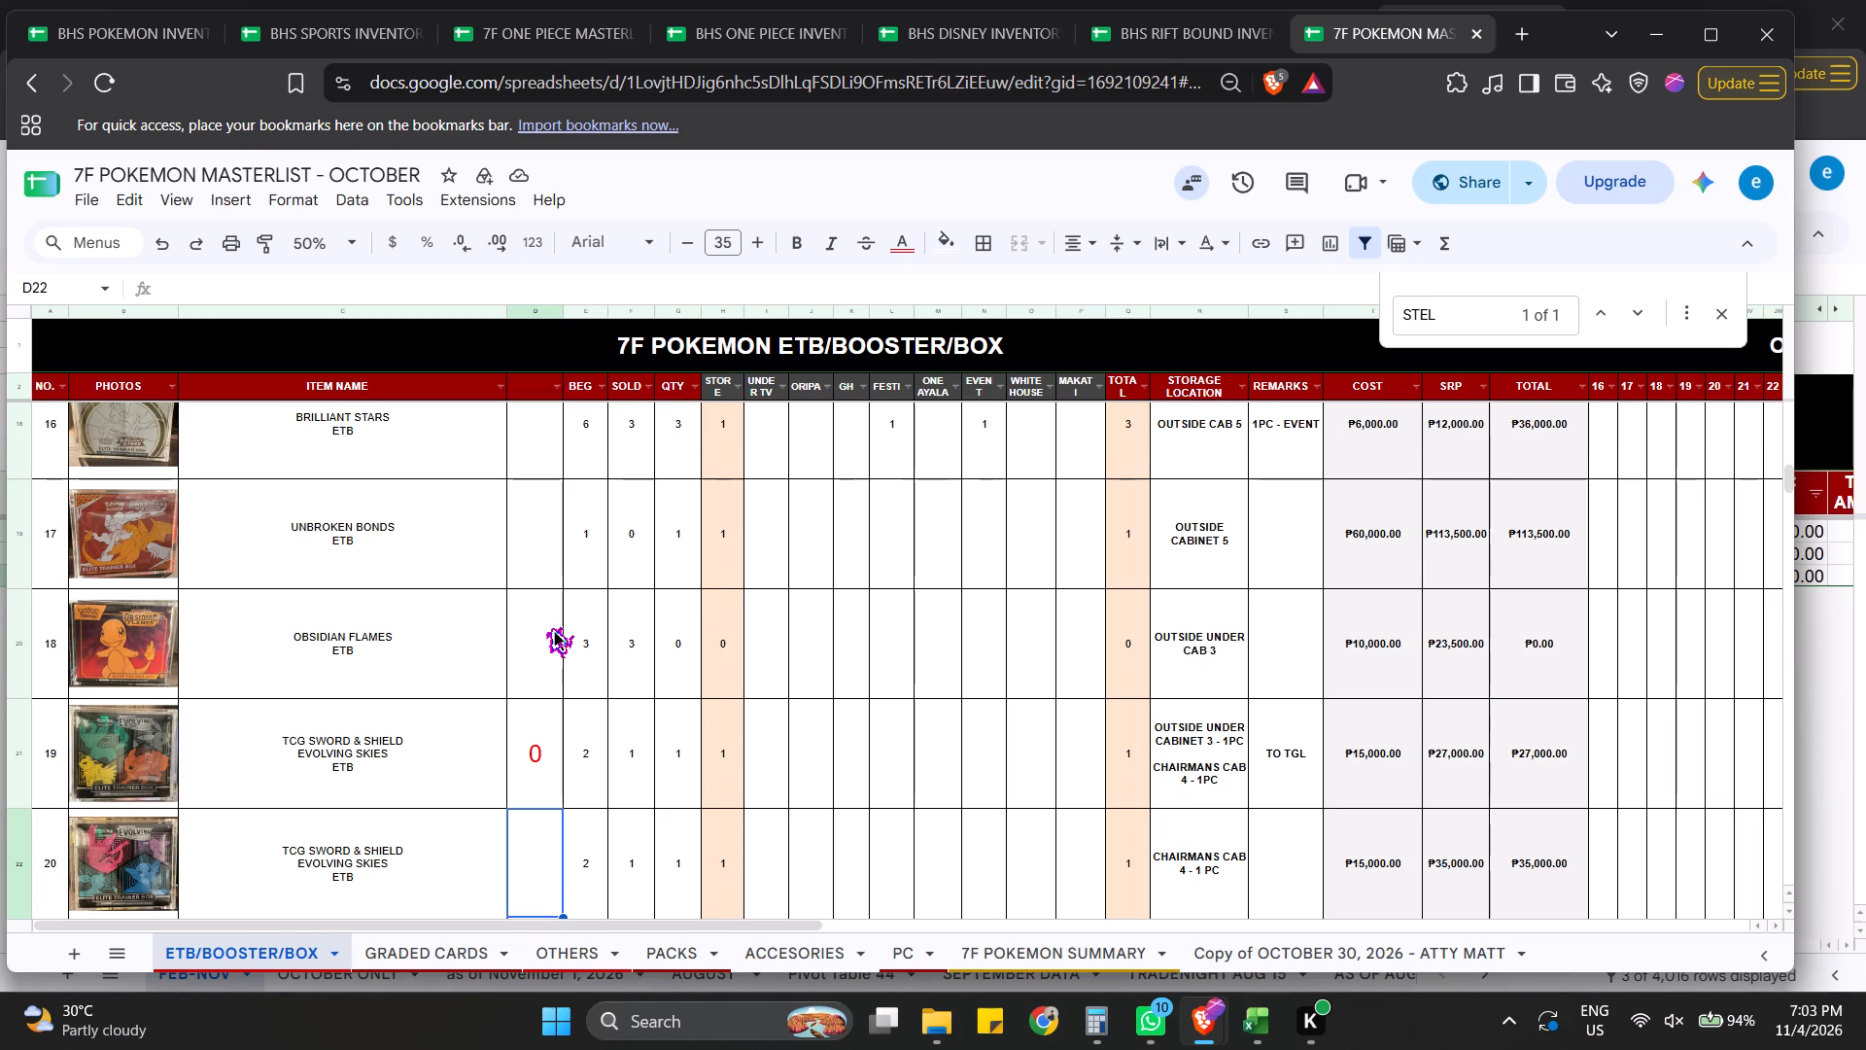
key("Down")
key("Down")
key("Down")
key("Down")
key("Down")
key("Down")
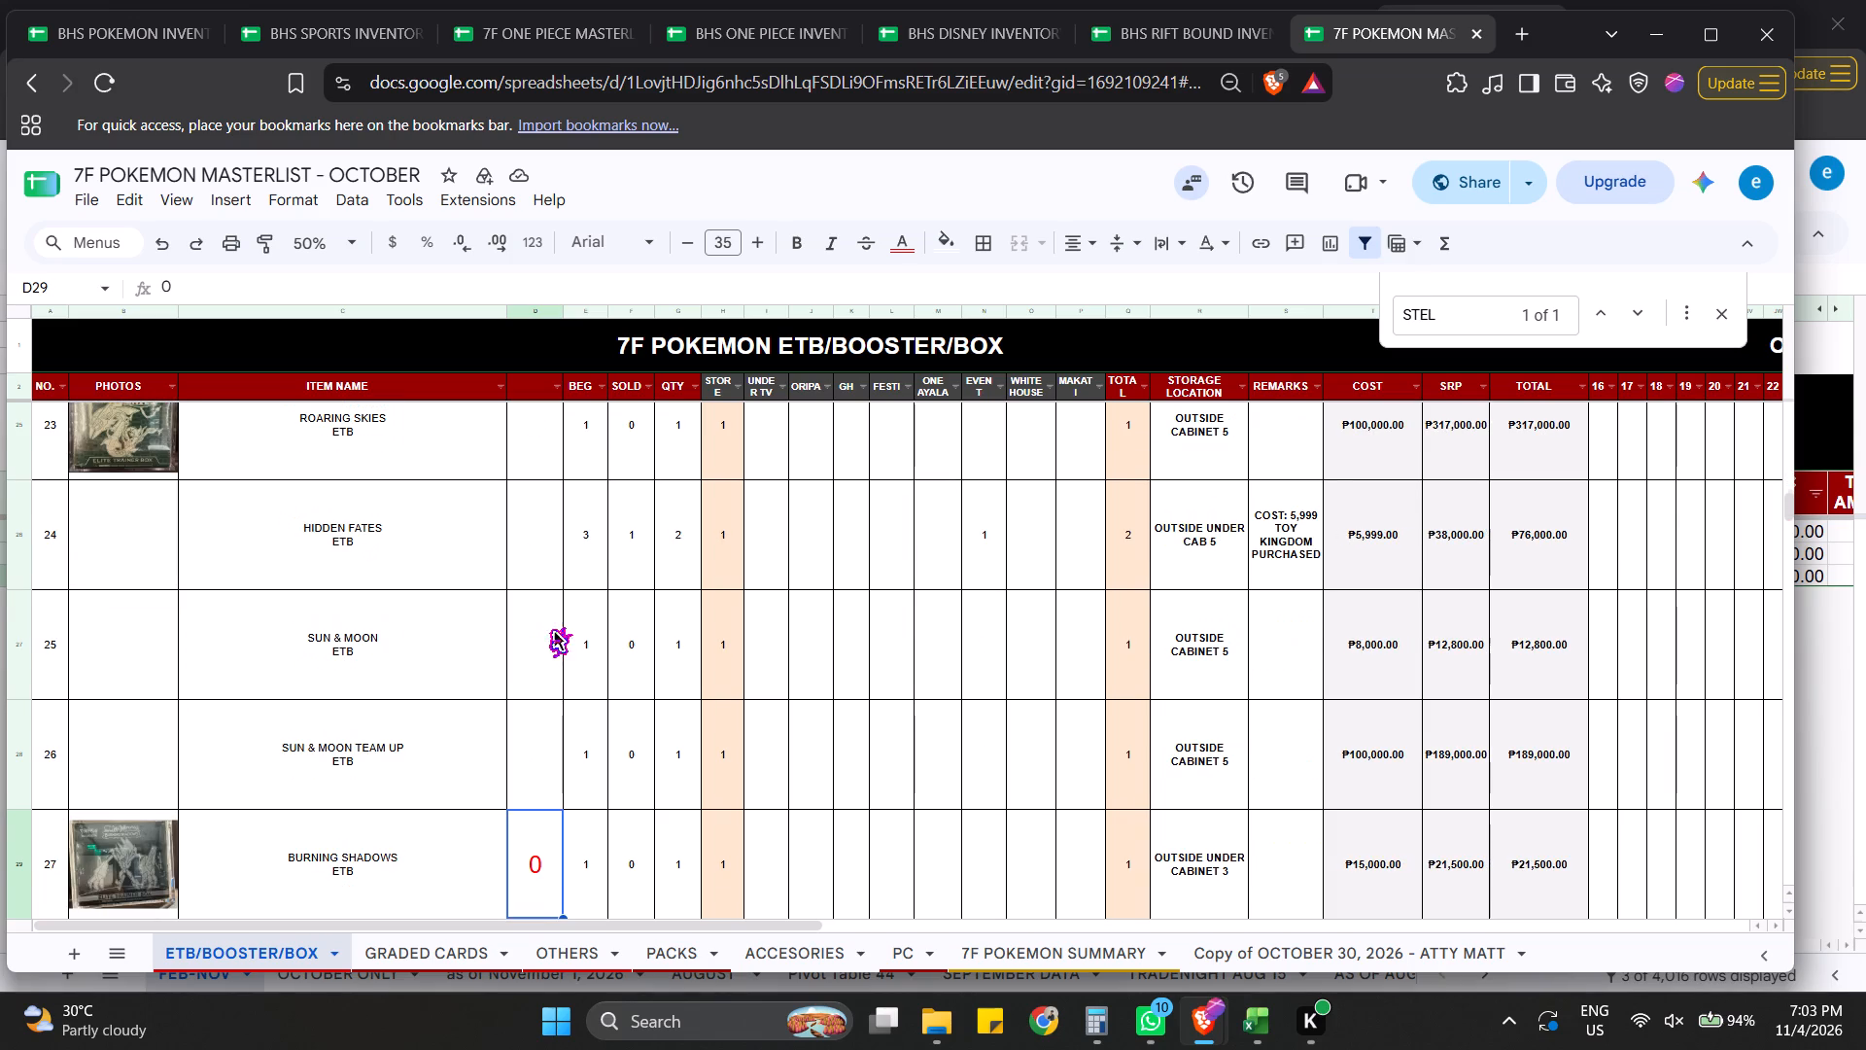
key("Down")
key("Down")
key("Up")
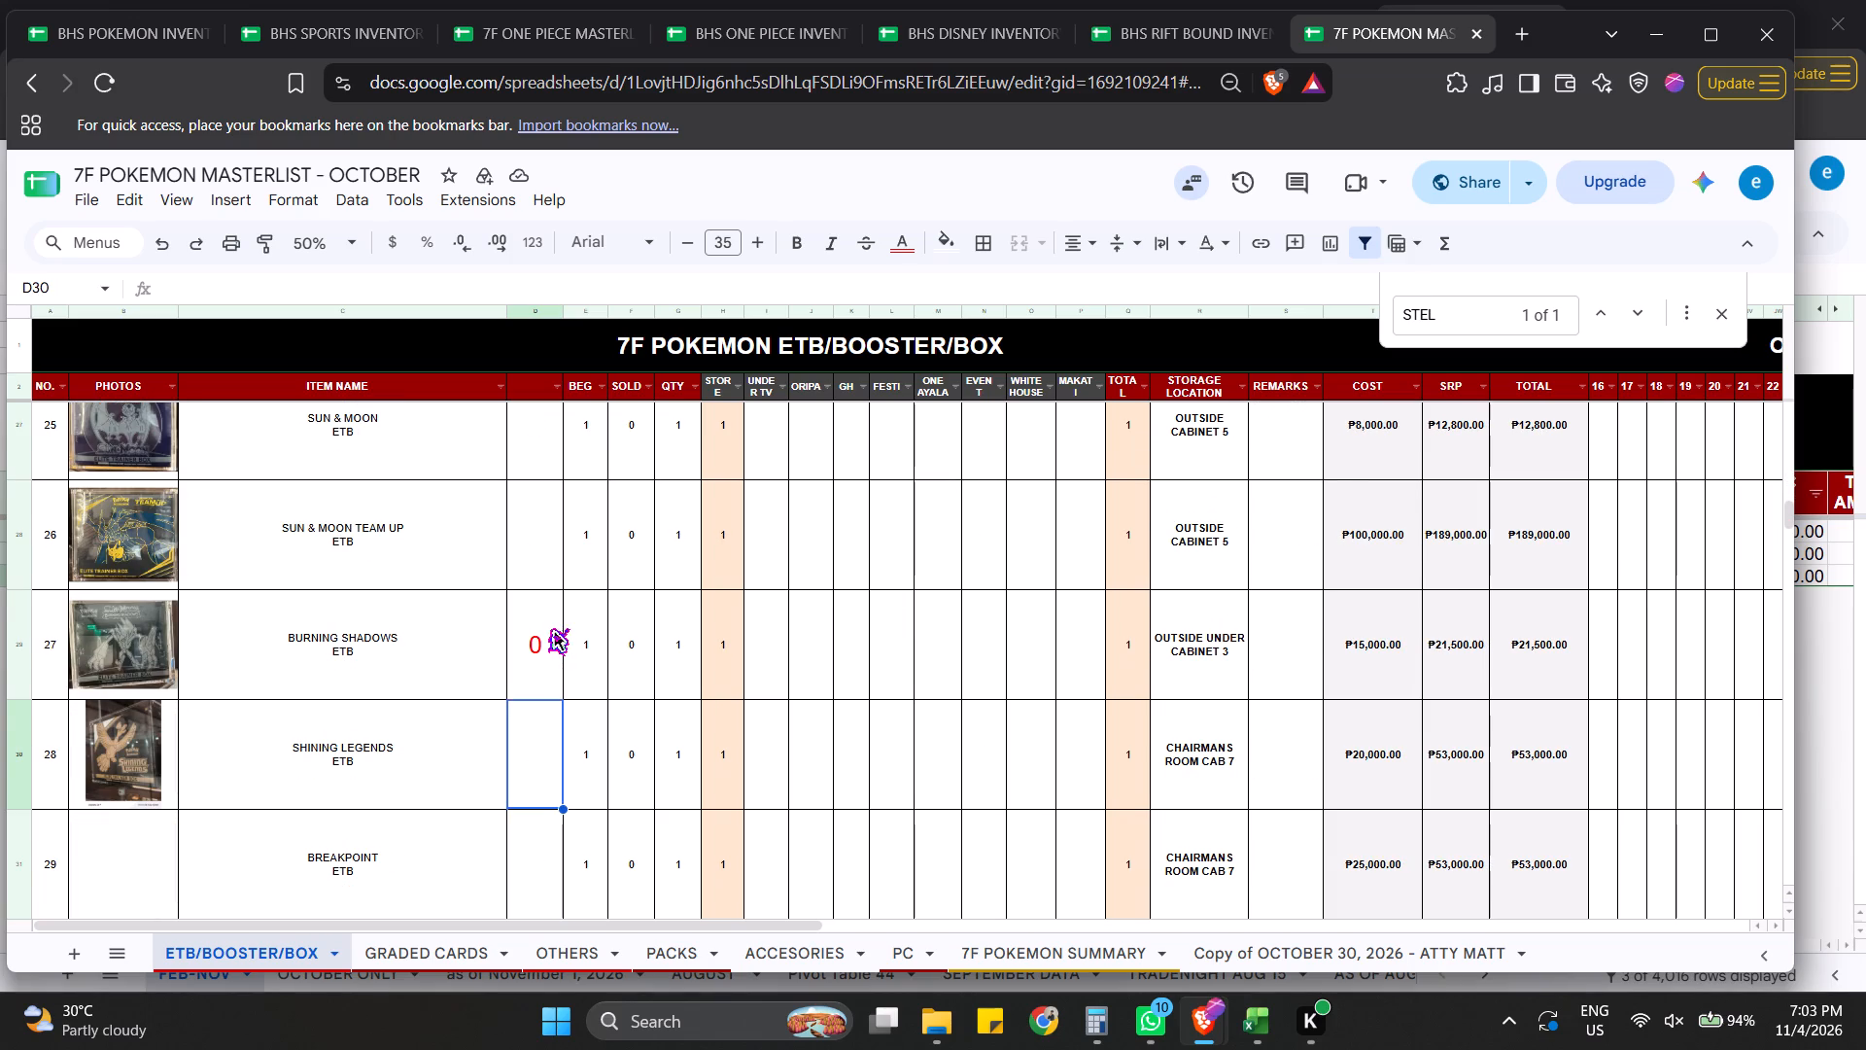
key("Down")
key("Up")
key("Down")
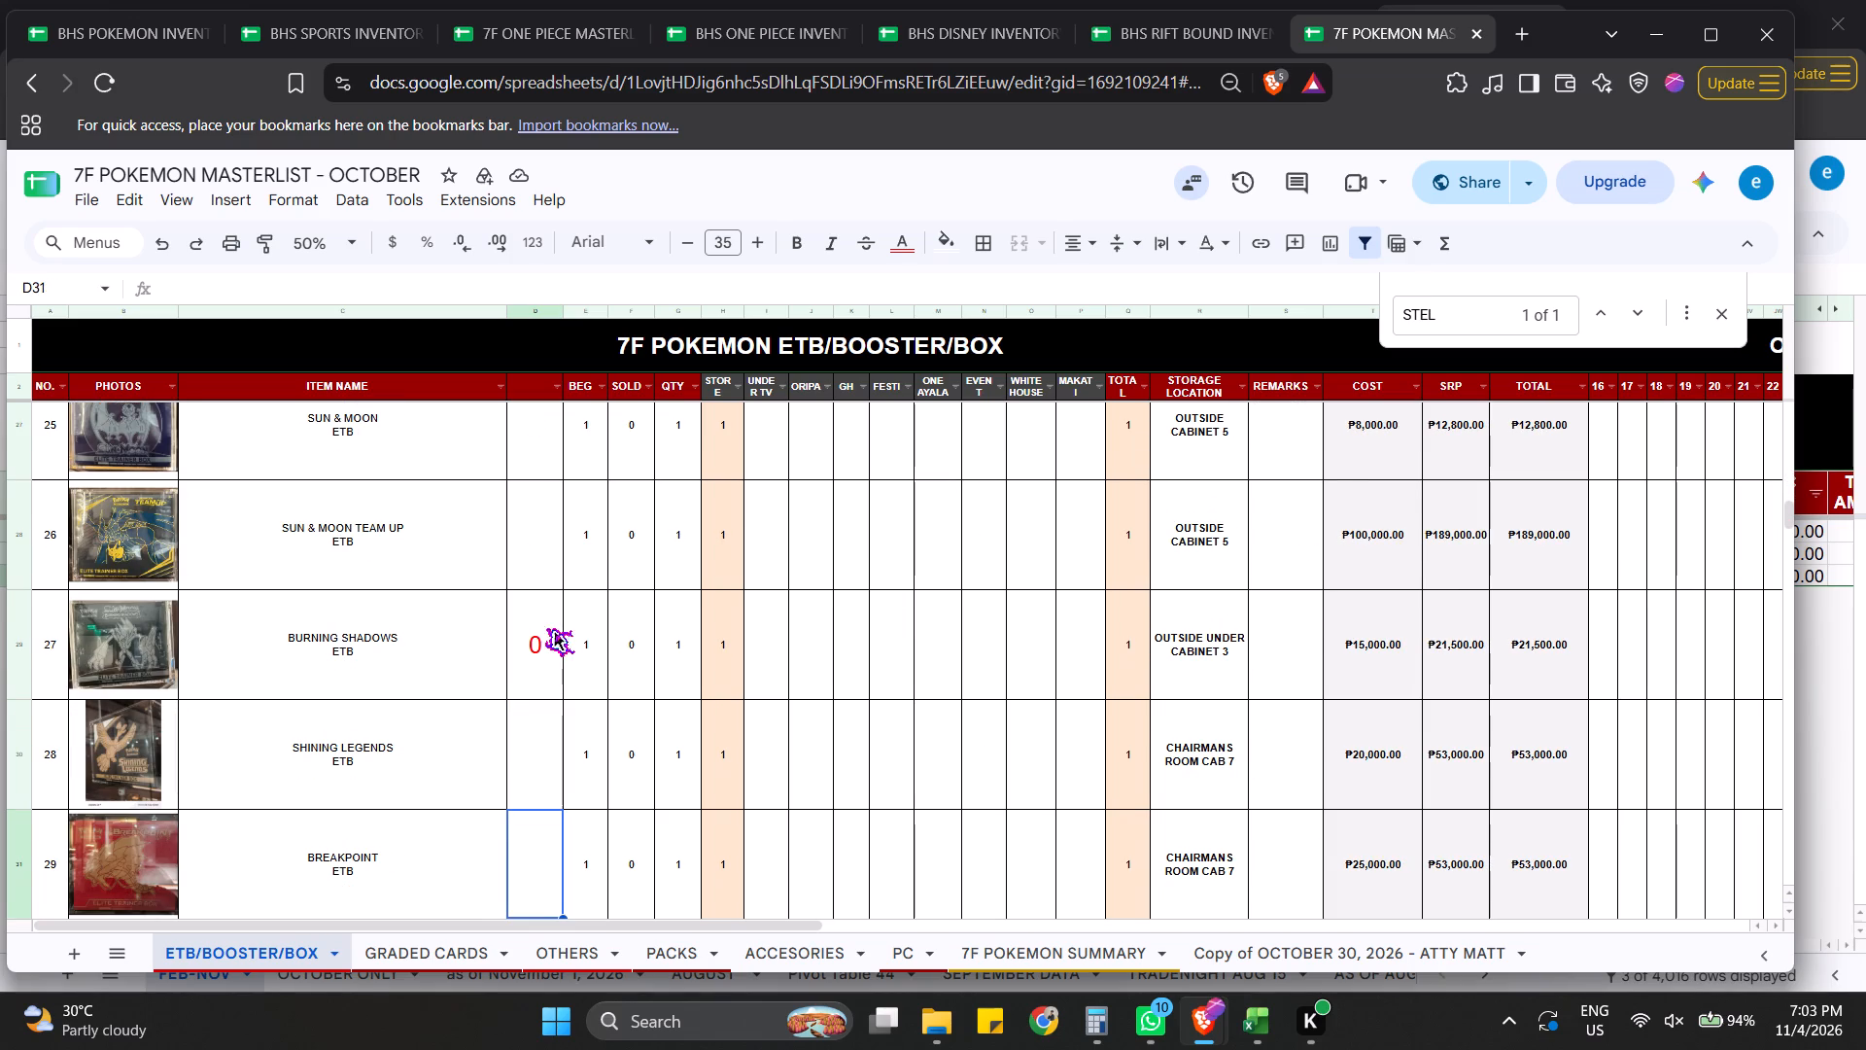
key("Up")
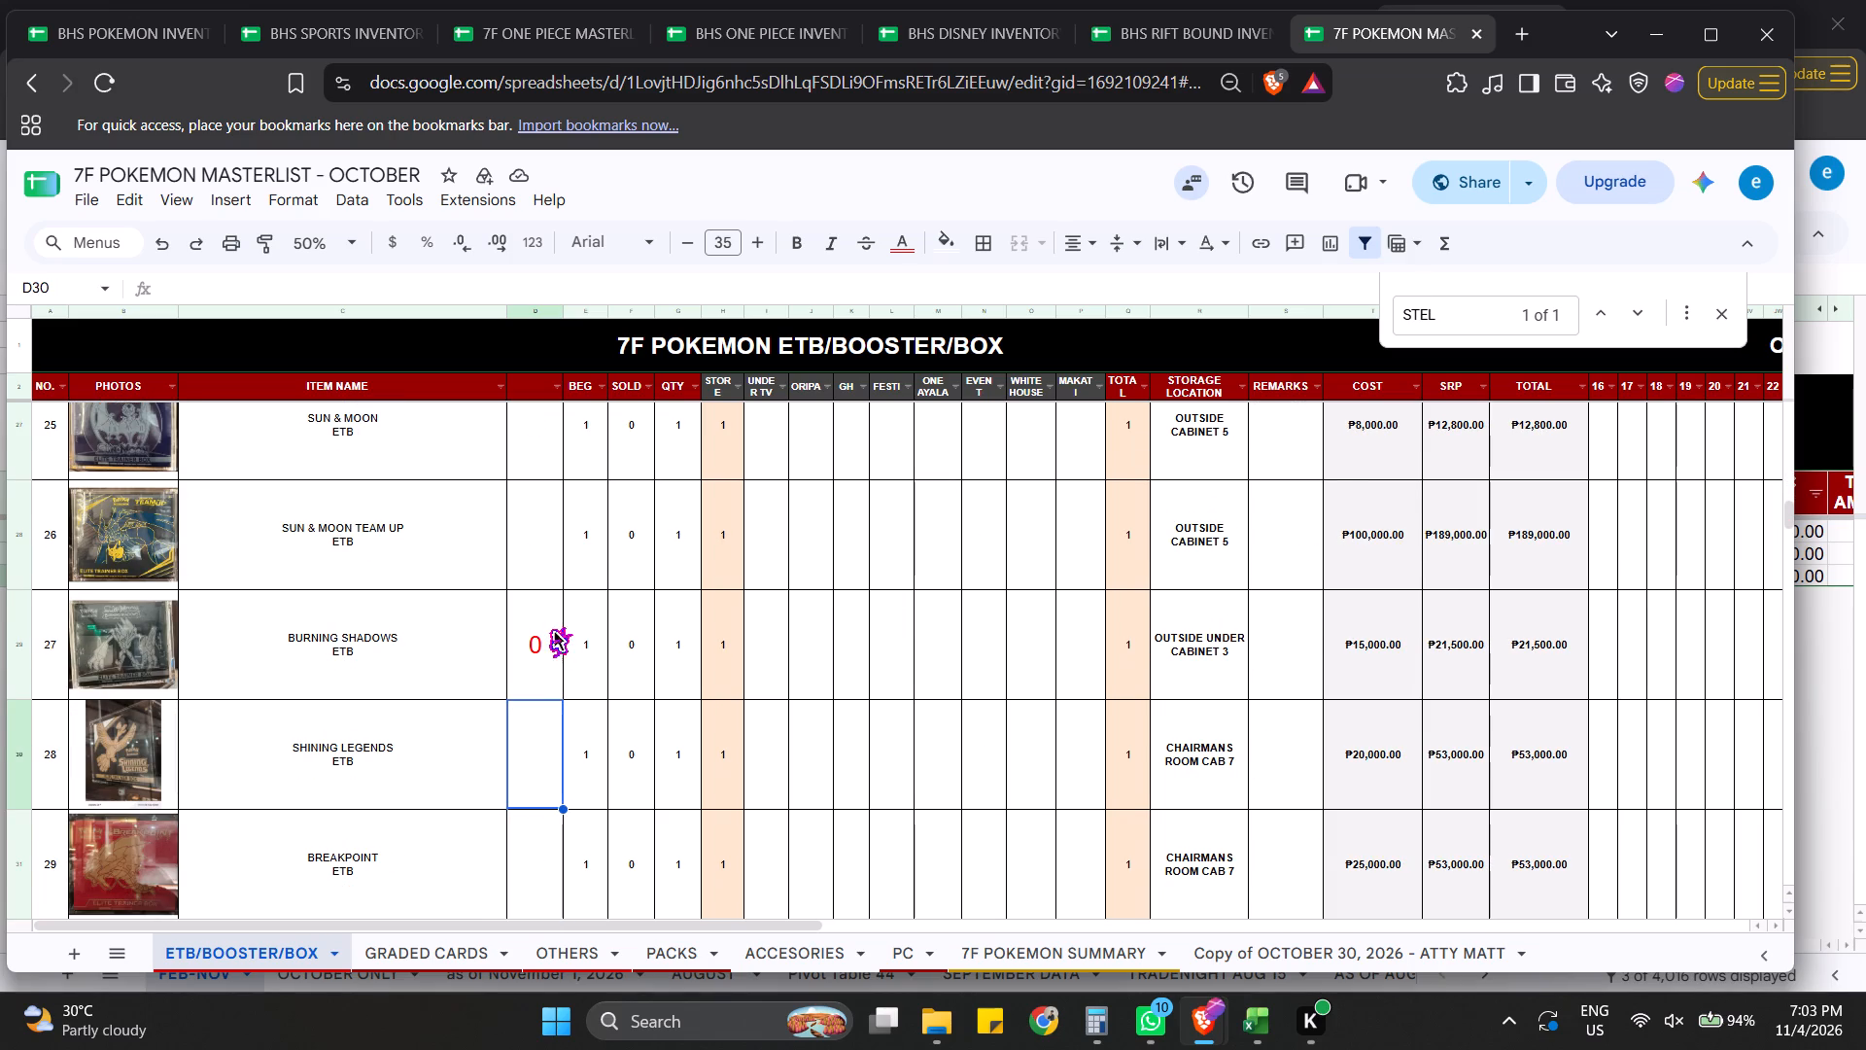
key("Up")
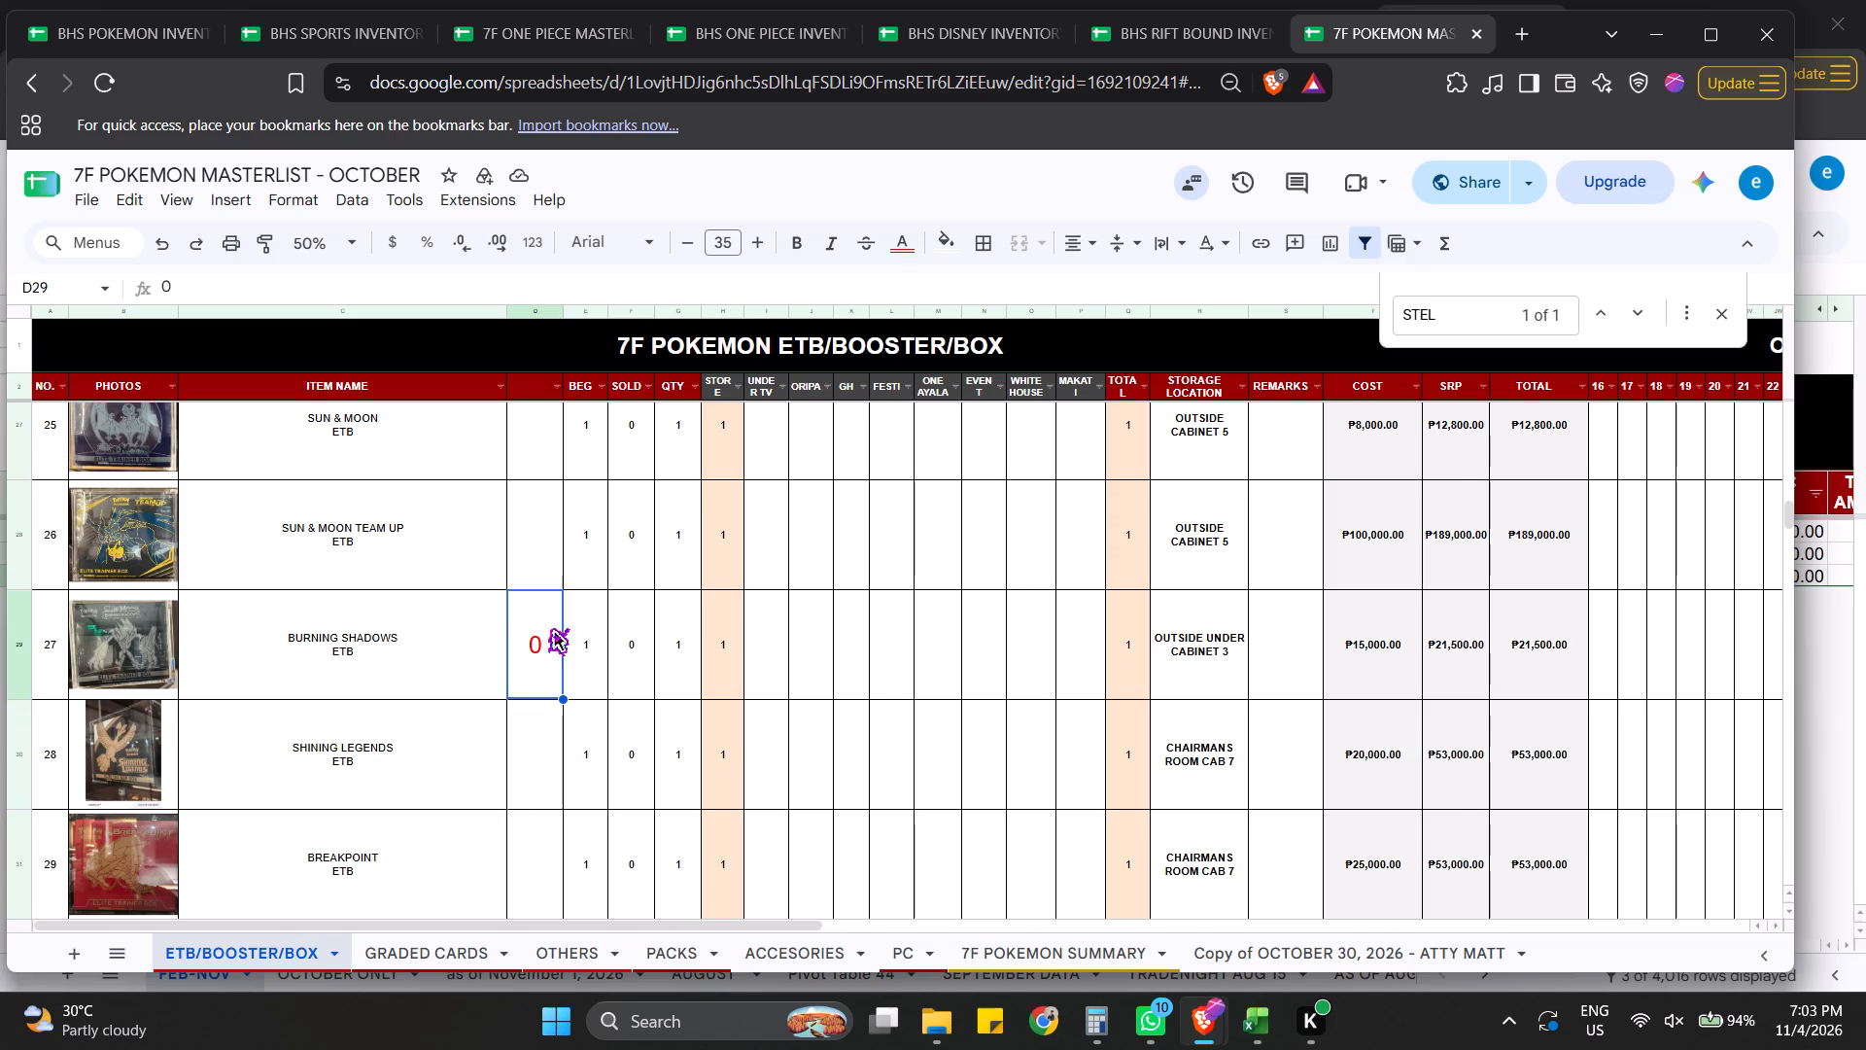
key("Down")
key("Down")
key("Down")
key("Down")
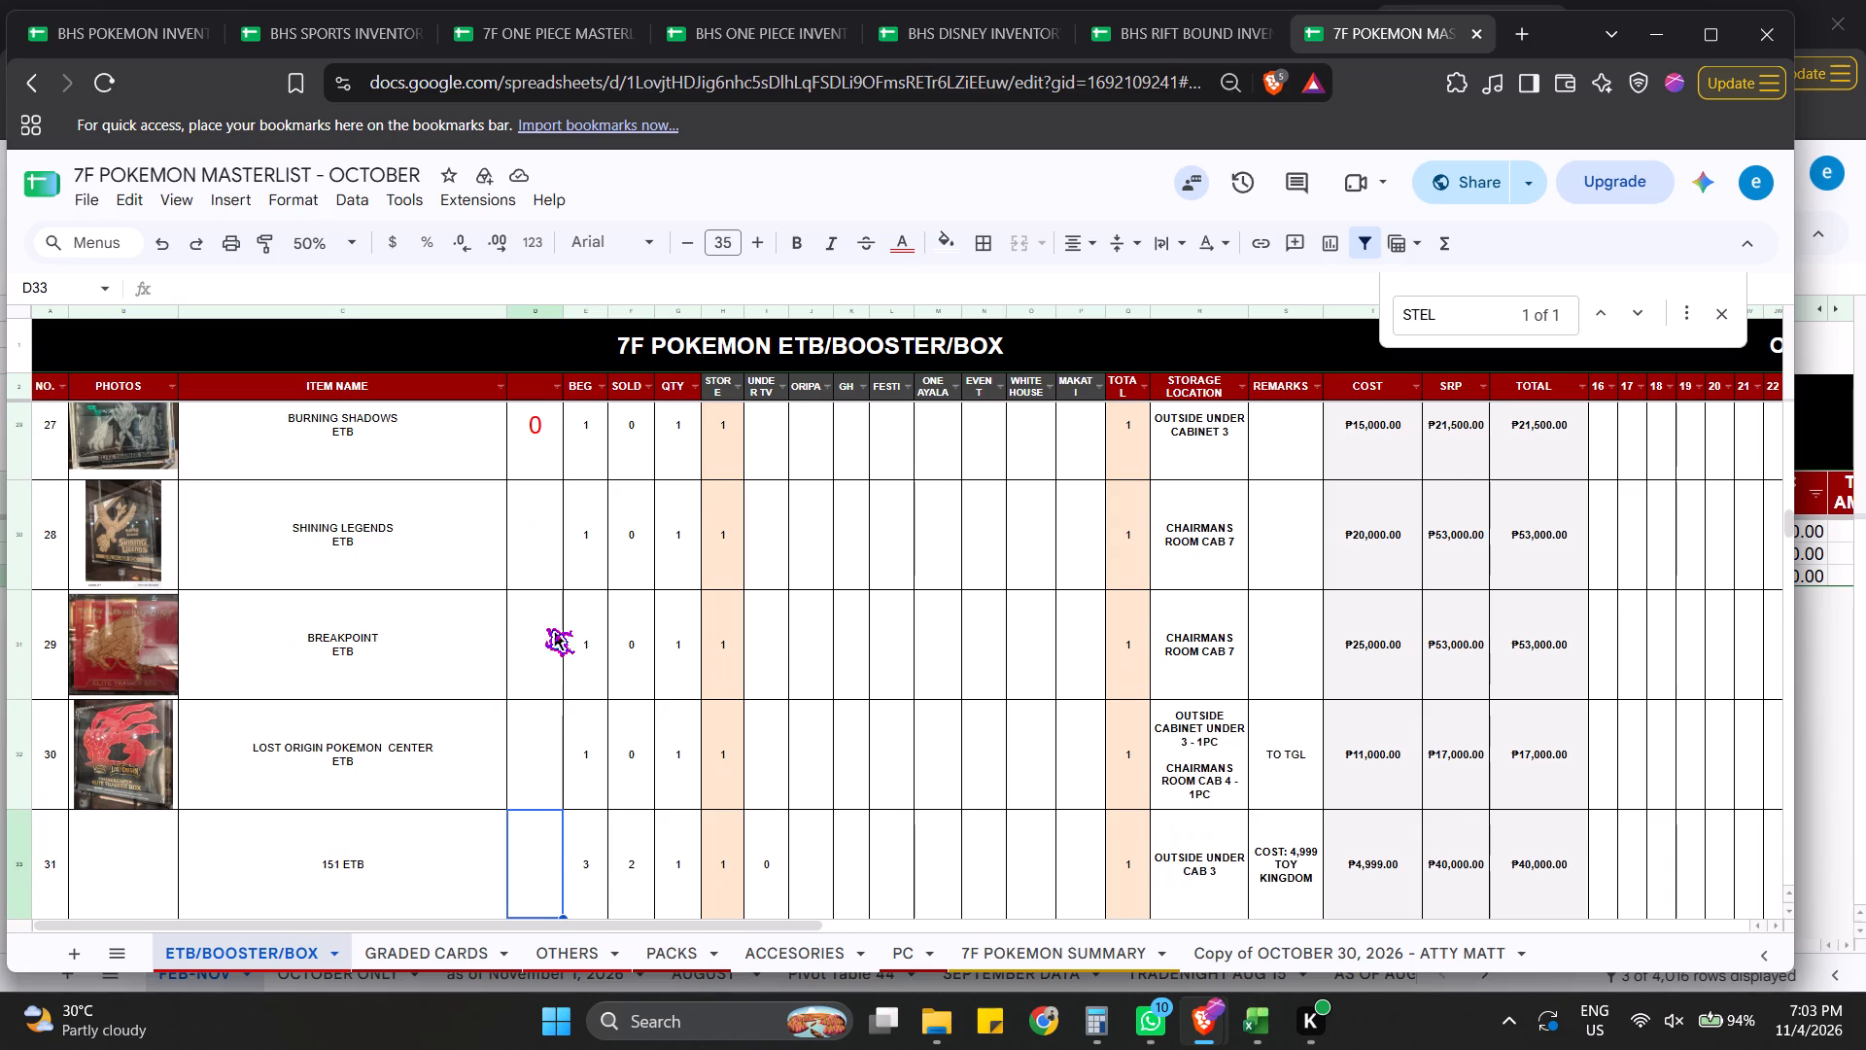
Go back up the count column from 151 ETB to DRAGON MAJESTY ETB, checking the entered counts.
key("Up")
key("Up")
key("Up")
key("Up")
key("Up")
key("Up")
key("Up")
key("Up")
key("Up")
key("Up")
key("Up")
key("Up")
key("Up")
key("Up")
key("Up")
key("Up")
key("Up")
key("Up")
key("Up")
key("Up")
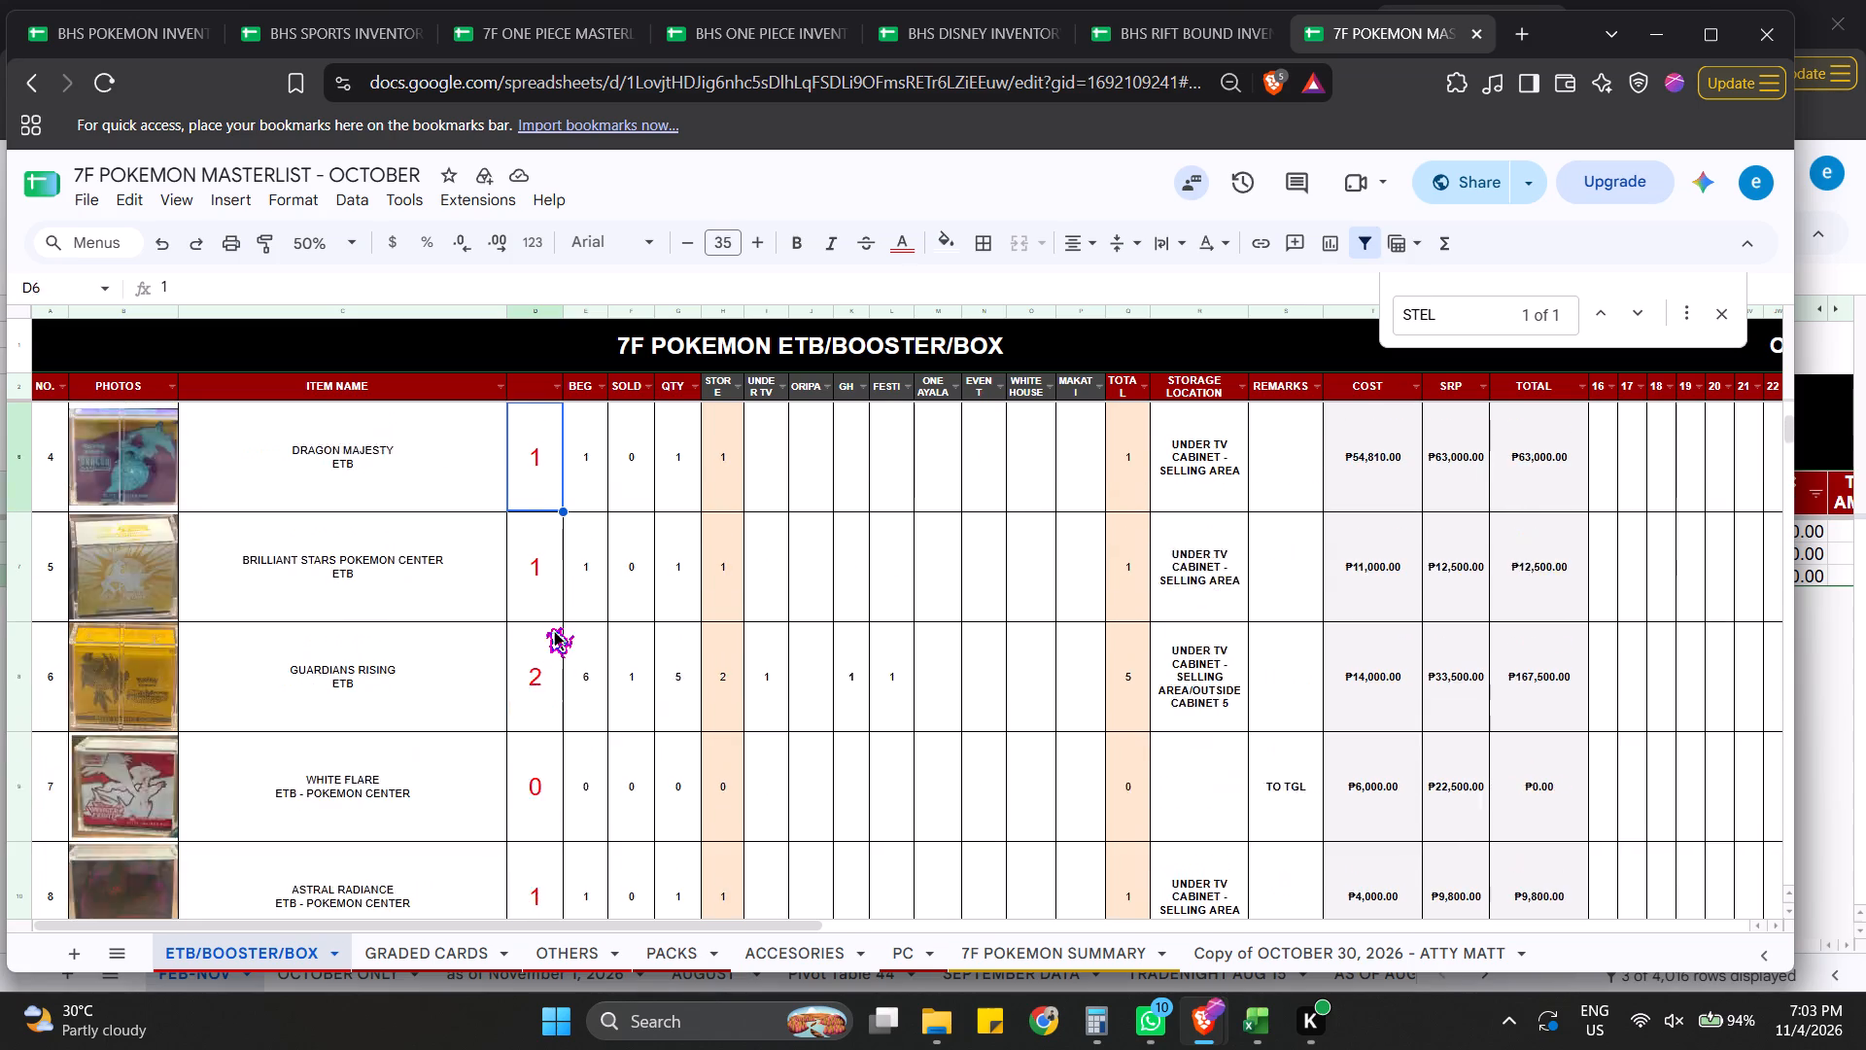
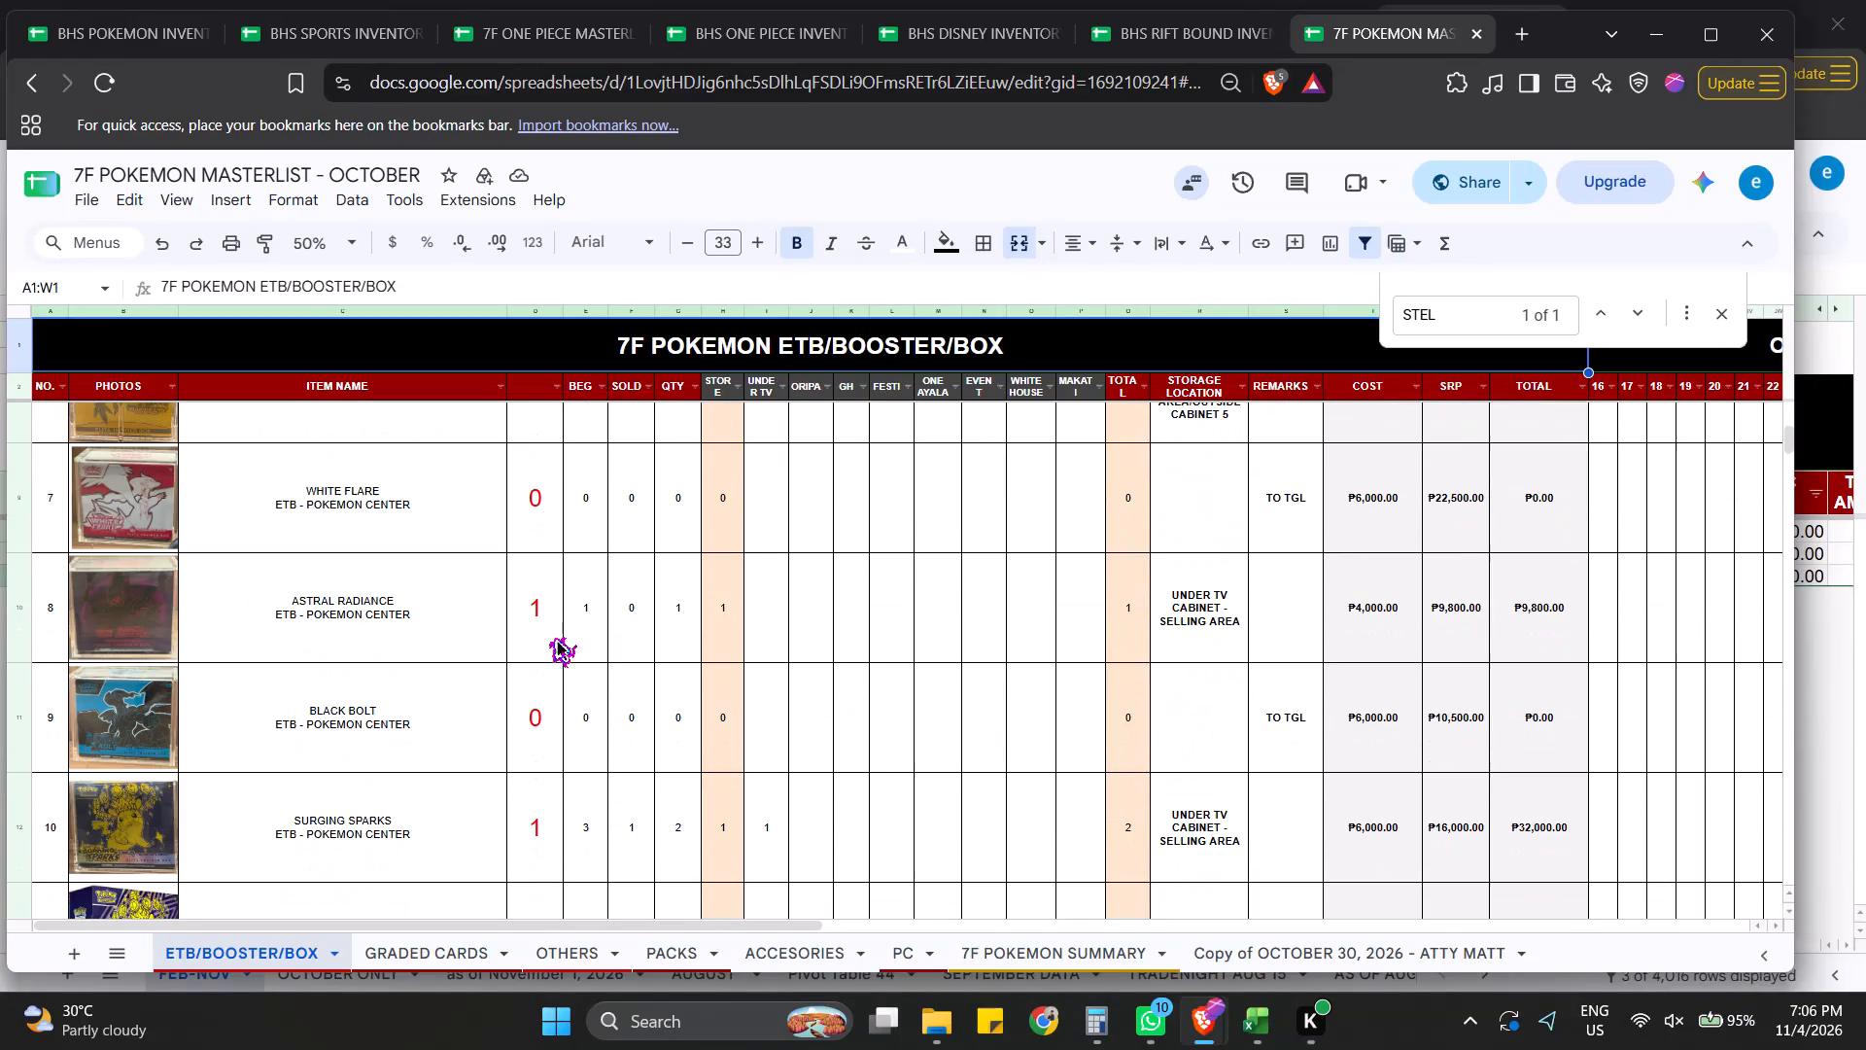
Check down the count column from ASTRAL RADIANCE to UNBROKEN BONDS ETB for items without a count.
left_click(548, 637)
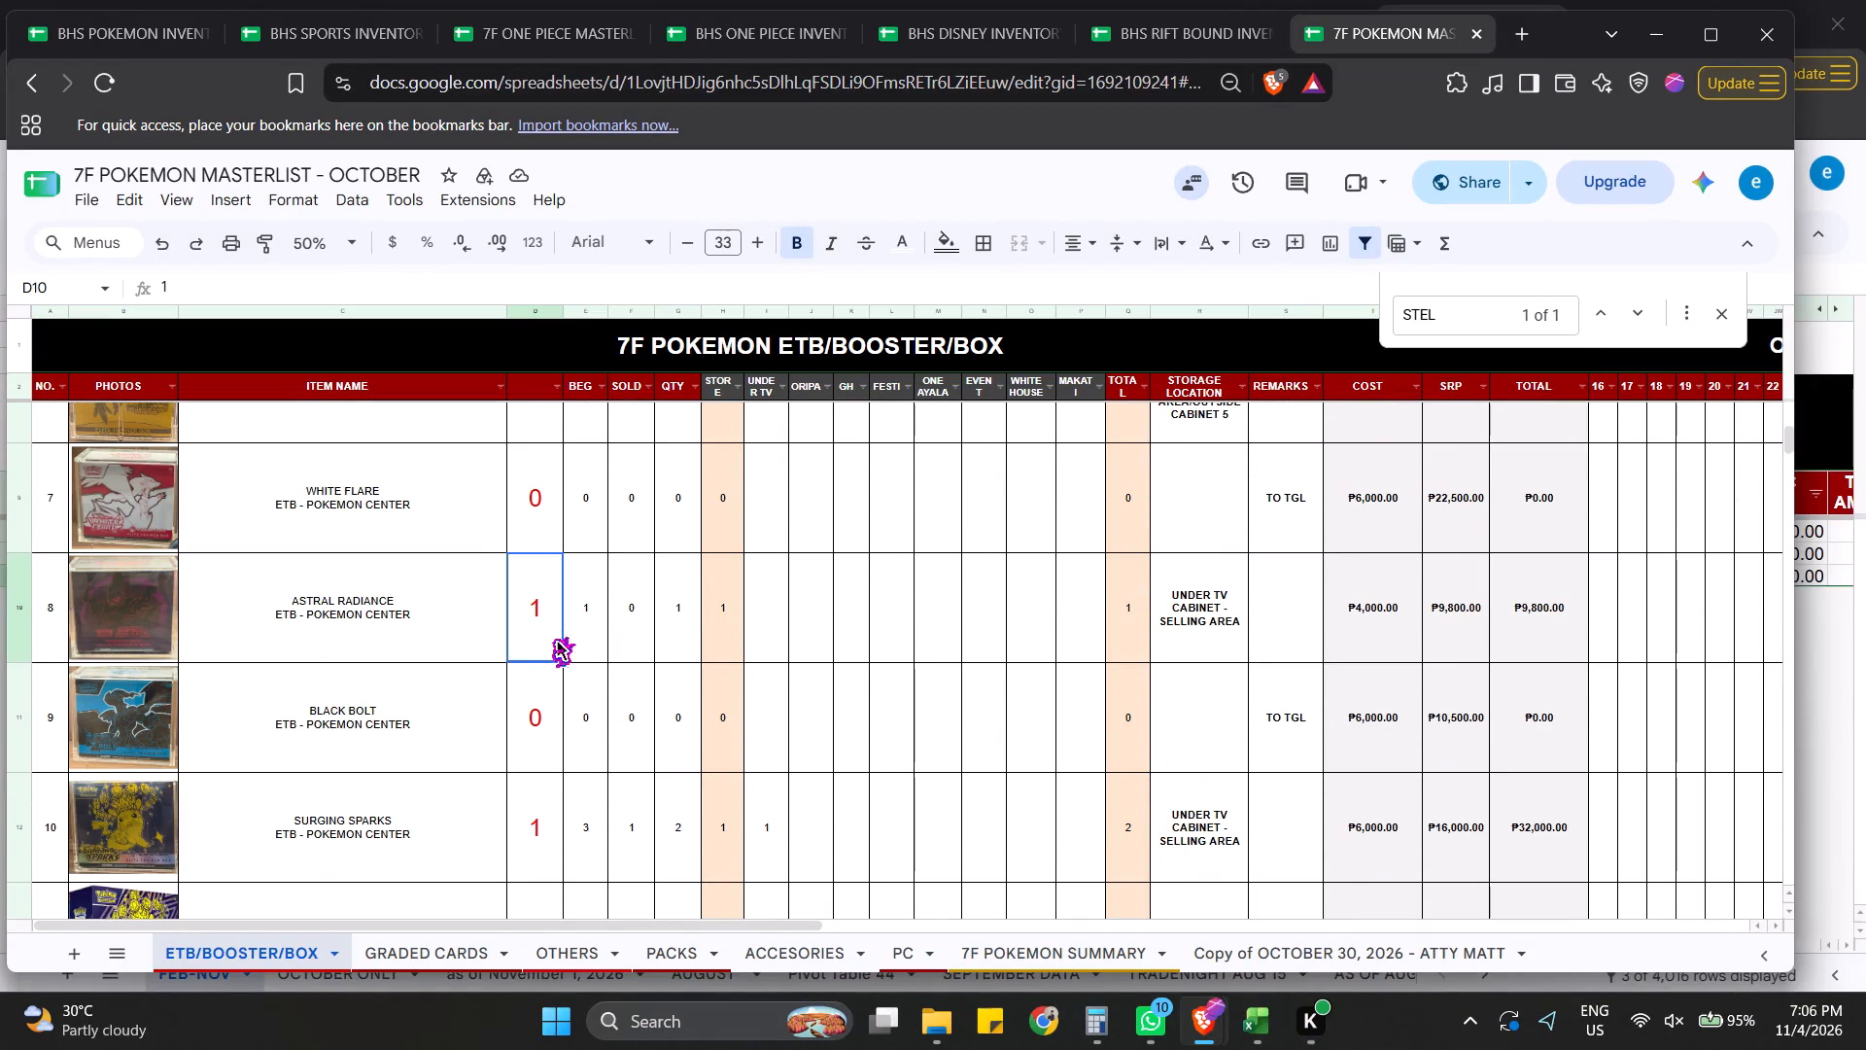
key("Down")
key("Down")
key("Down")
key("Down")
key("Down")
key("Down")
key("Down")
key("Down")
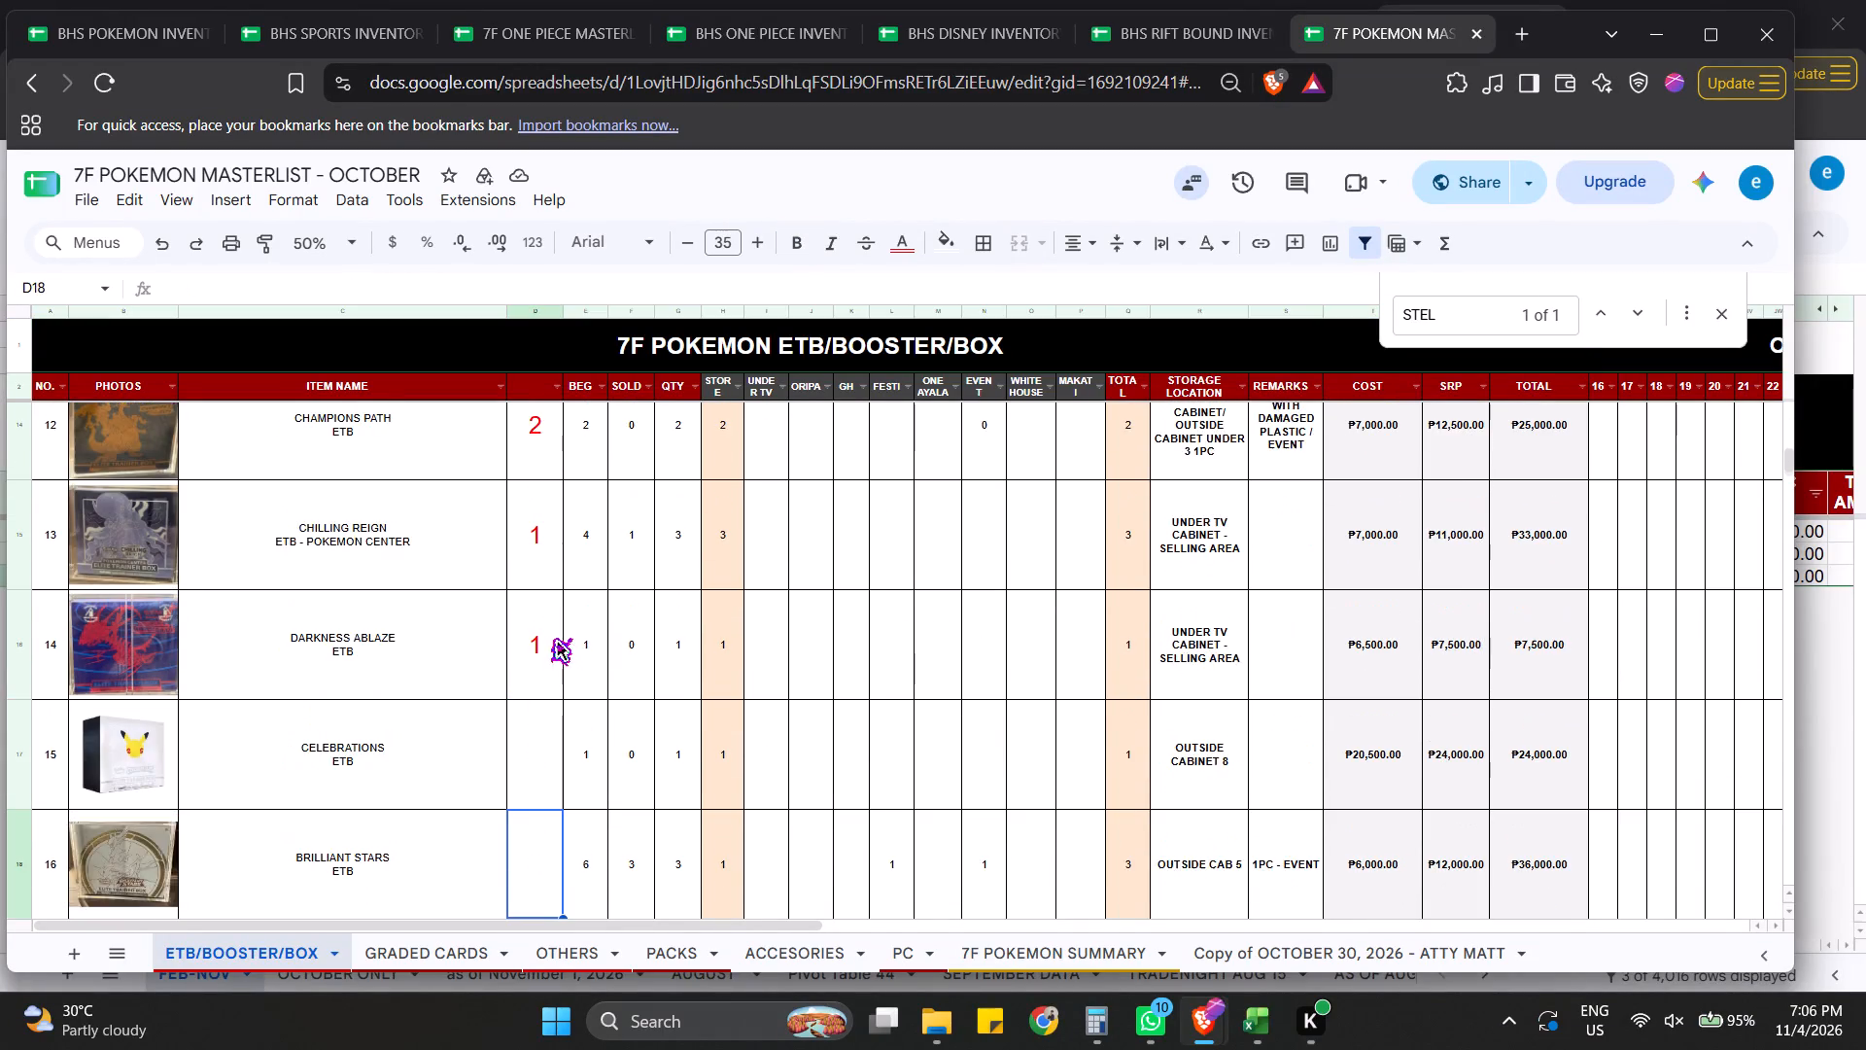
key("Down")
key("Up")
key("Up")
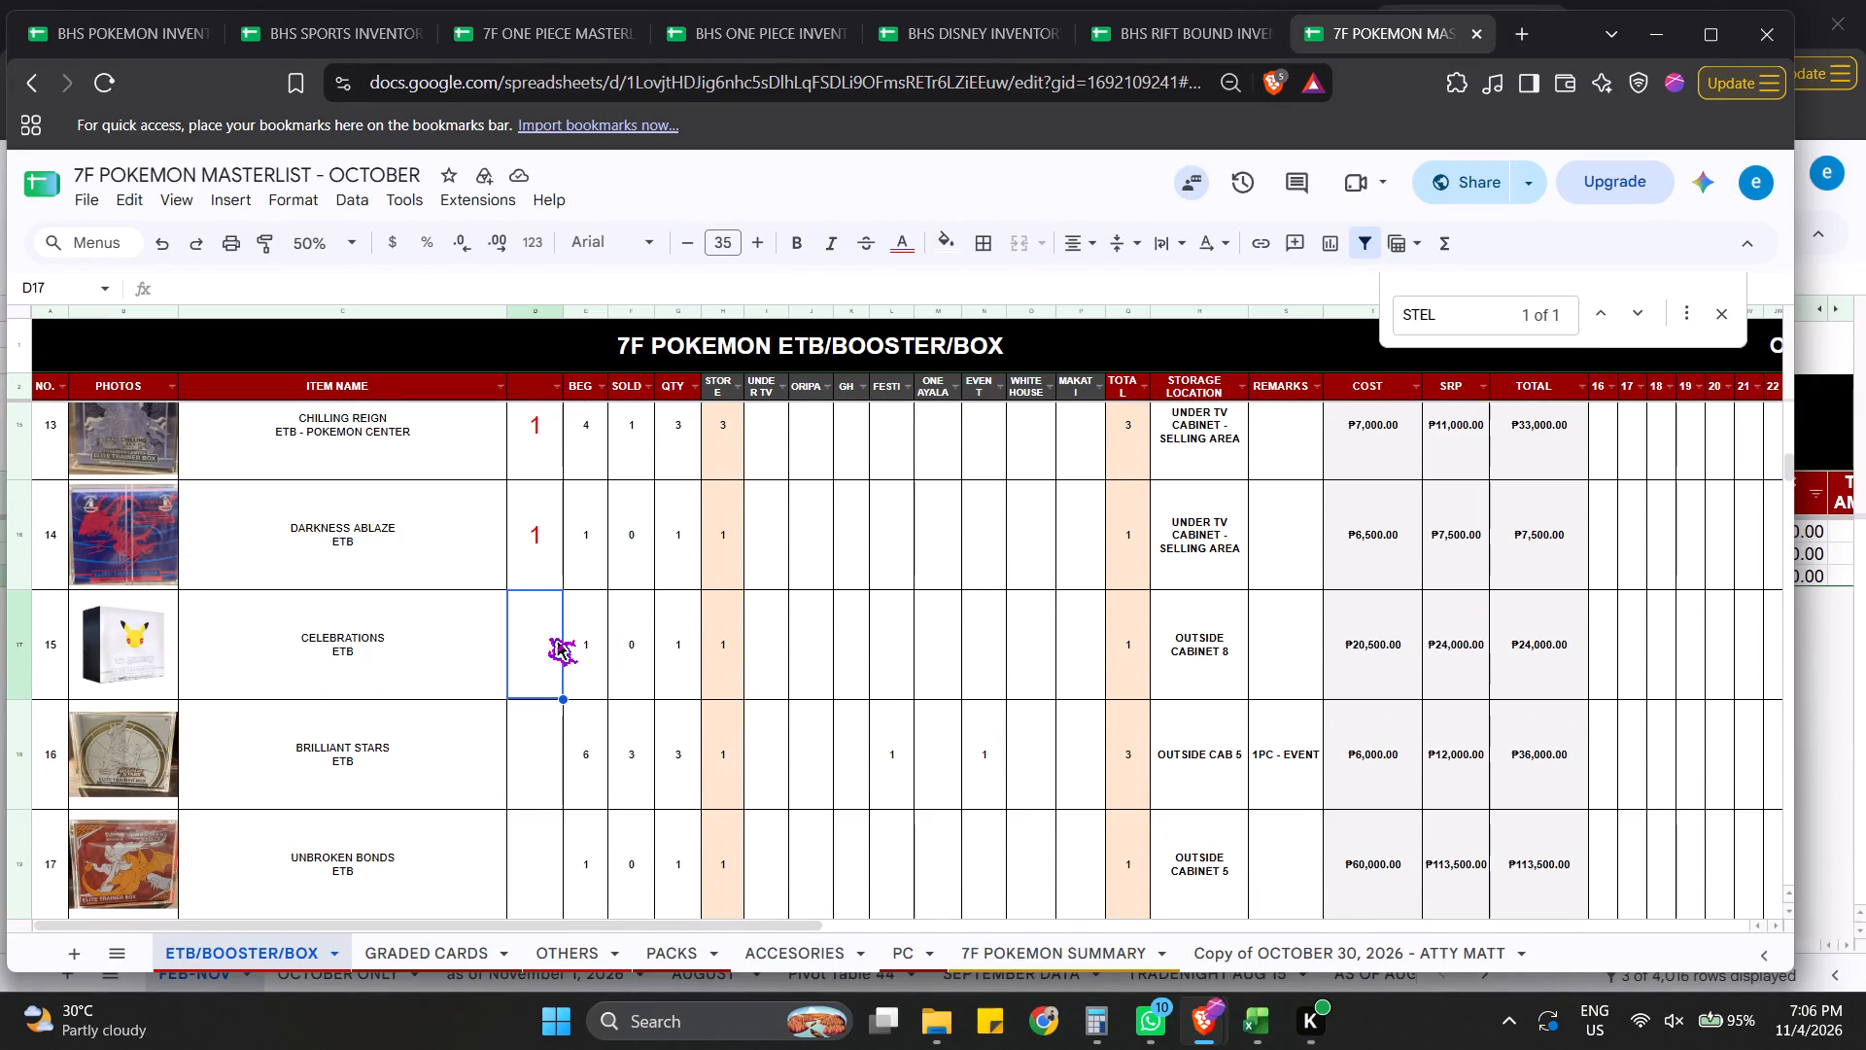
Filter the unnamed count column beside ITEM NAME to show only blank values.
left_click(557, 391)
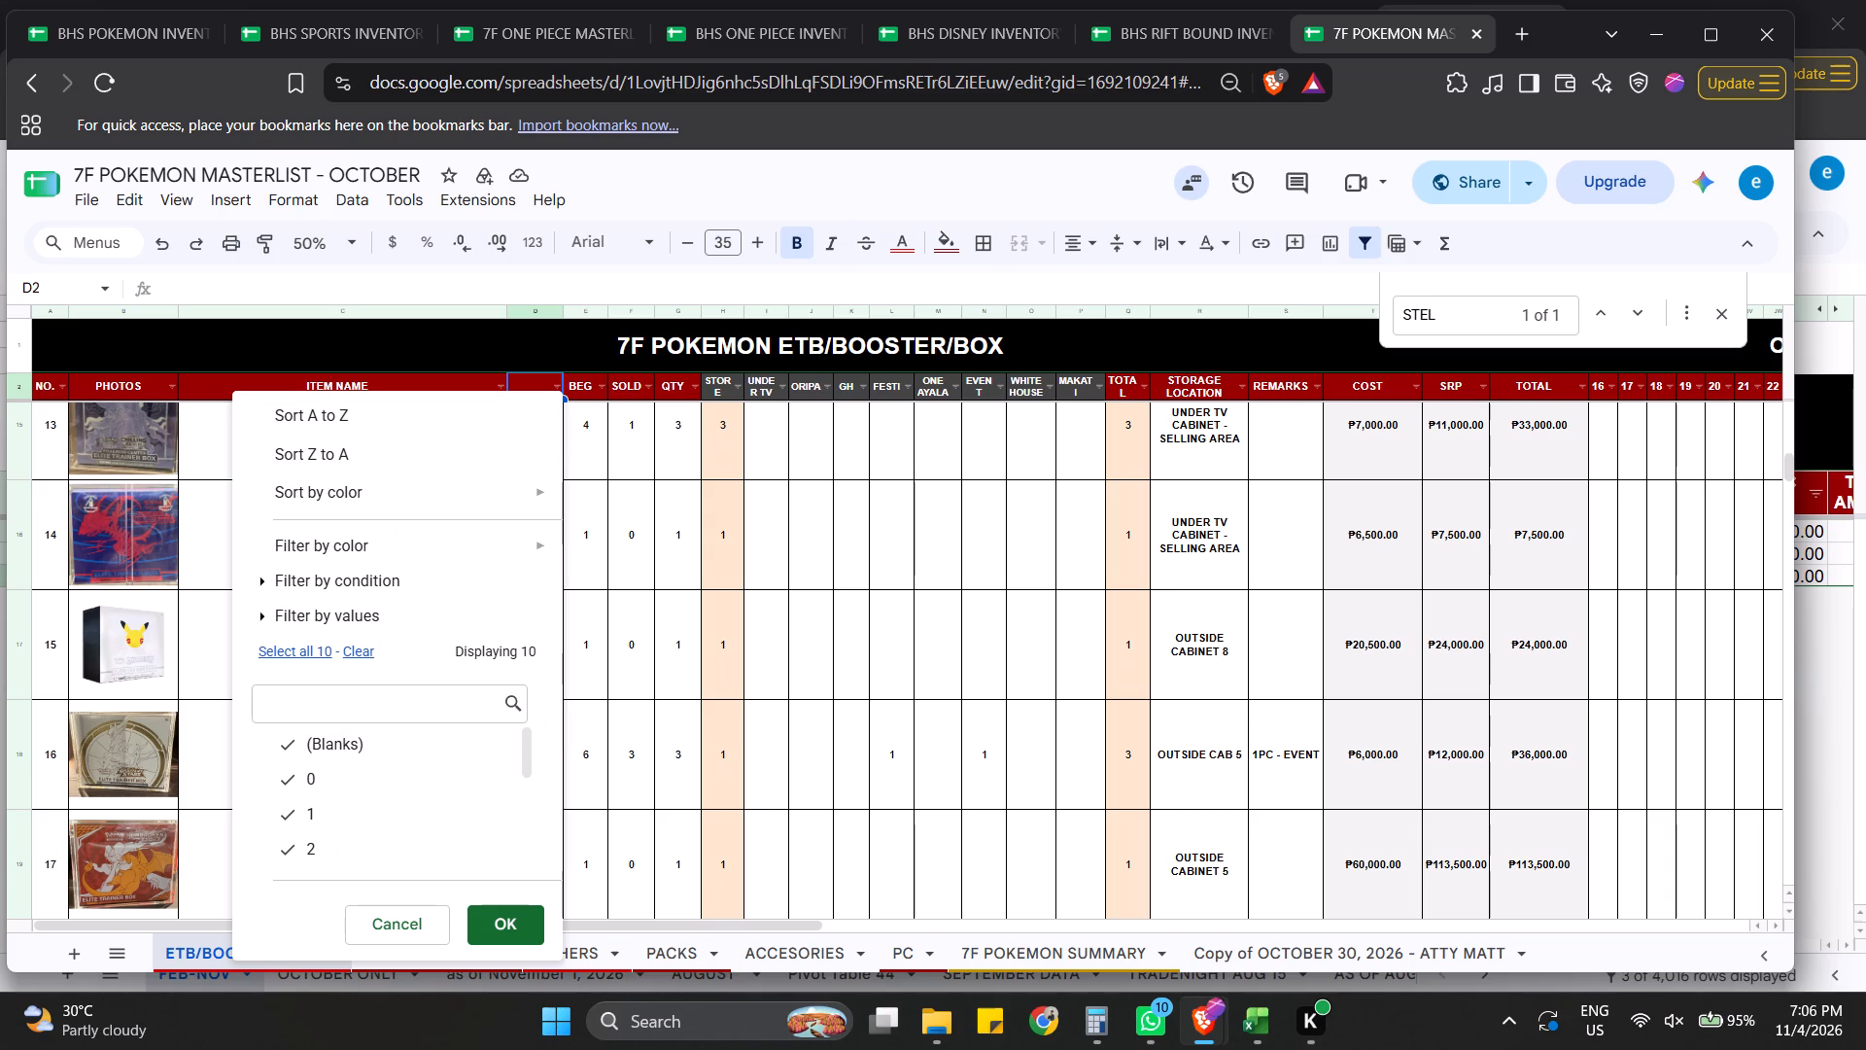
left_click(365, 652)
left_click(335, 743)
left_click_drag(524, 759, 522, 830)
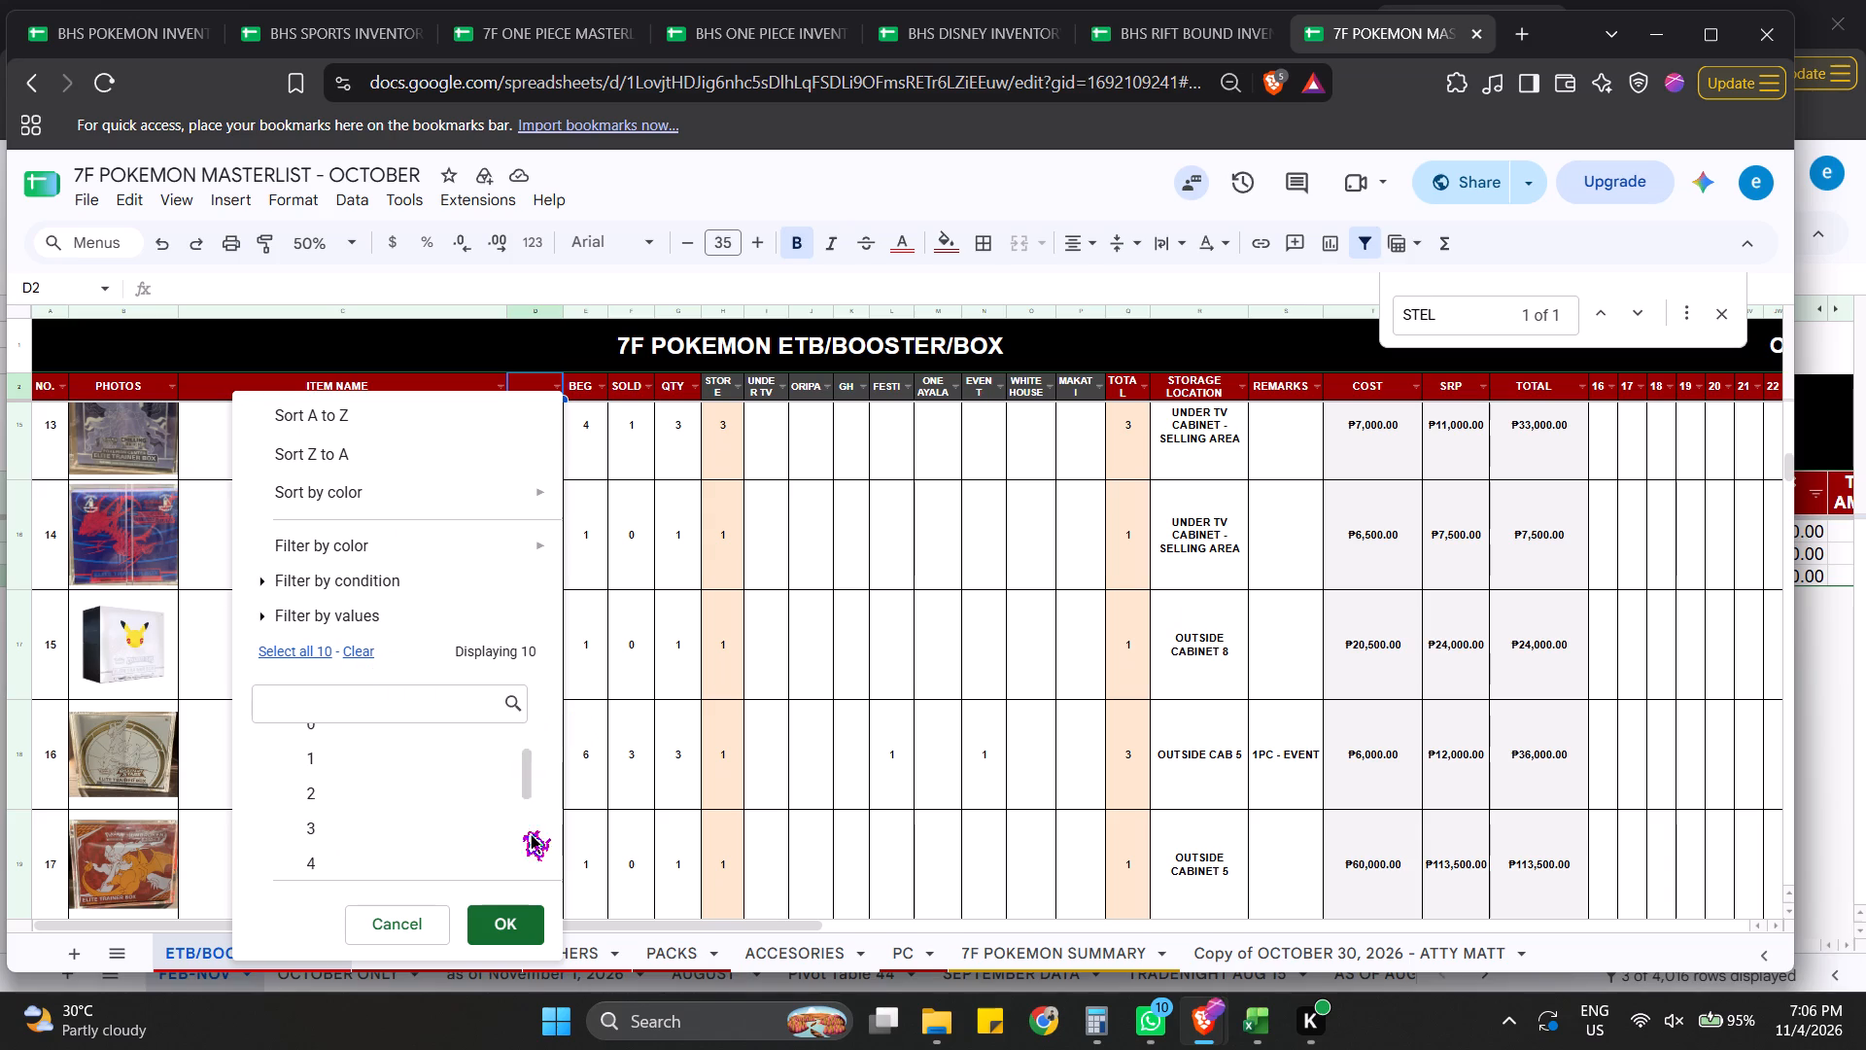
left_click_drag(522, 830, 533, 739)
left_click_drag(533, 739, 535, 739)
left_click(510, 919)
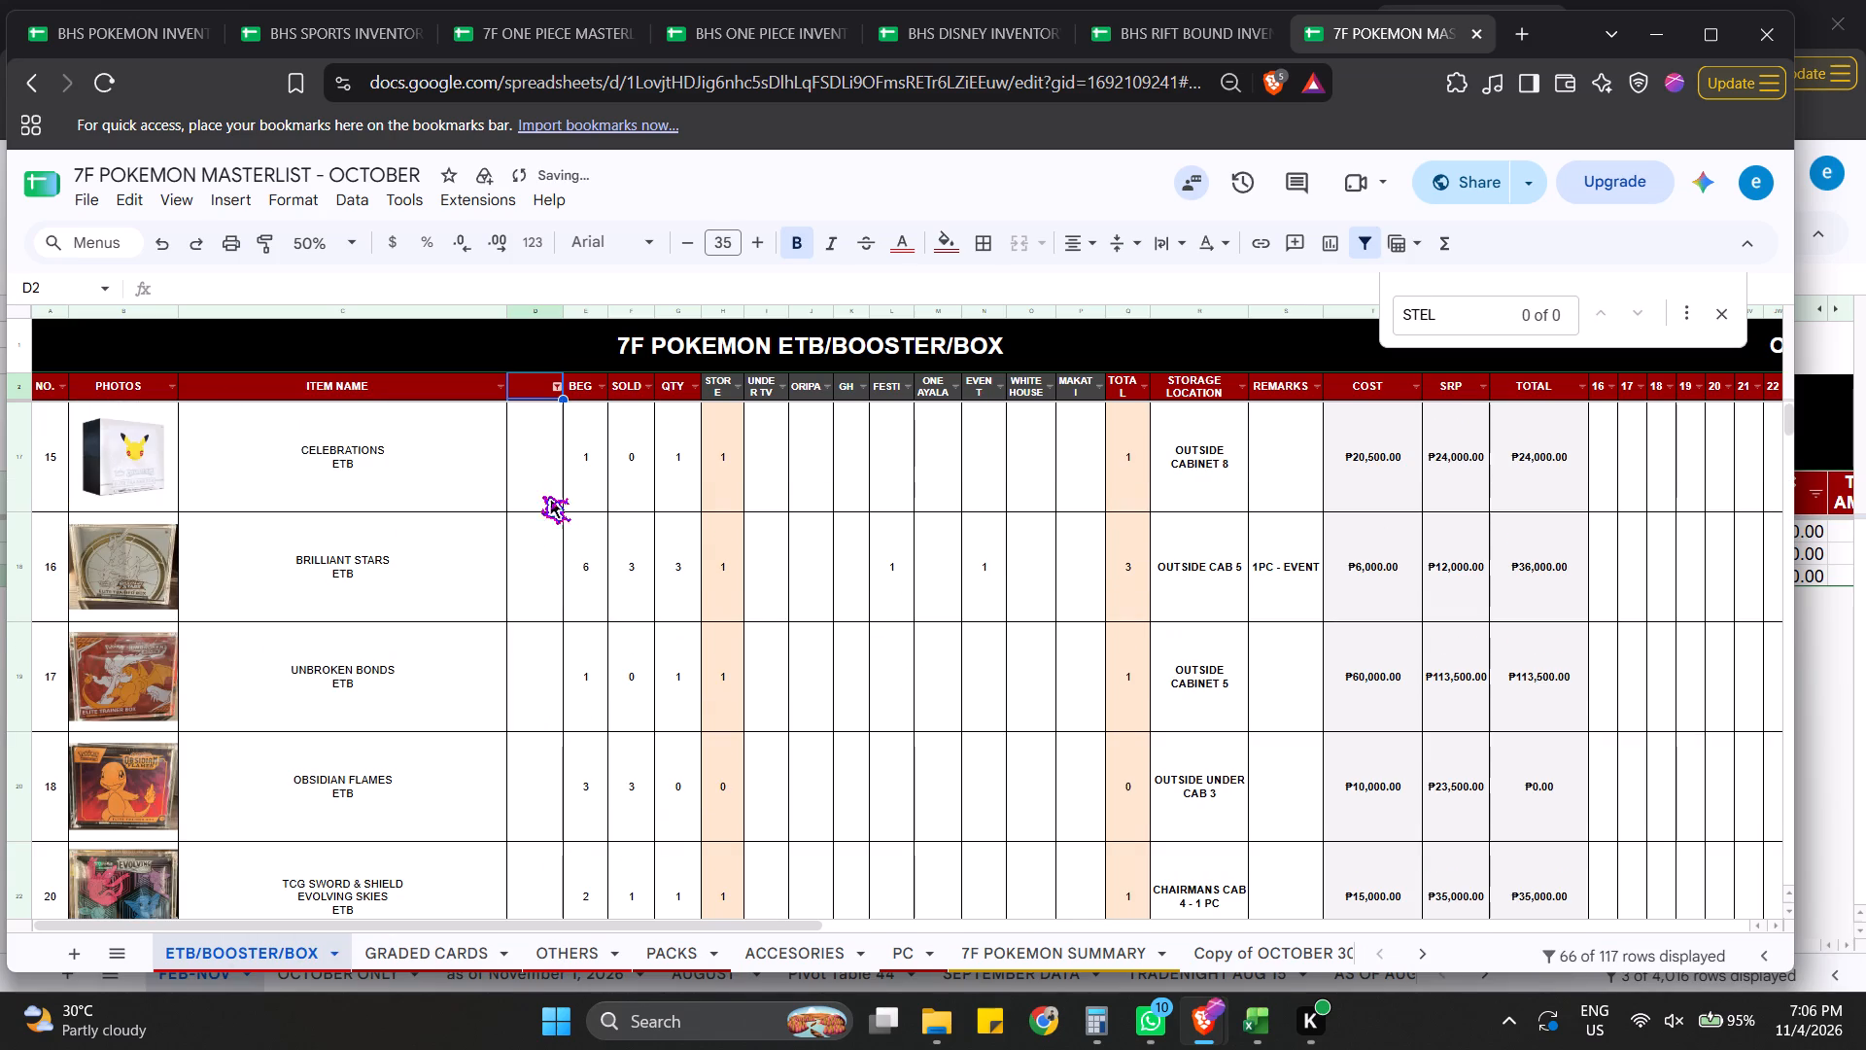
Enter a count of 1 for CELEBRATIONS, BRILLIANT STARS and UNBROKEN BONDS ETB, and 0 for OBSIDIAN FLAMES ETB.
left_click(534, 482)
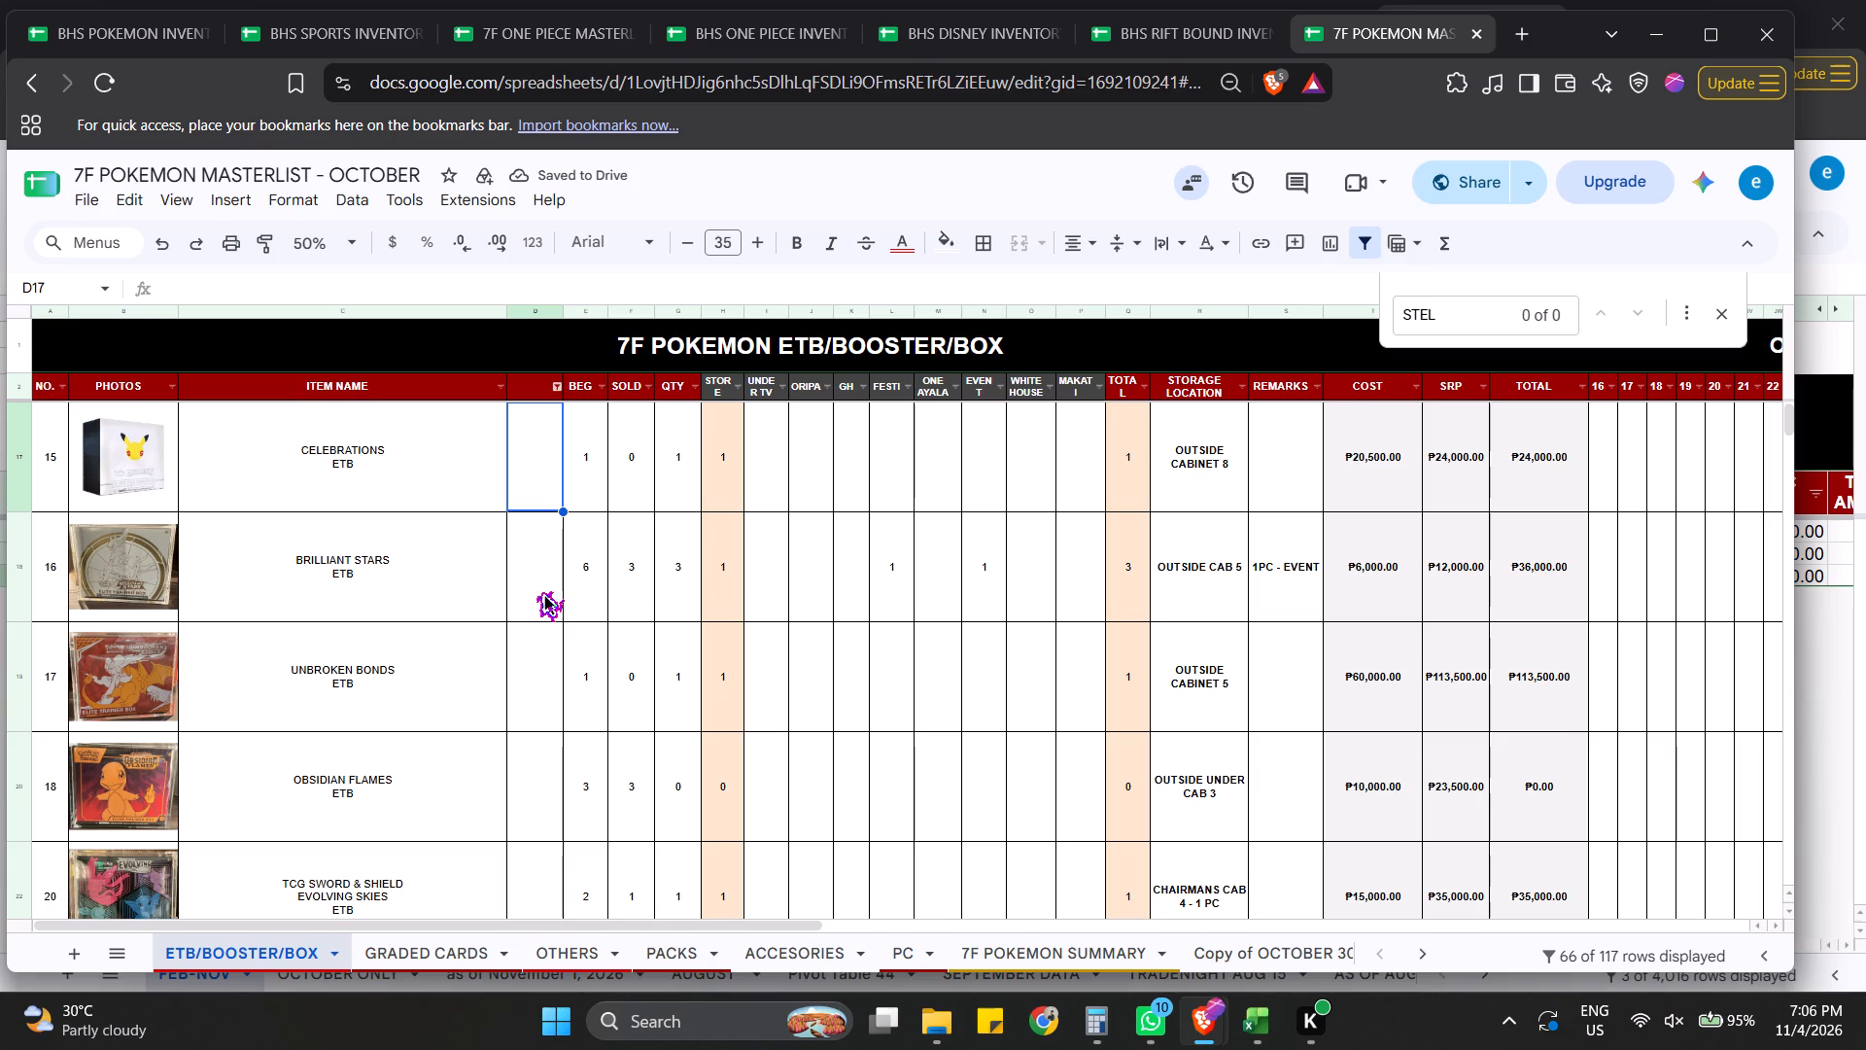
left_click(537, 586)
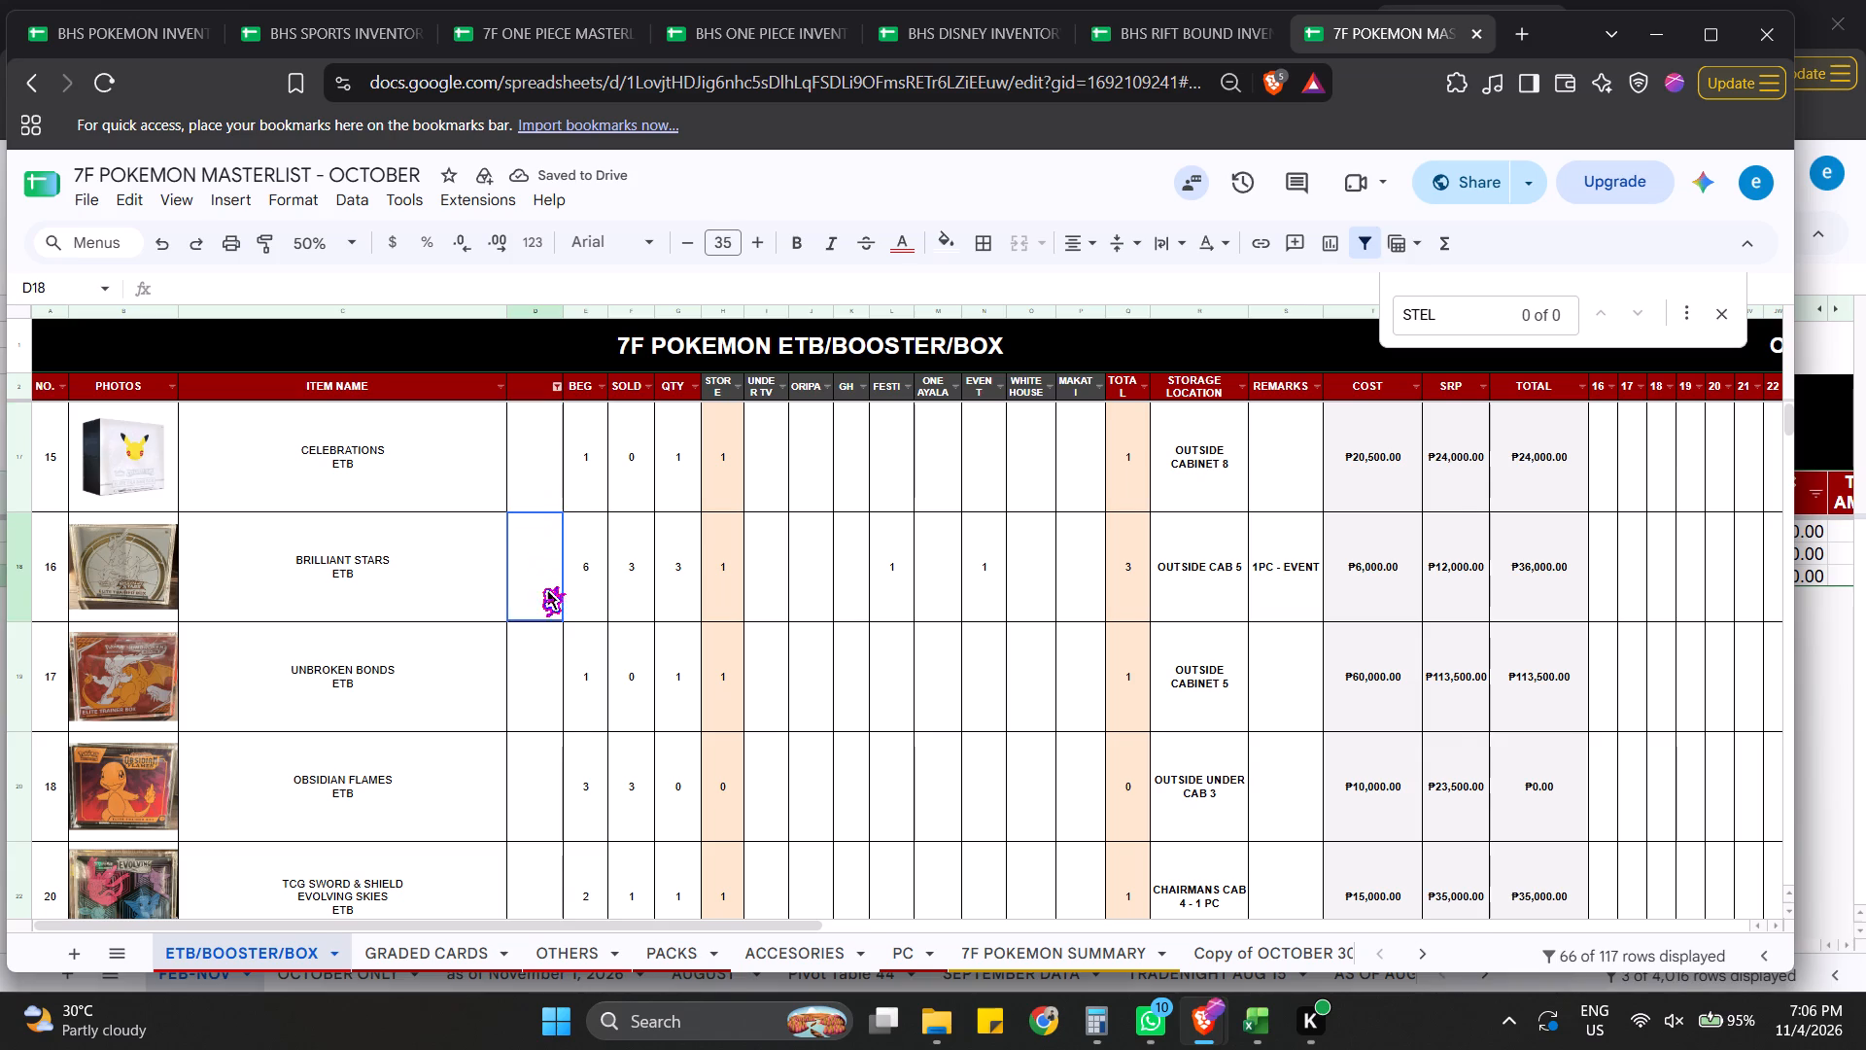
left_click(546, 484)
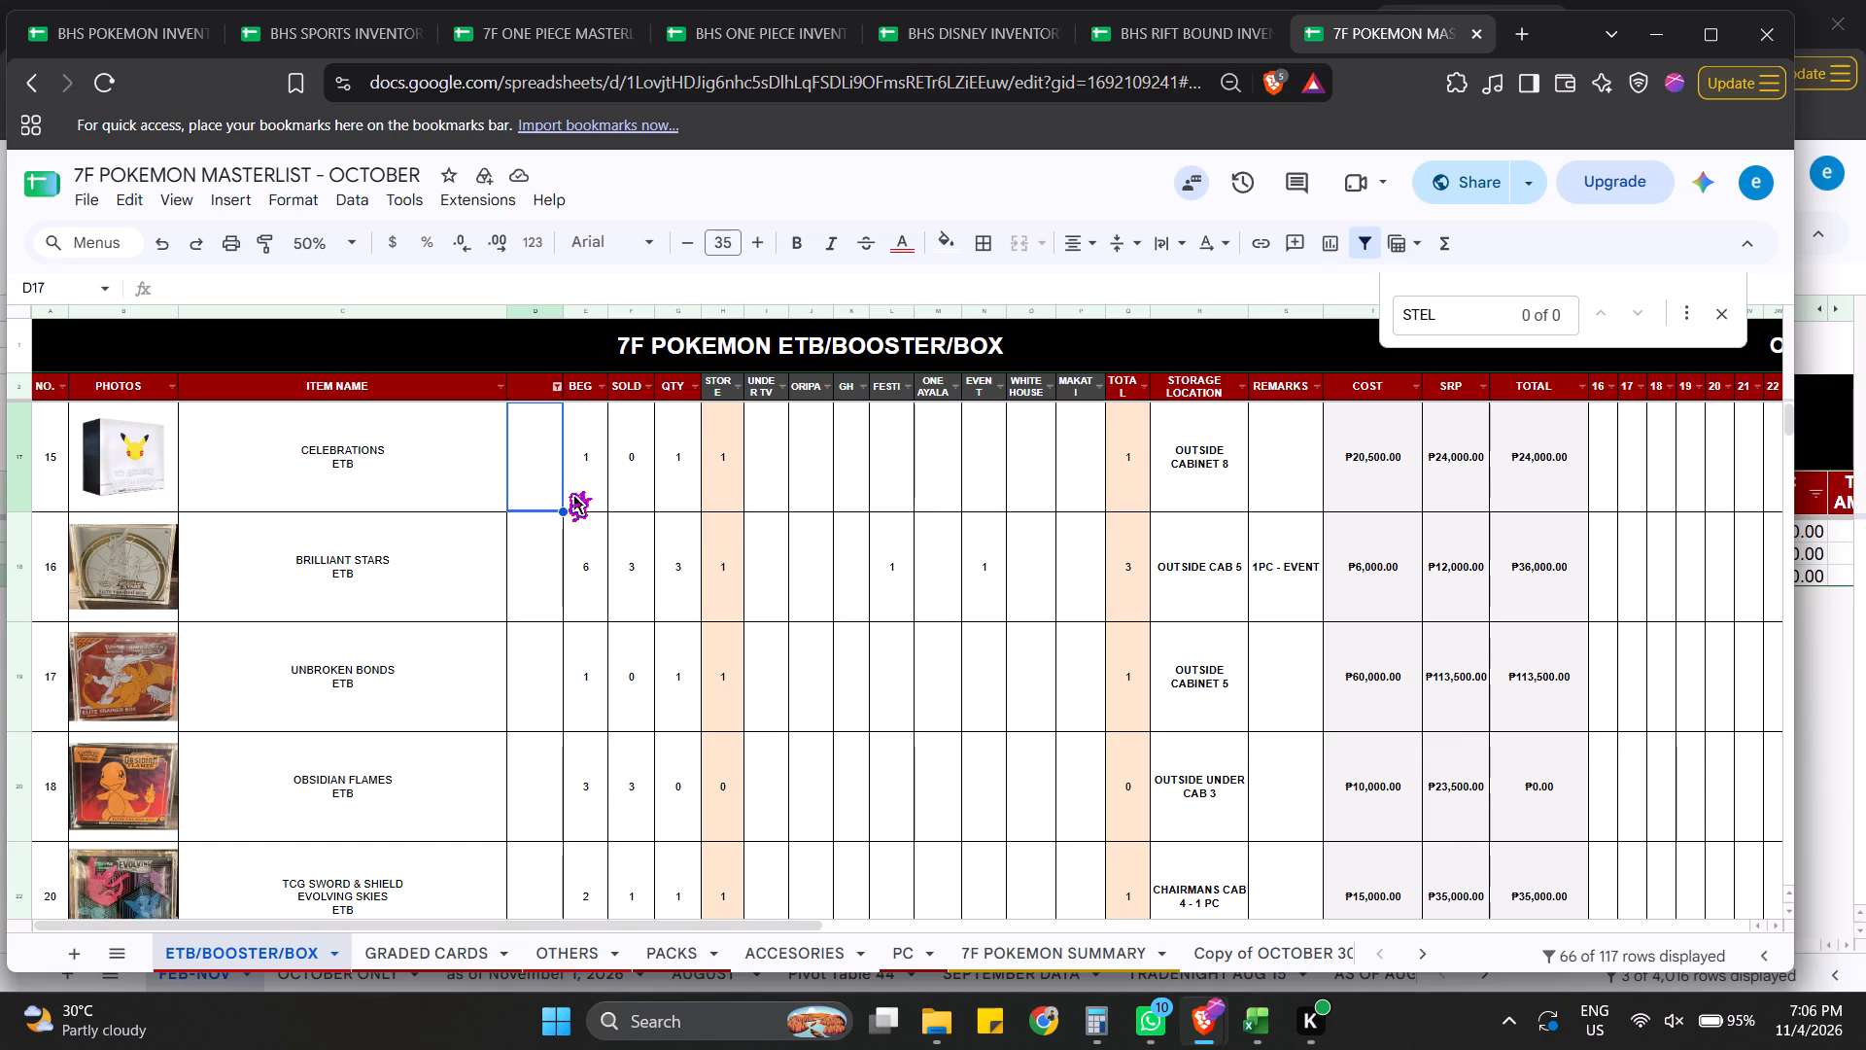
key("Down")
key("Up")
key("1")
key("Down")
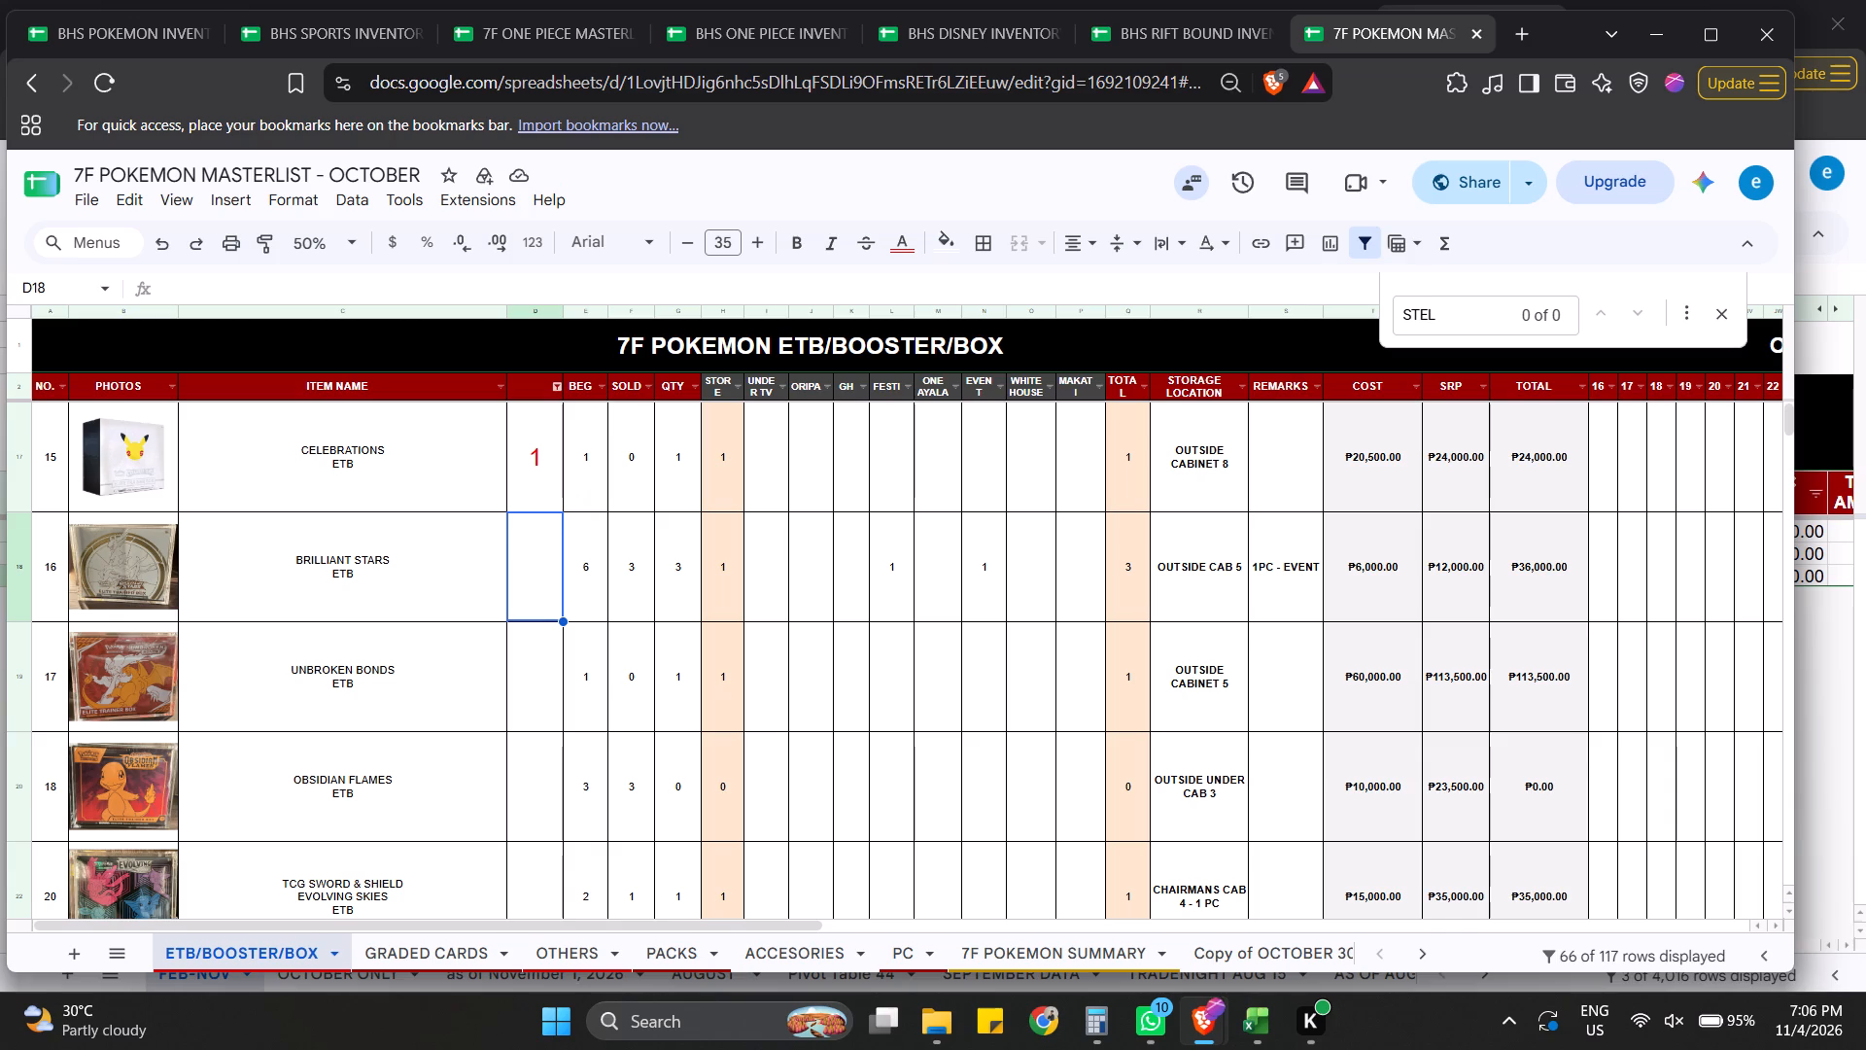
key("1")
key("Down")
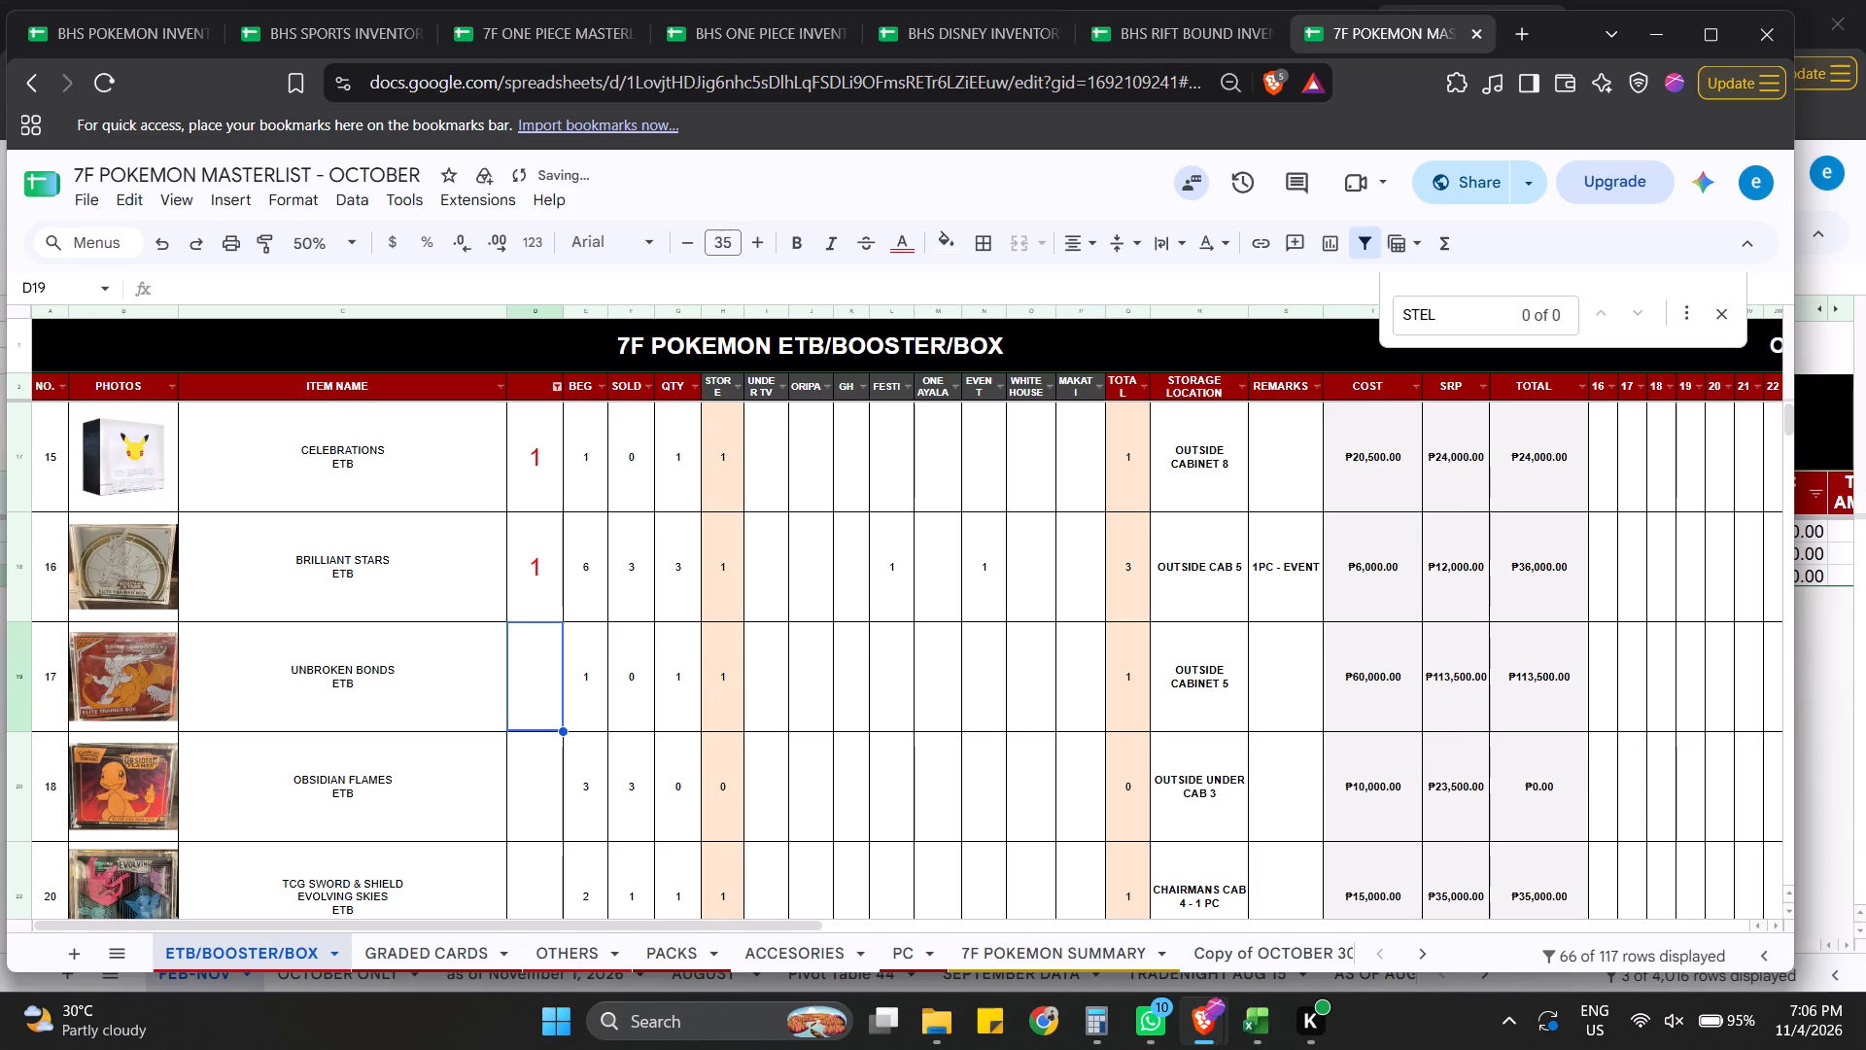
key("1")
key("Down")
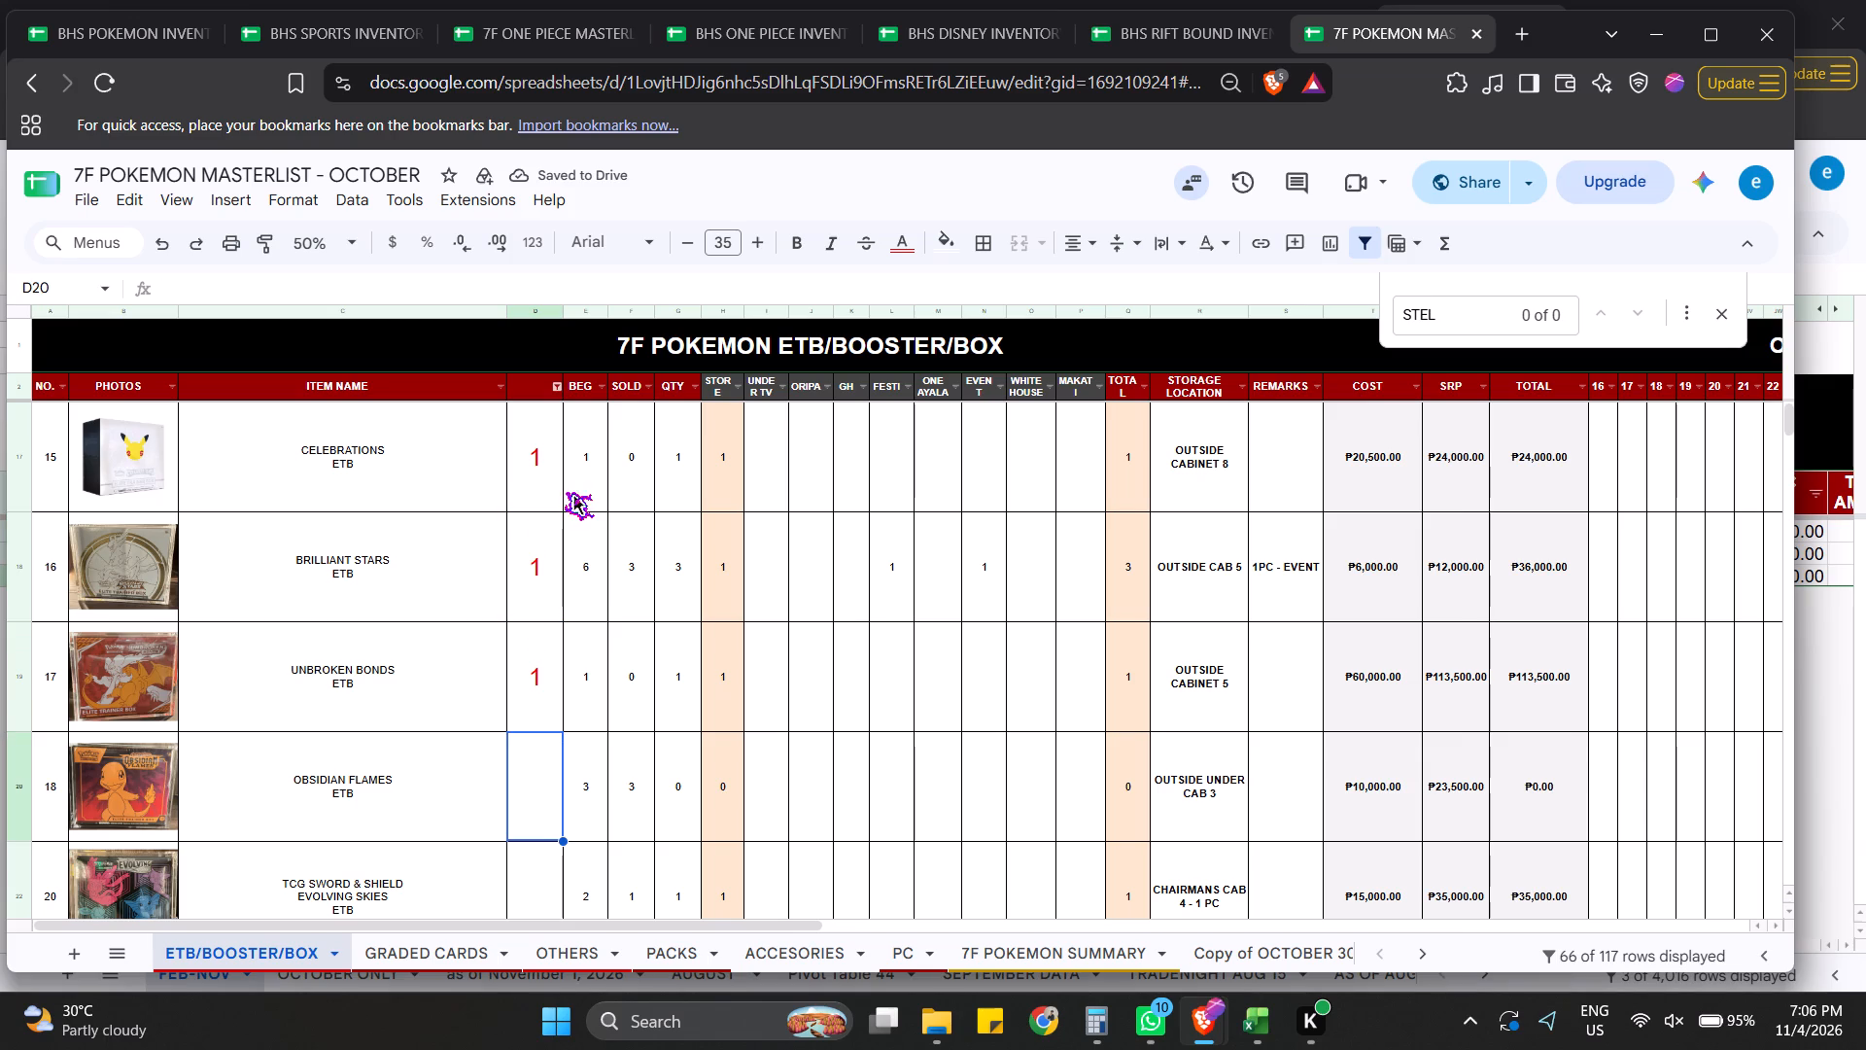
key("0")
key("Down")
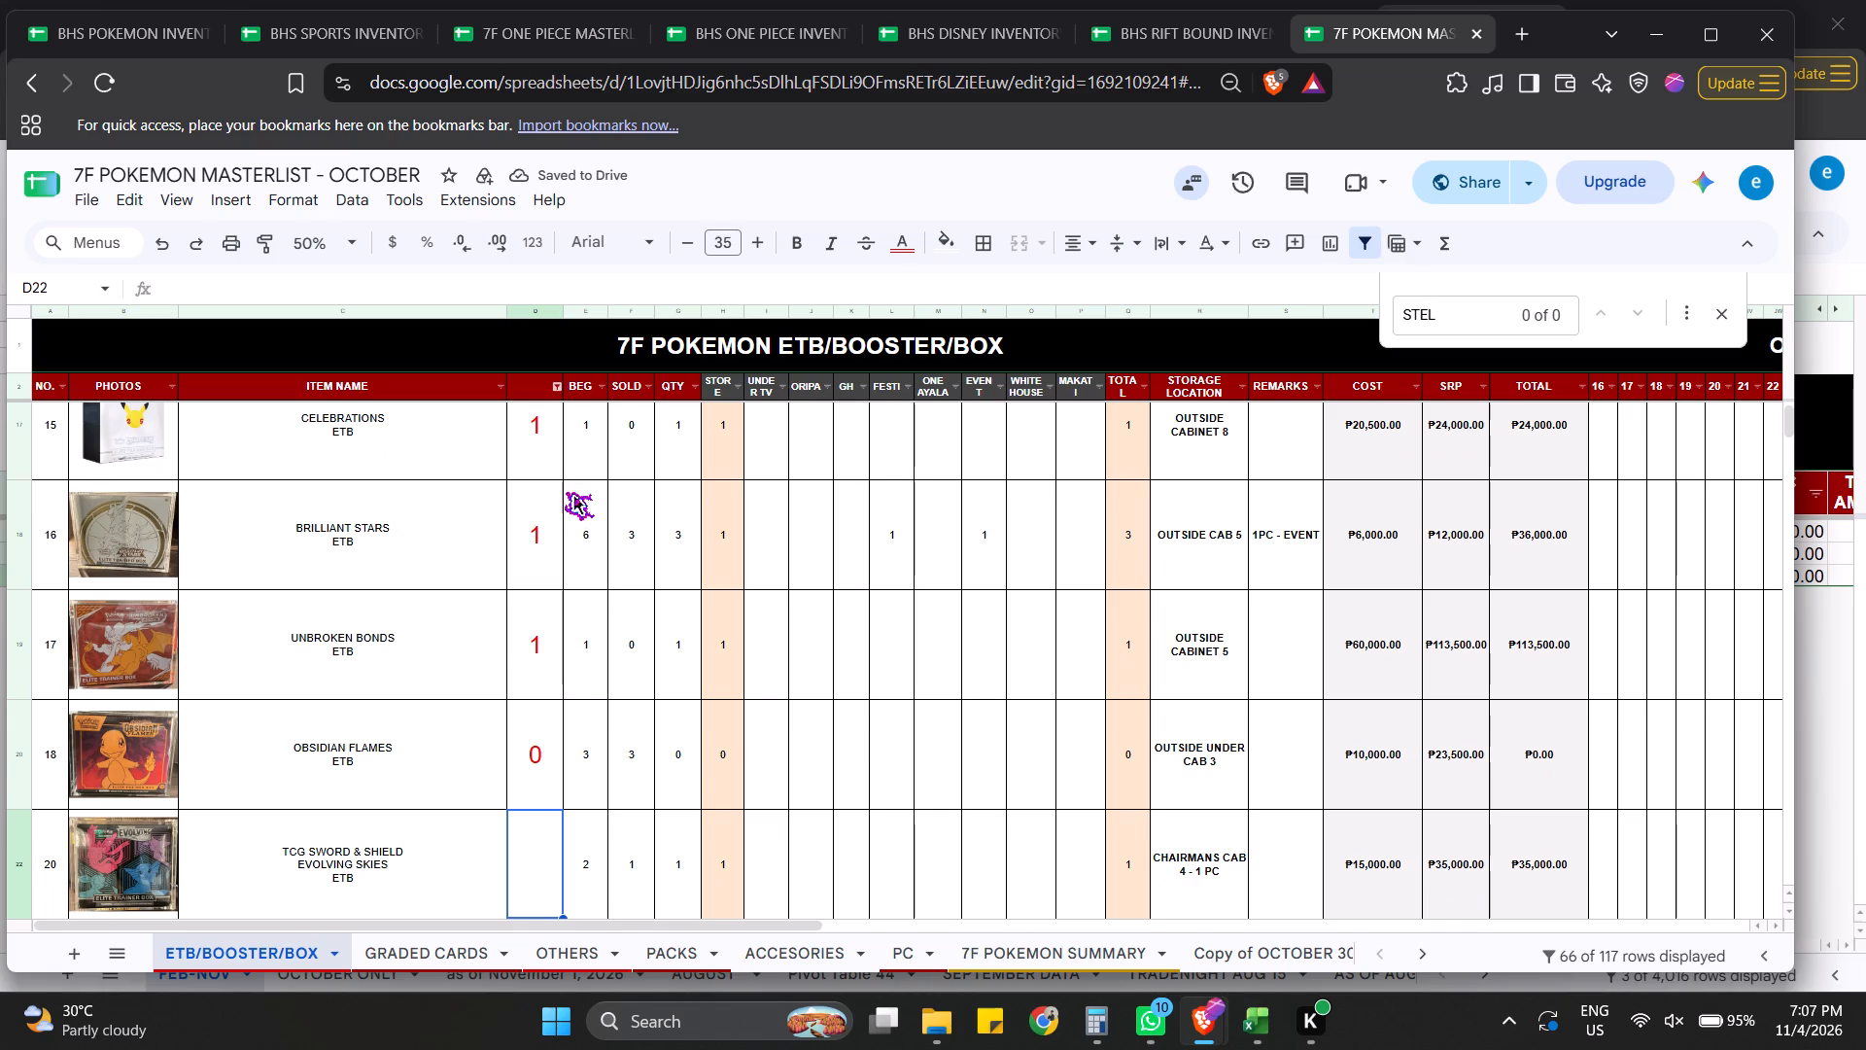
Enter a count of 1 for ROARING SKIES, SUN & MOON and SUN & MOON TEAM UP ETB, leaving the other rows blank.
key("Down")
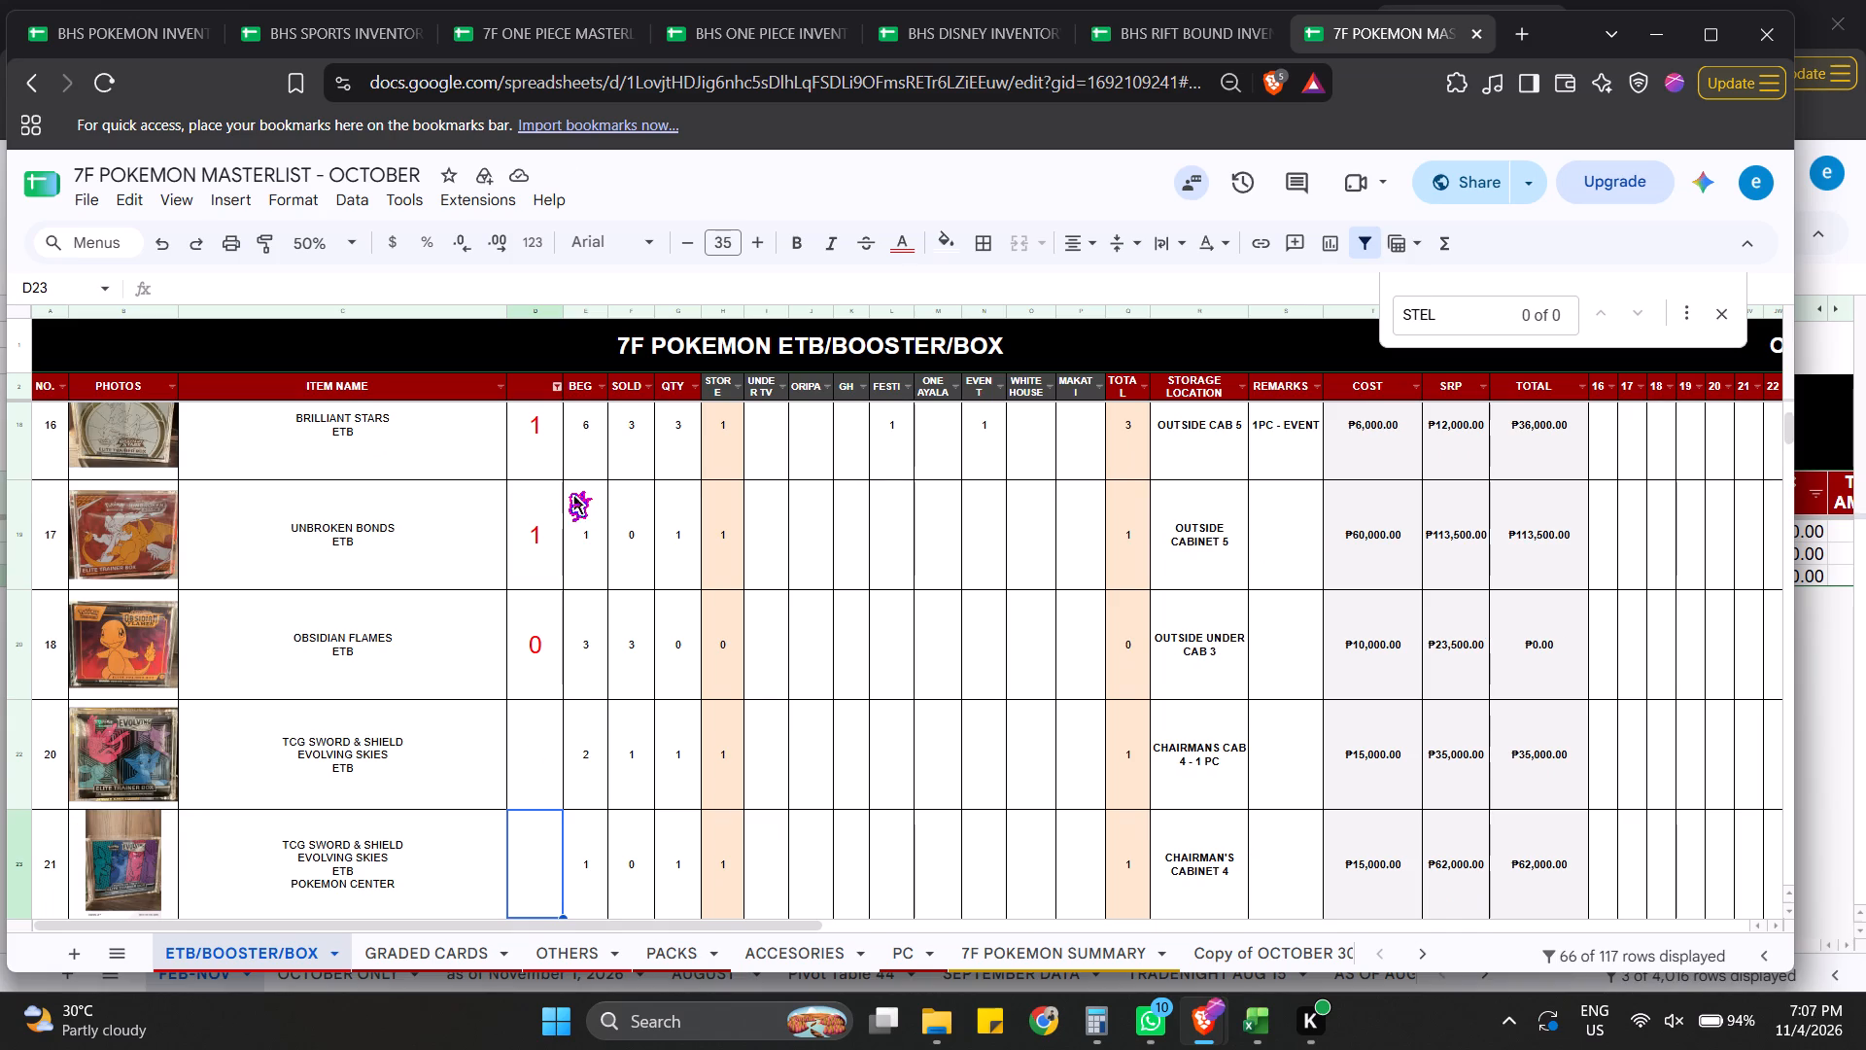
key("Down")
key("Down")
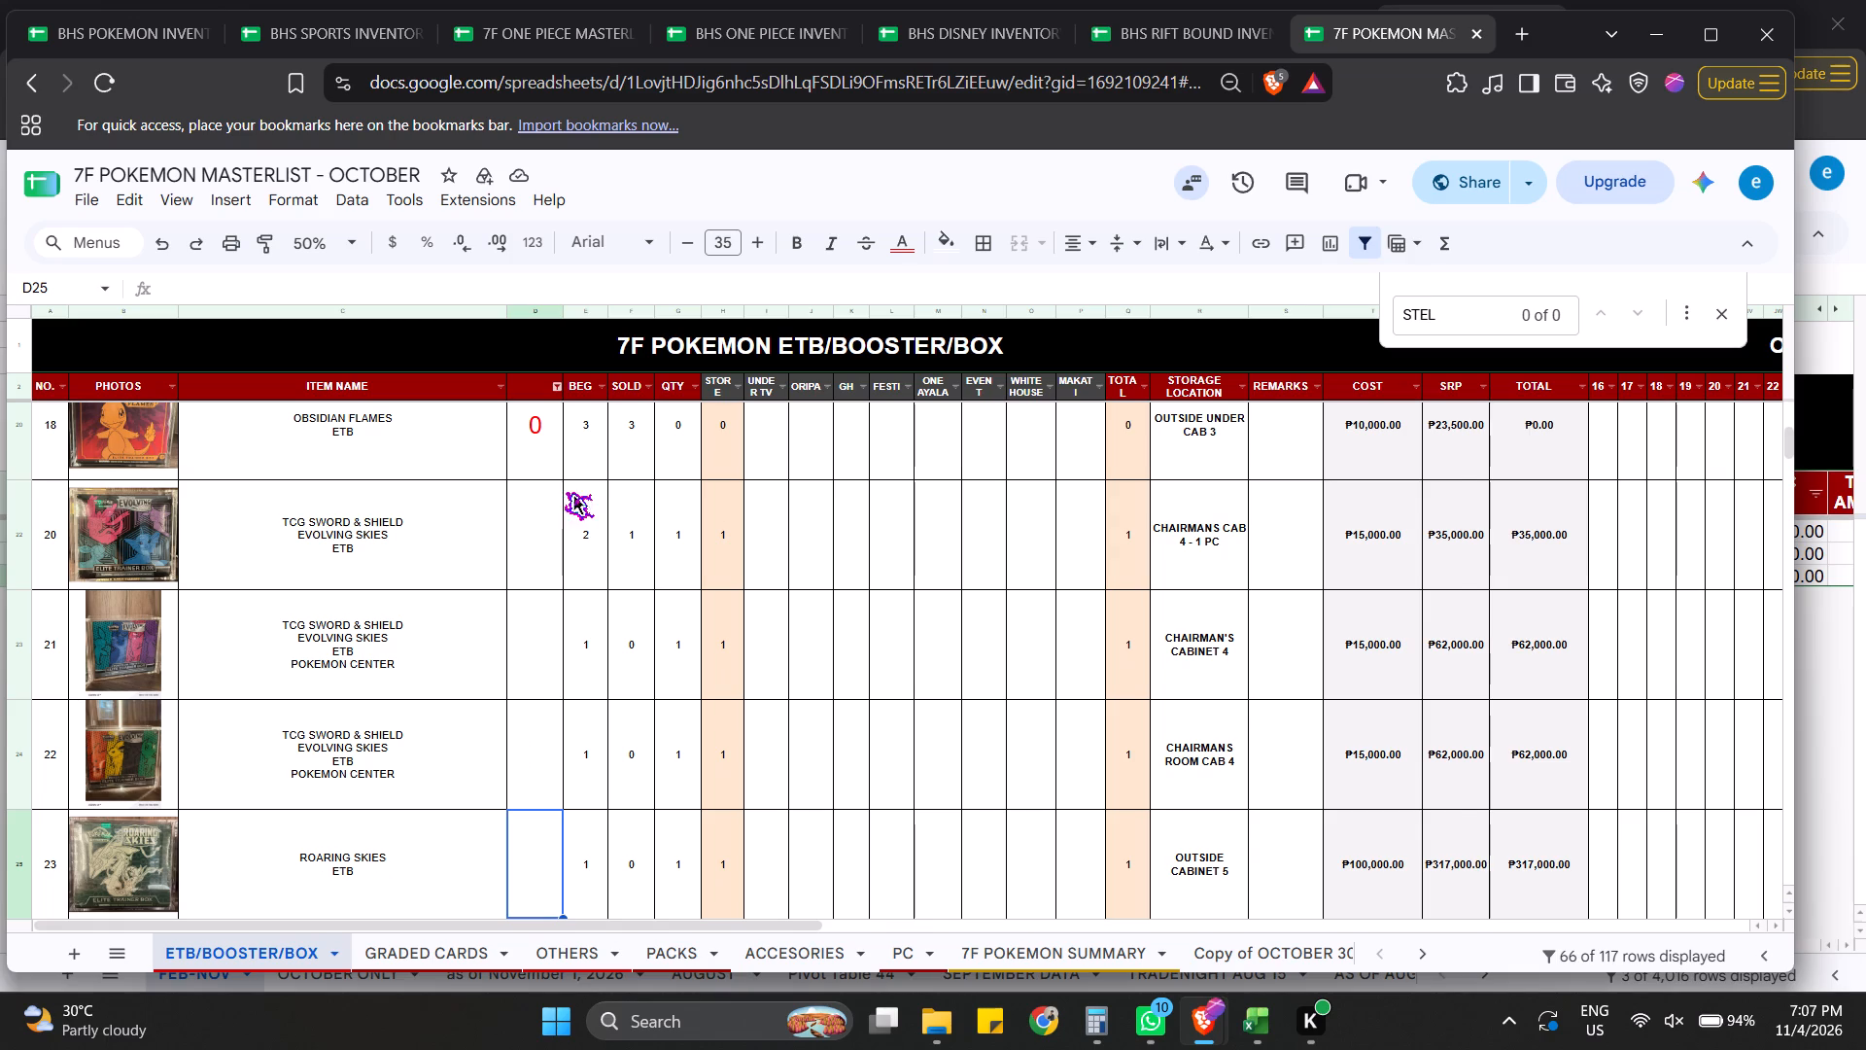
key("1")
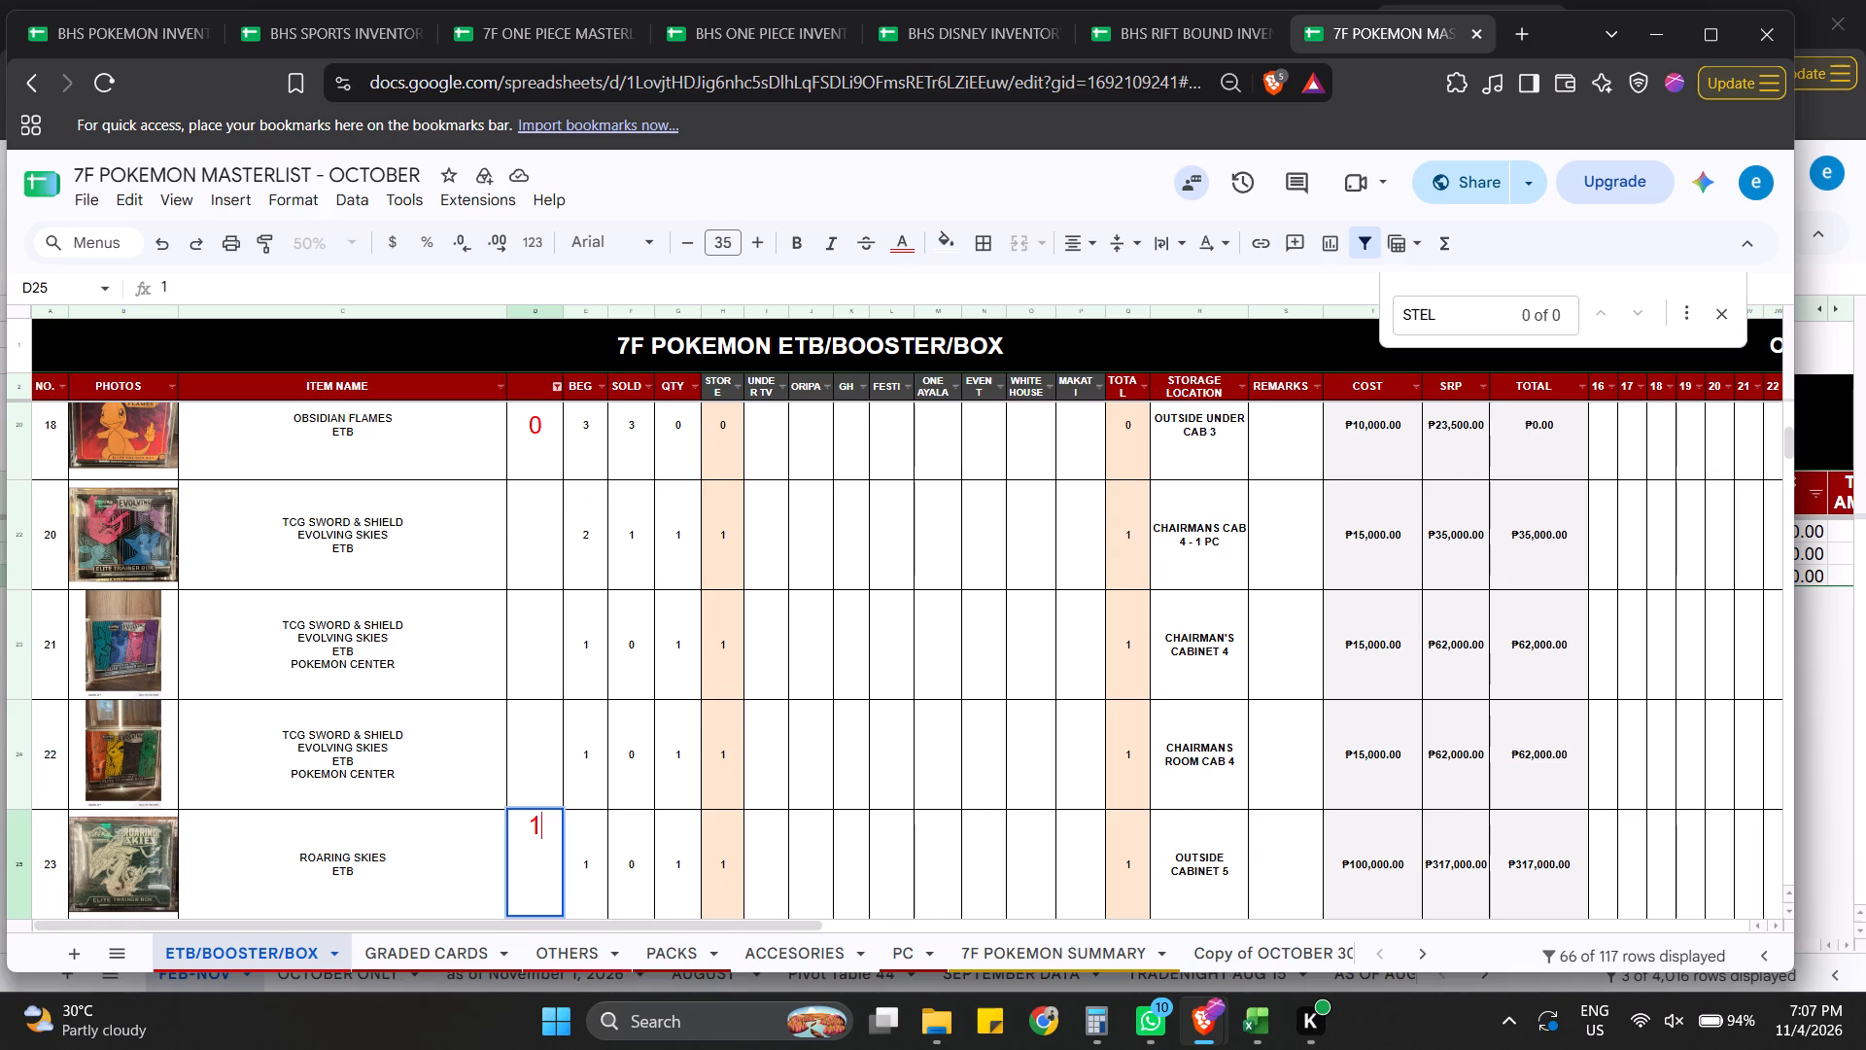
key("Down")
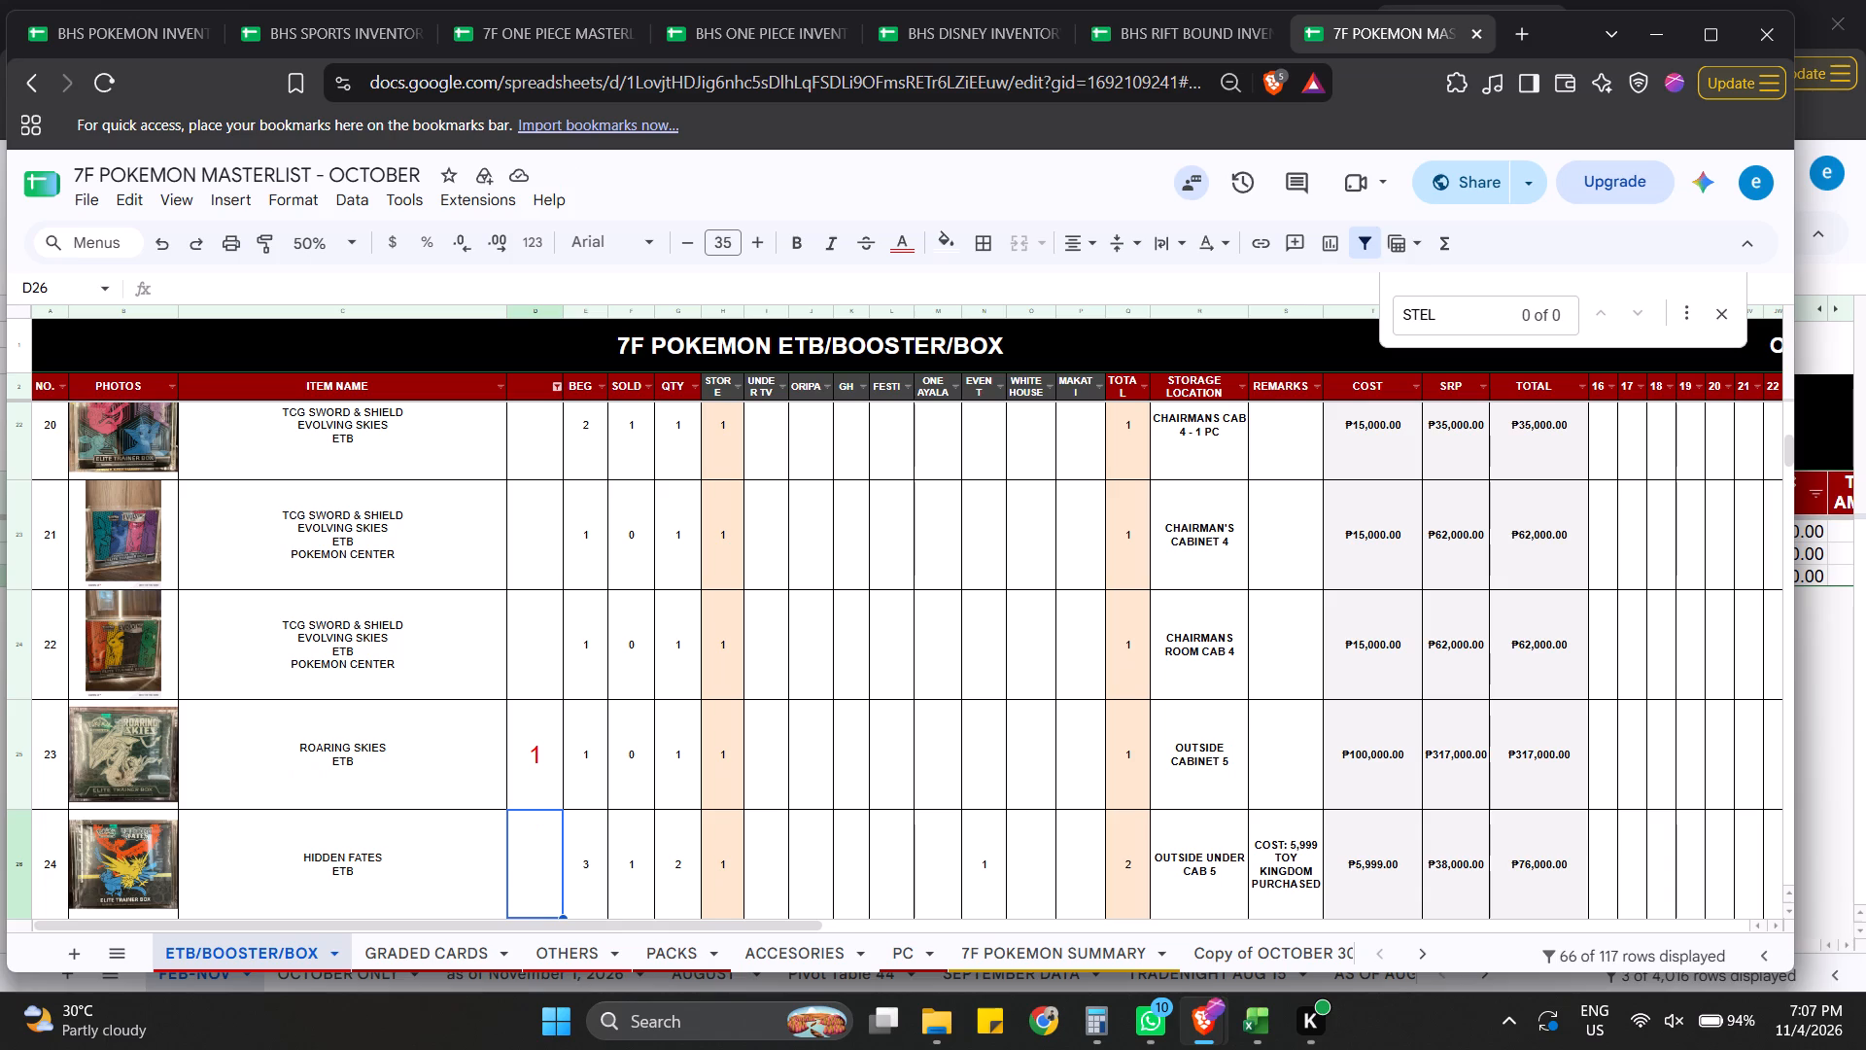
key("Down")
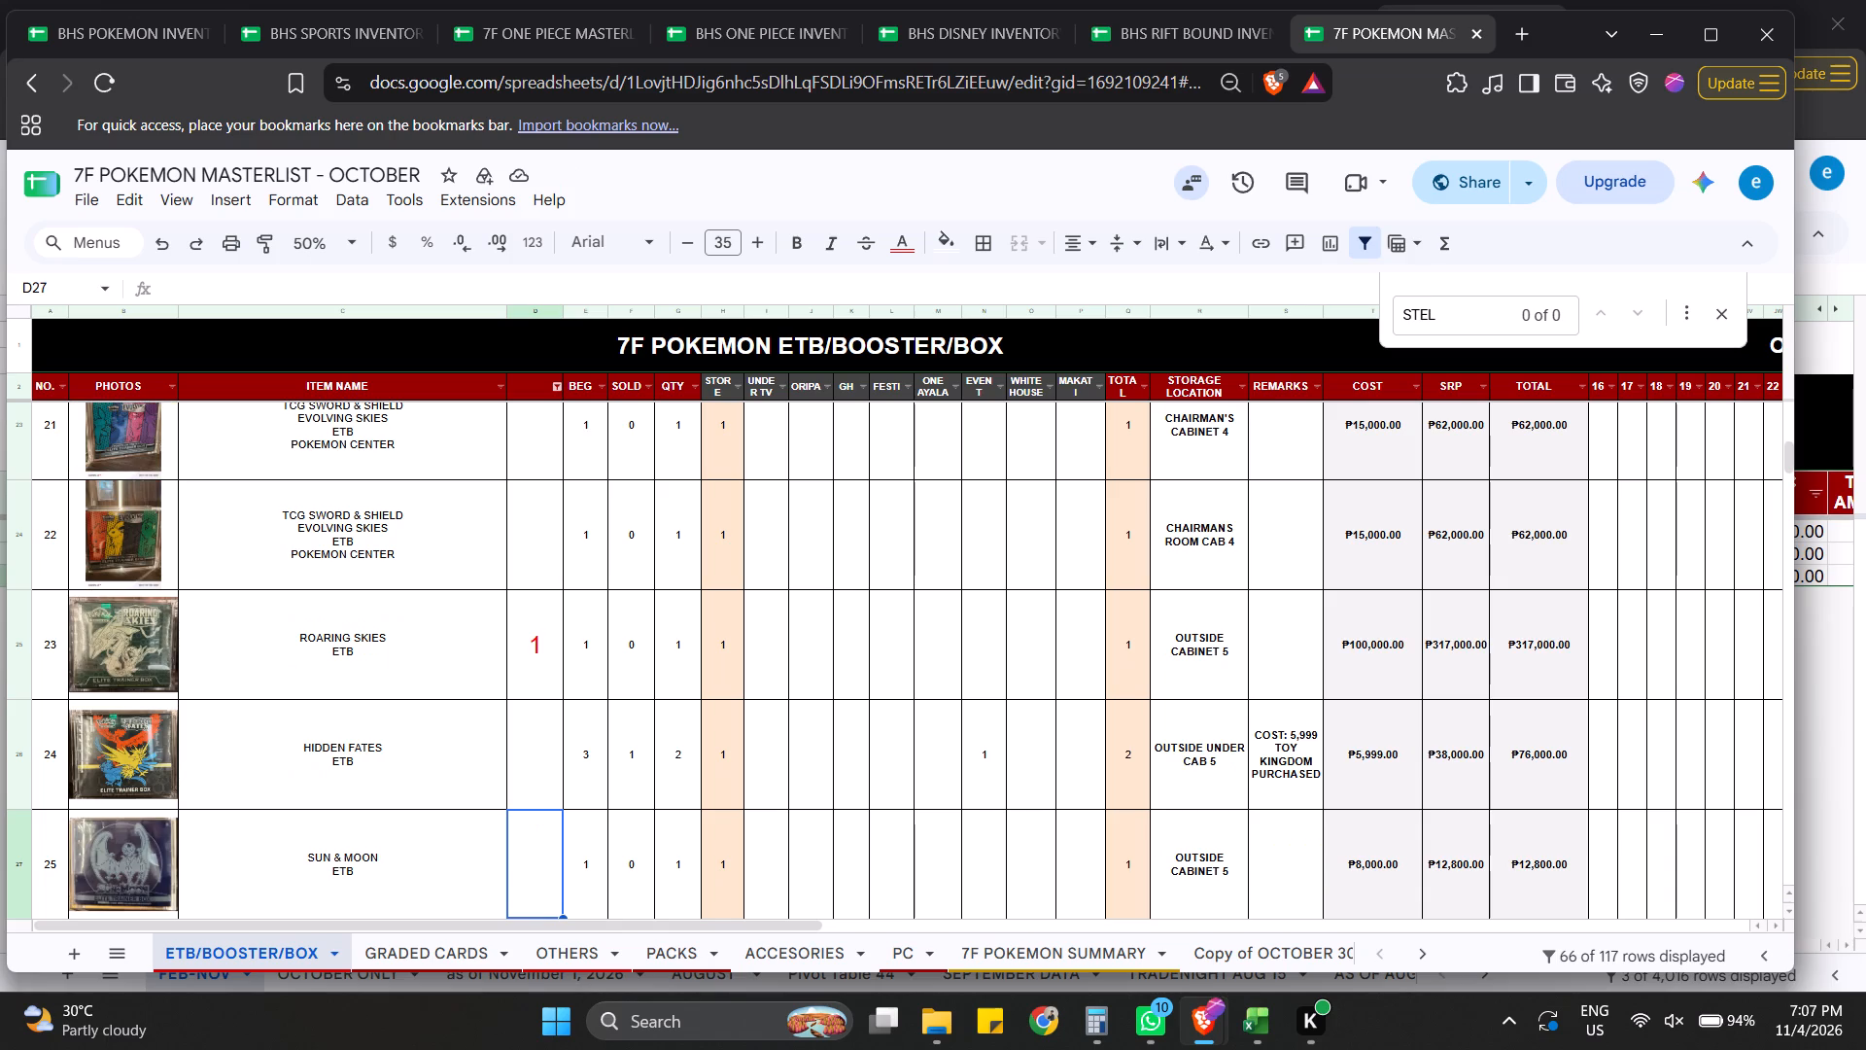
key("1")
key("Down")
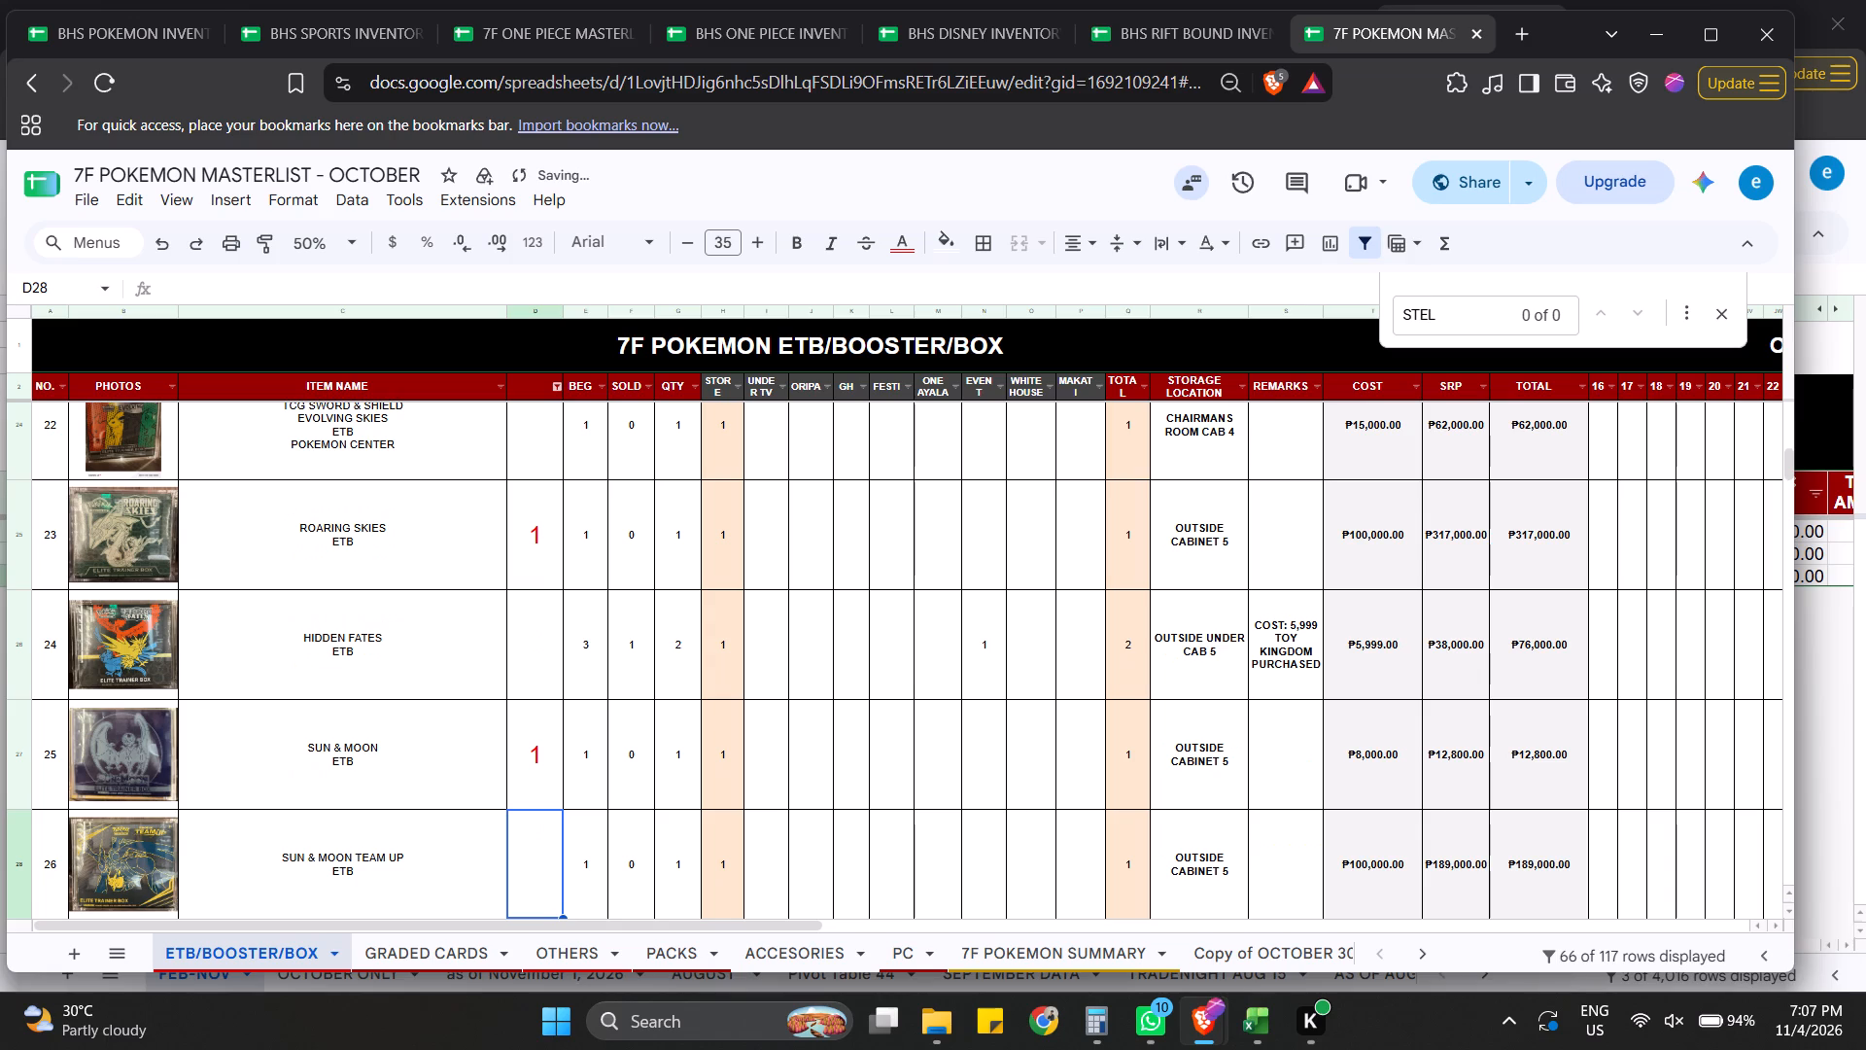
key("1")
key("Down")
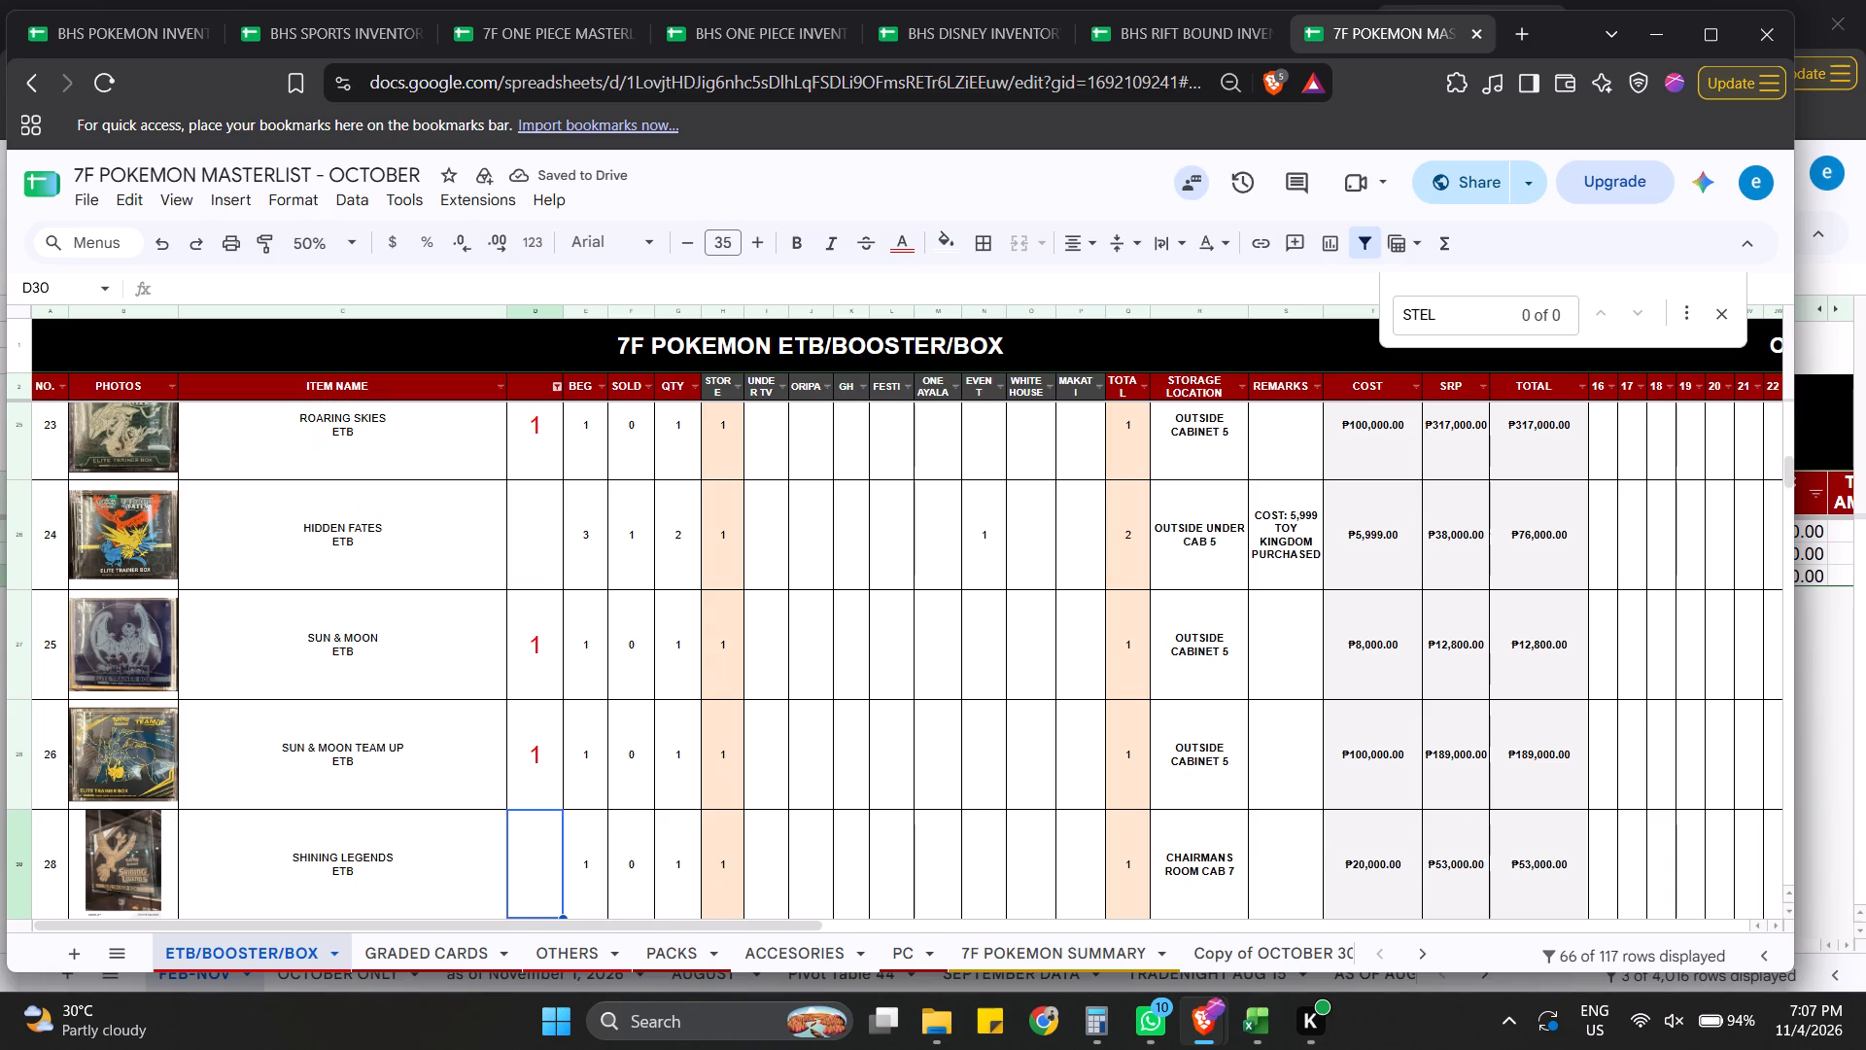
Check down the blank count rows and their storage locations from BREAKPOINT ETB to TWILIGHT MASQUERADE BOOSTER BOX.
key("Down")
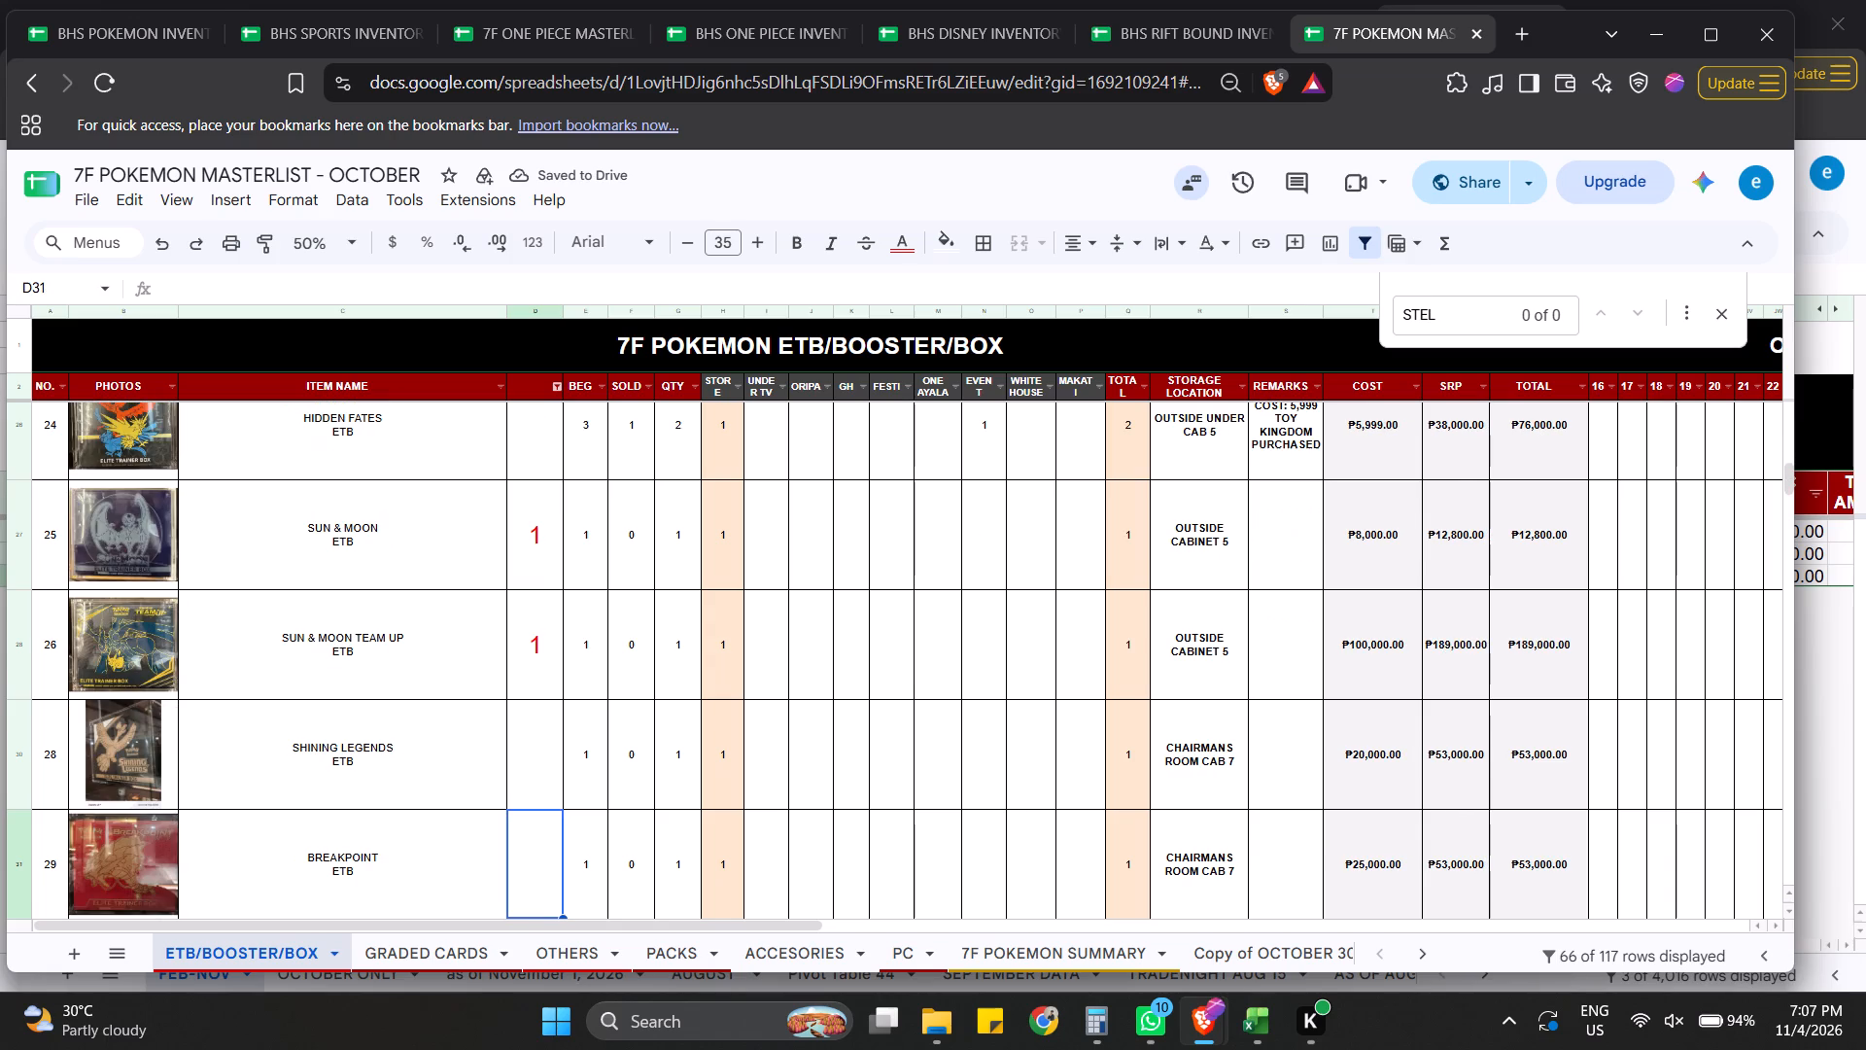
key("Down")
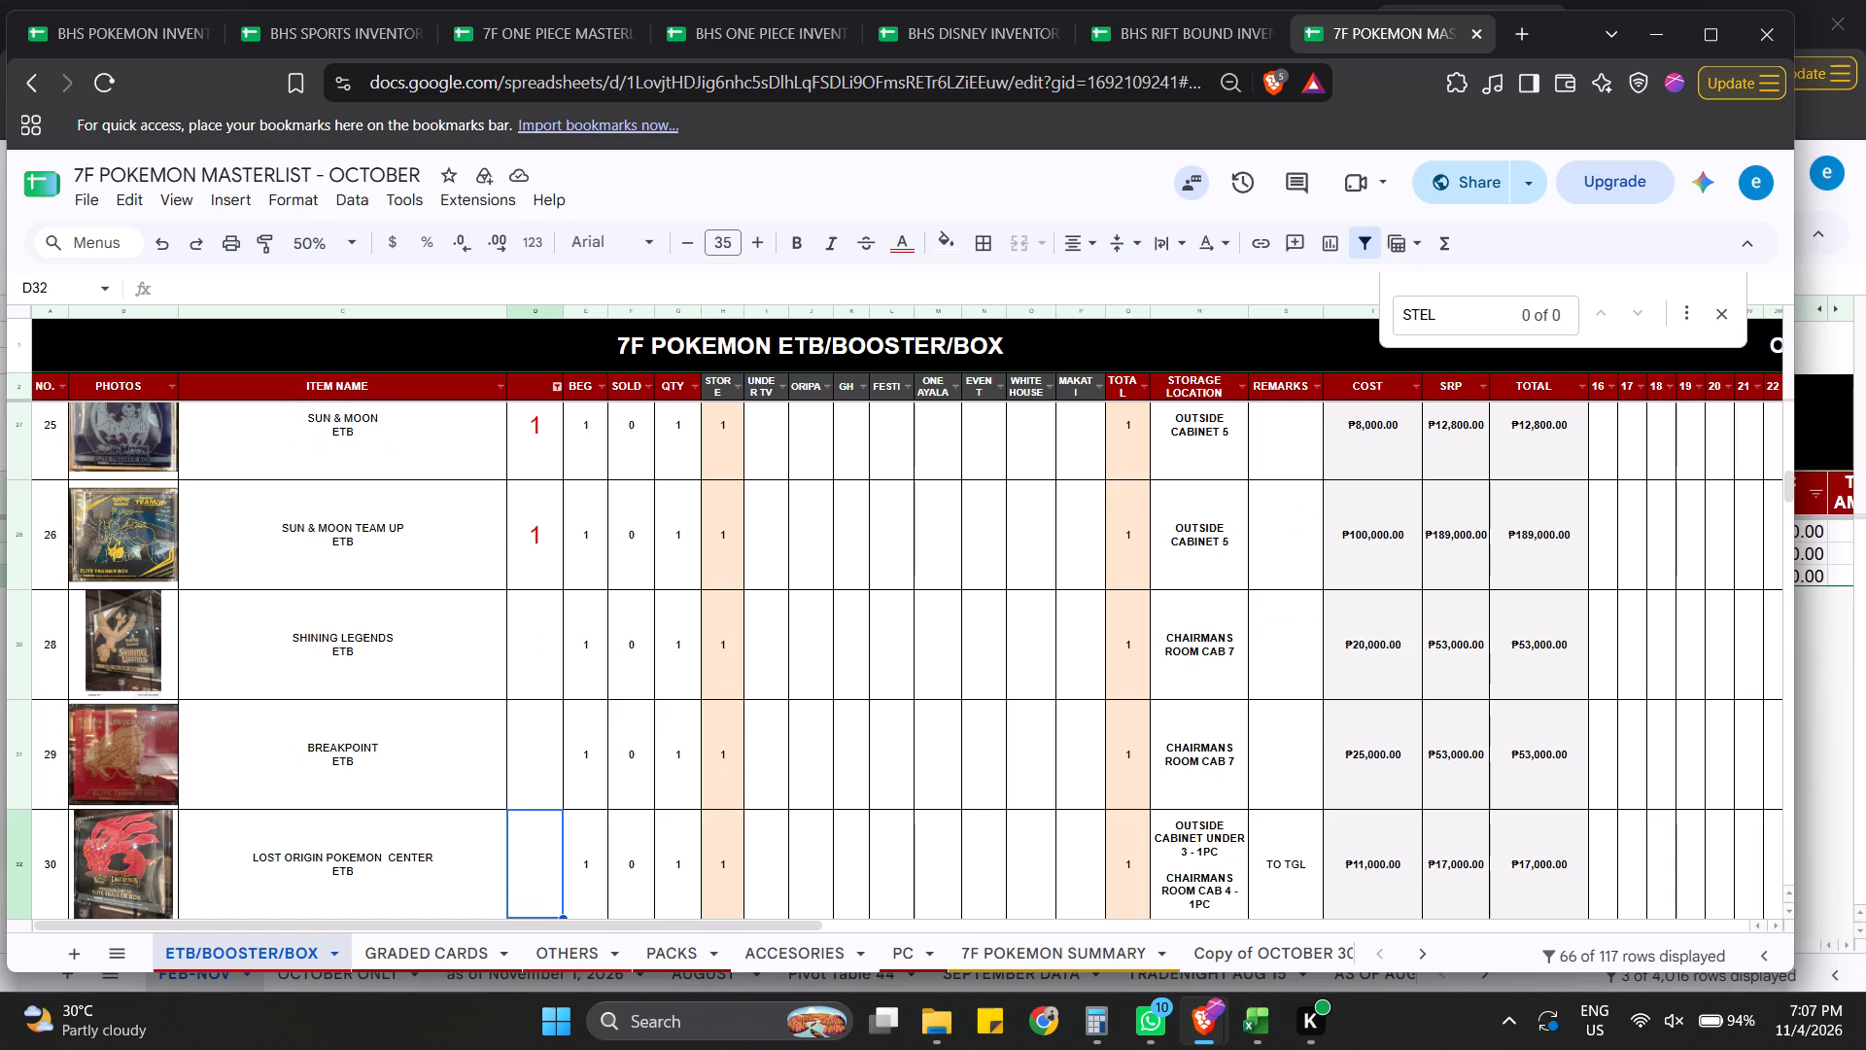
key("Down")
key("Down")
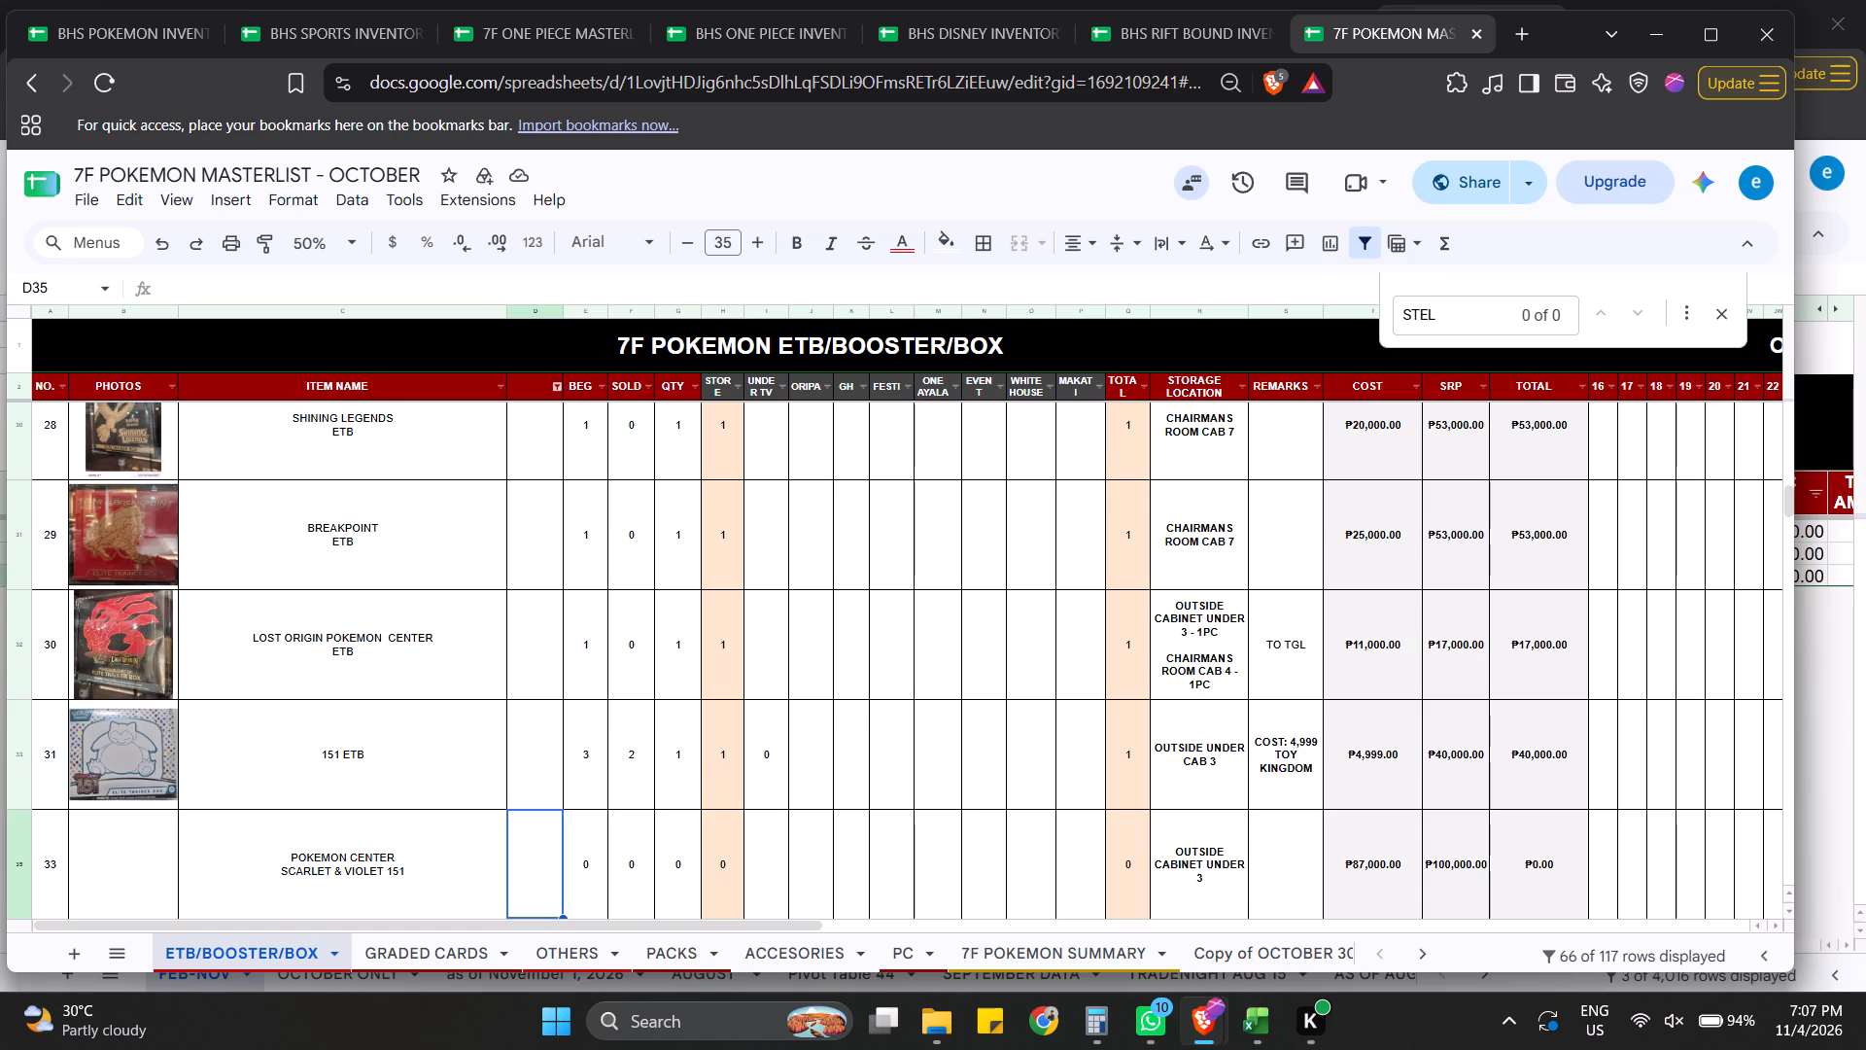
key("Down")
key("Down")
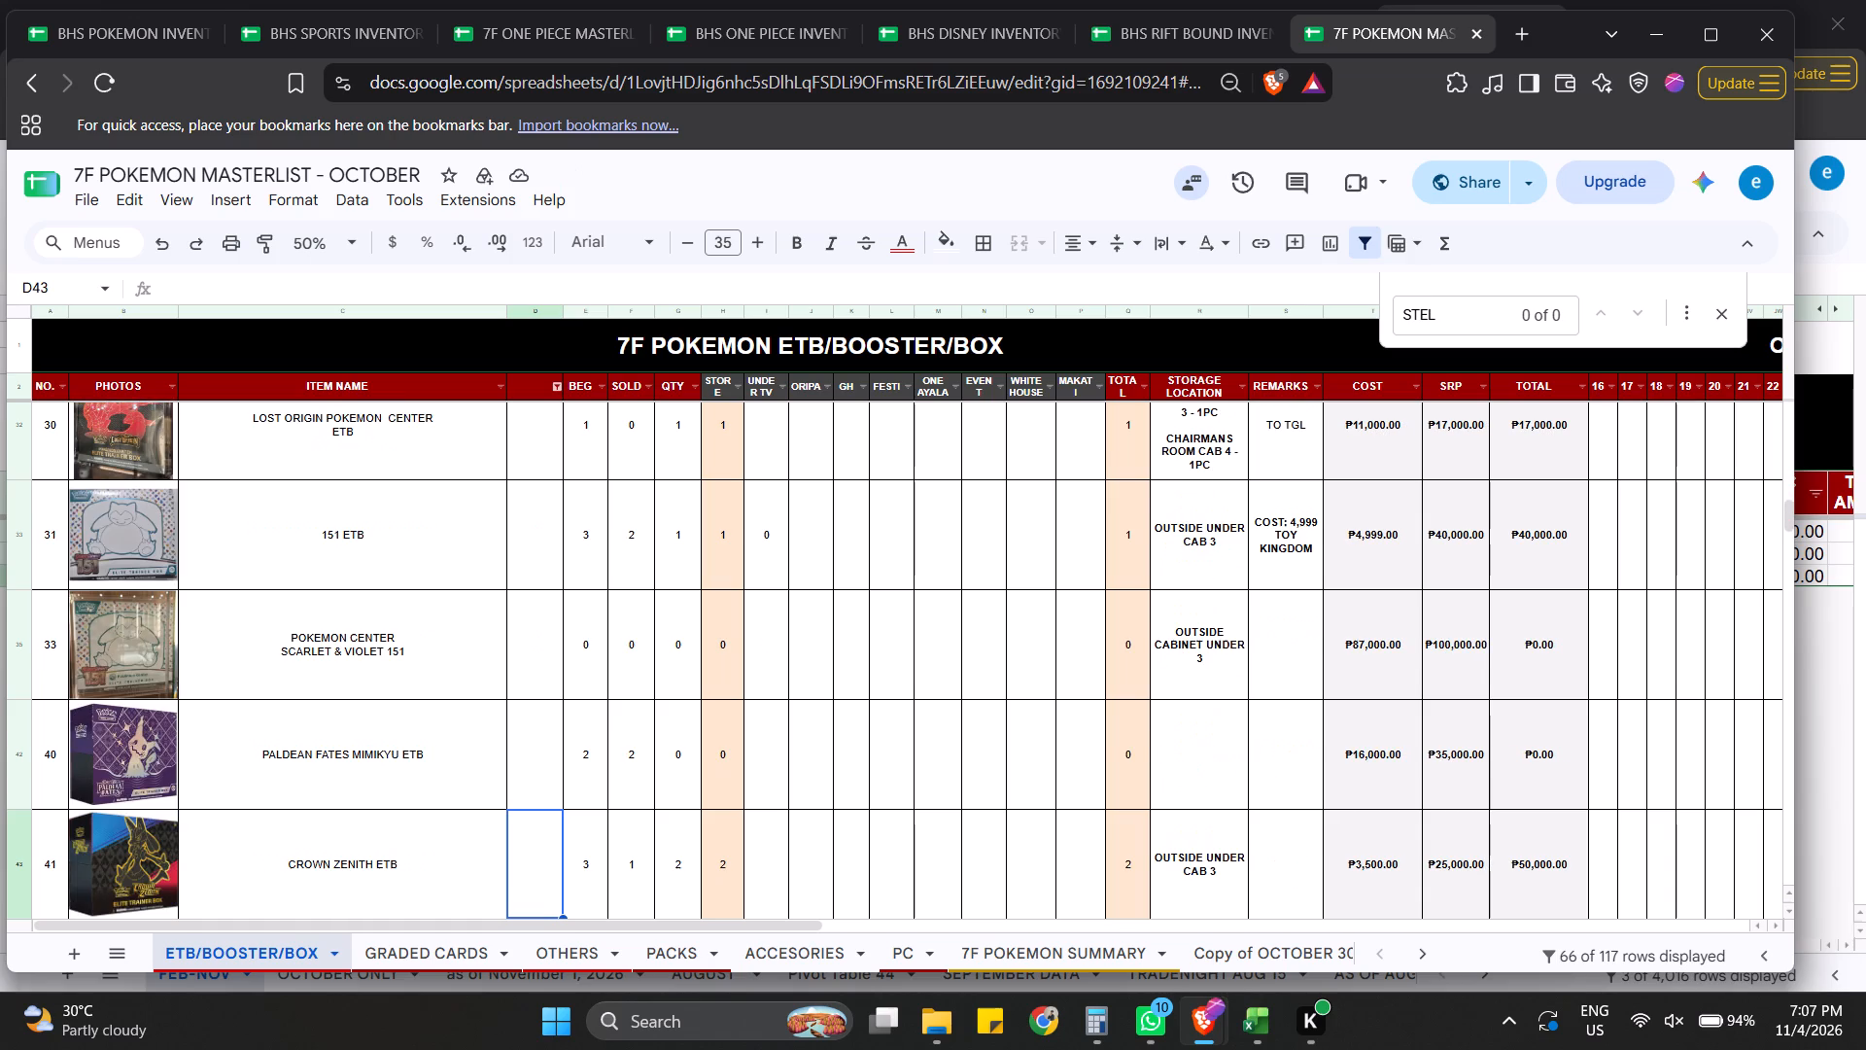
key("Down")
key("Down")
key("Down")
key("Down")
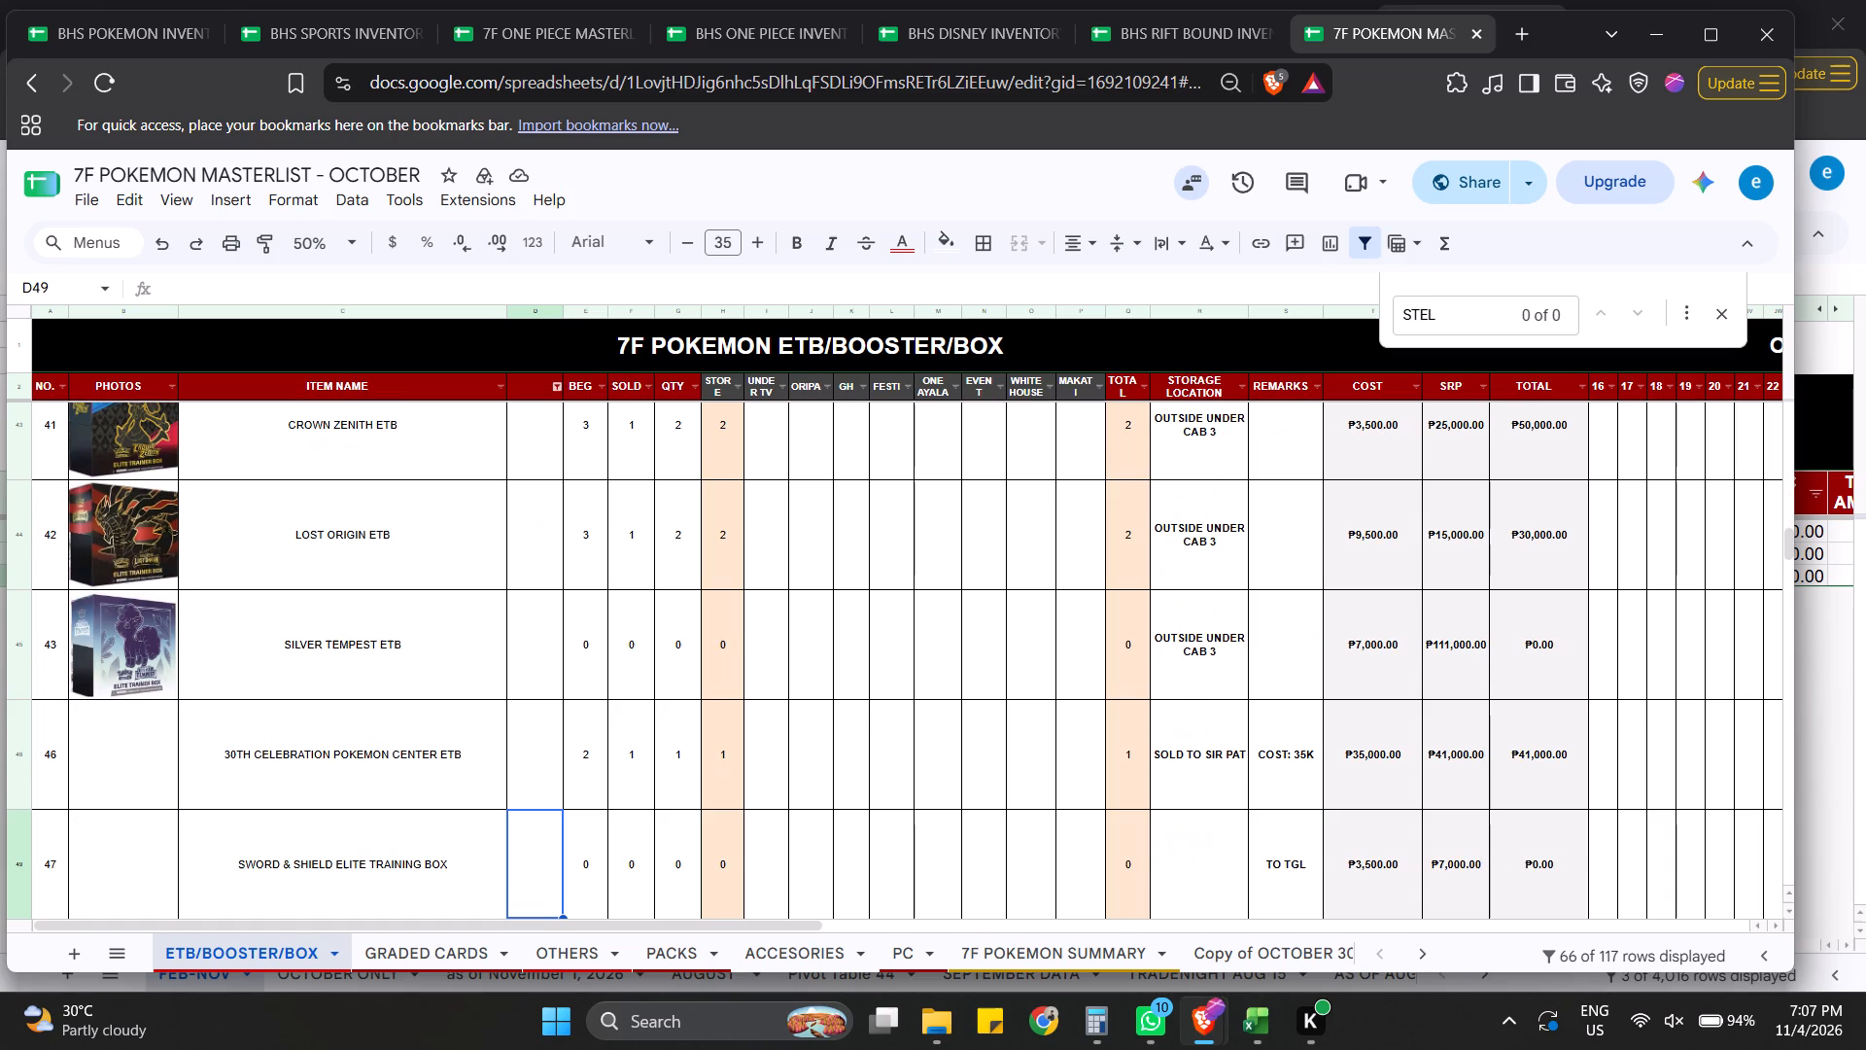
key("Down")
key("Down")
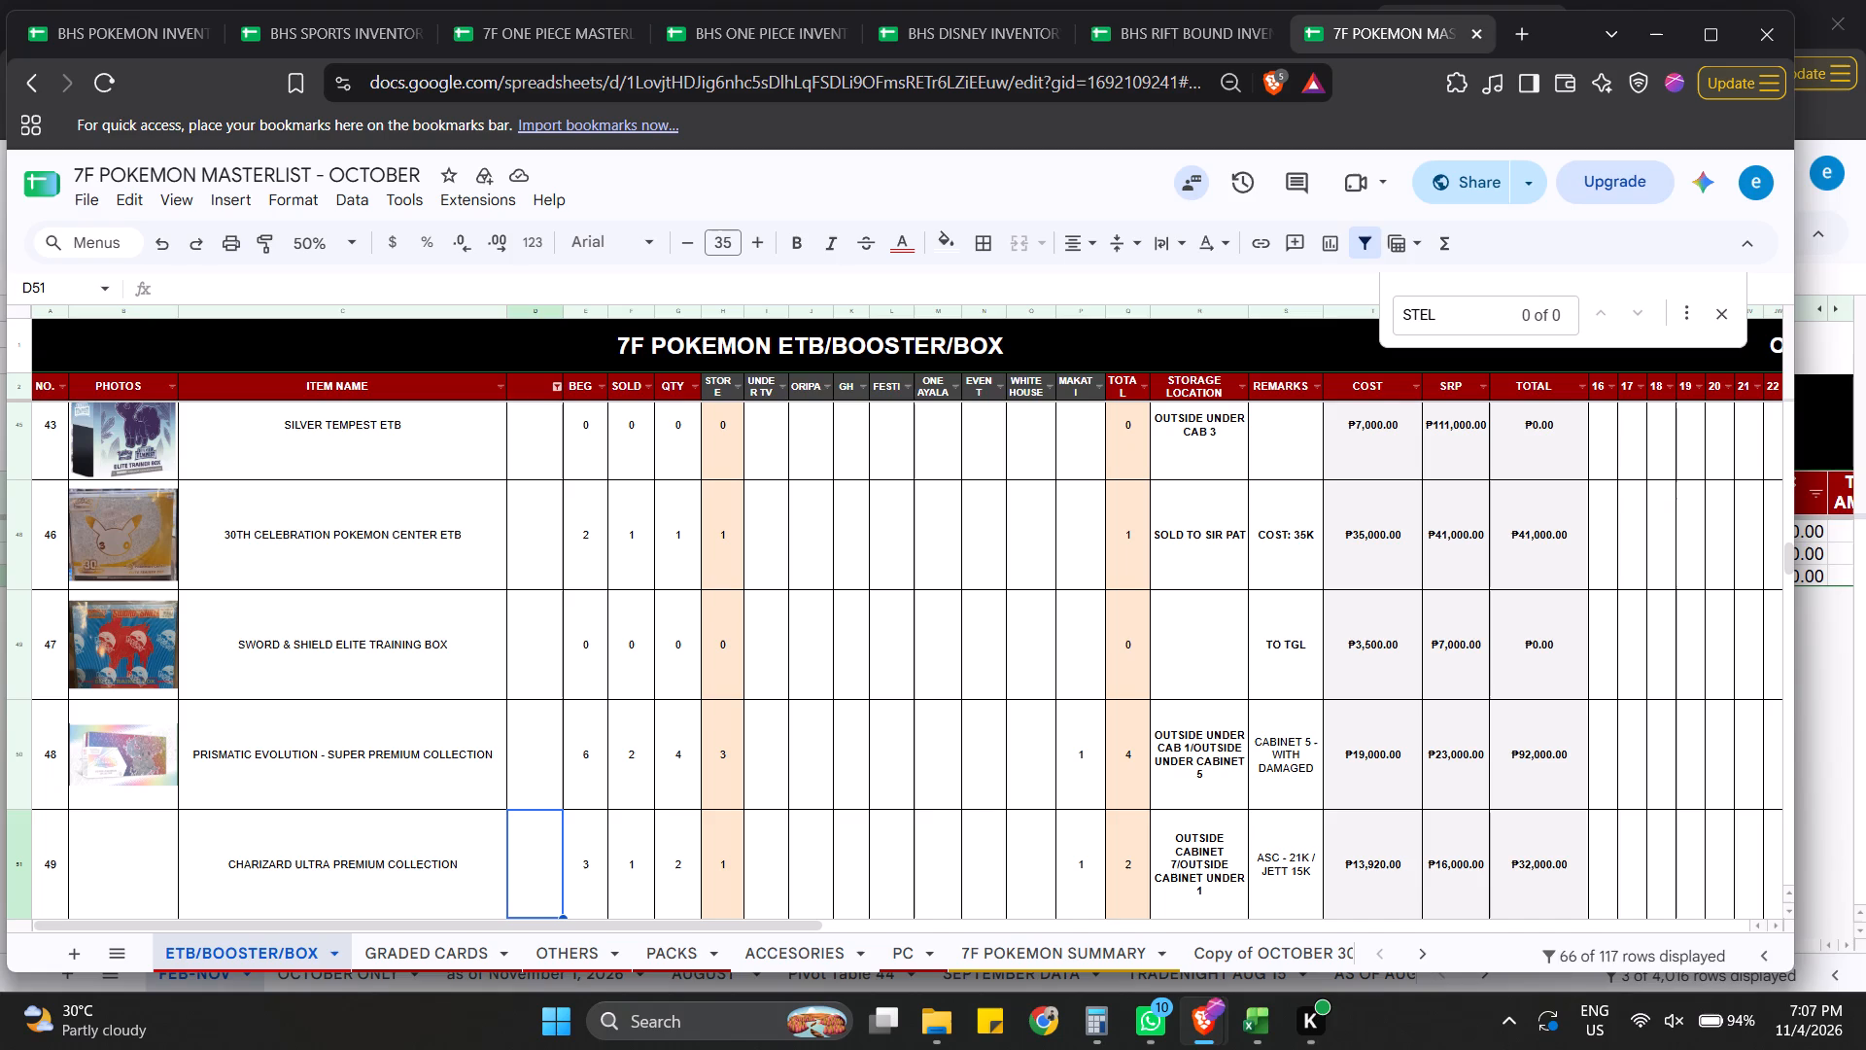
key("Down")
key("Down")
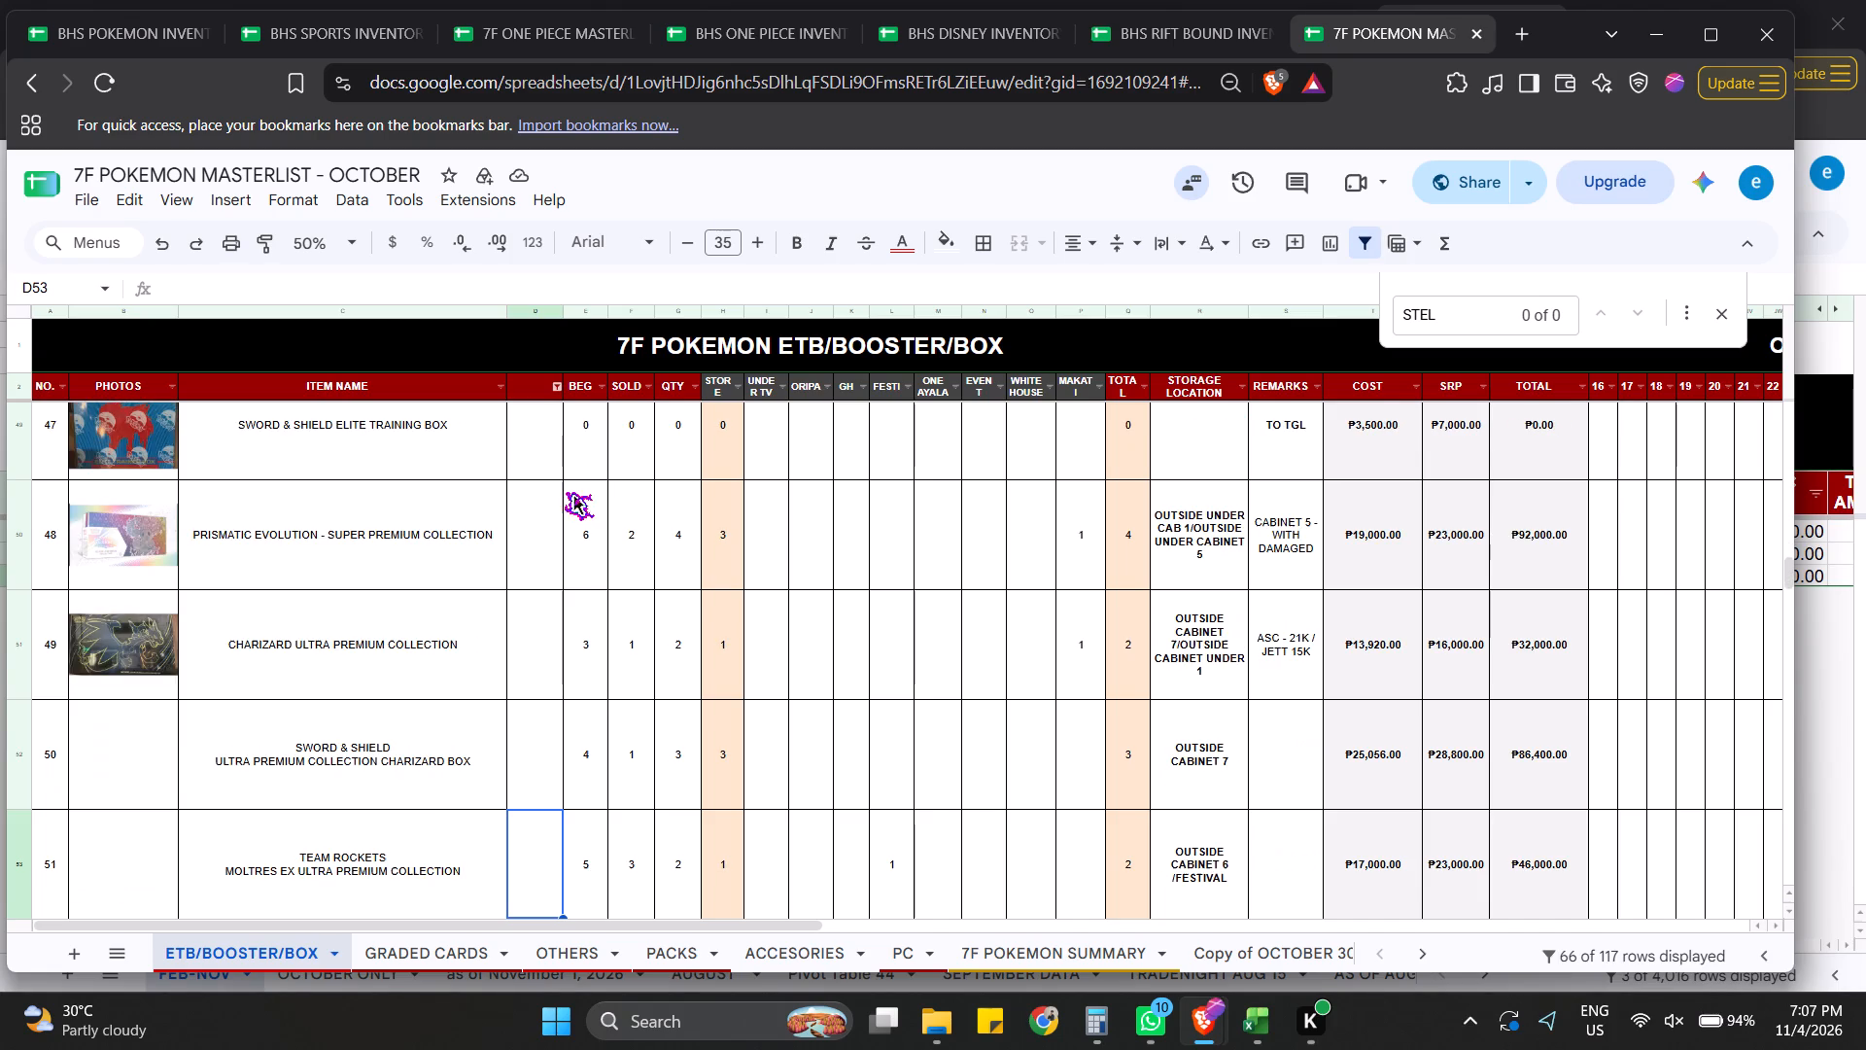
key("Down")
key("Down")
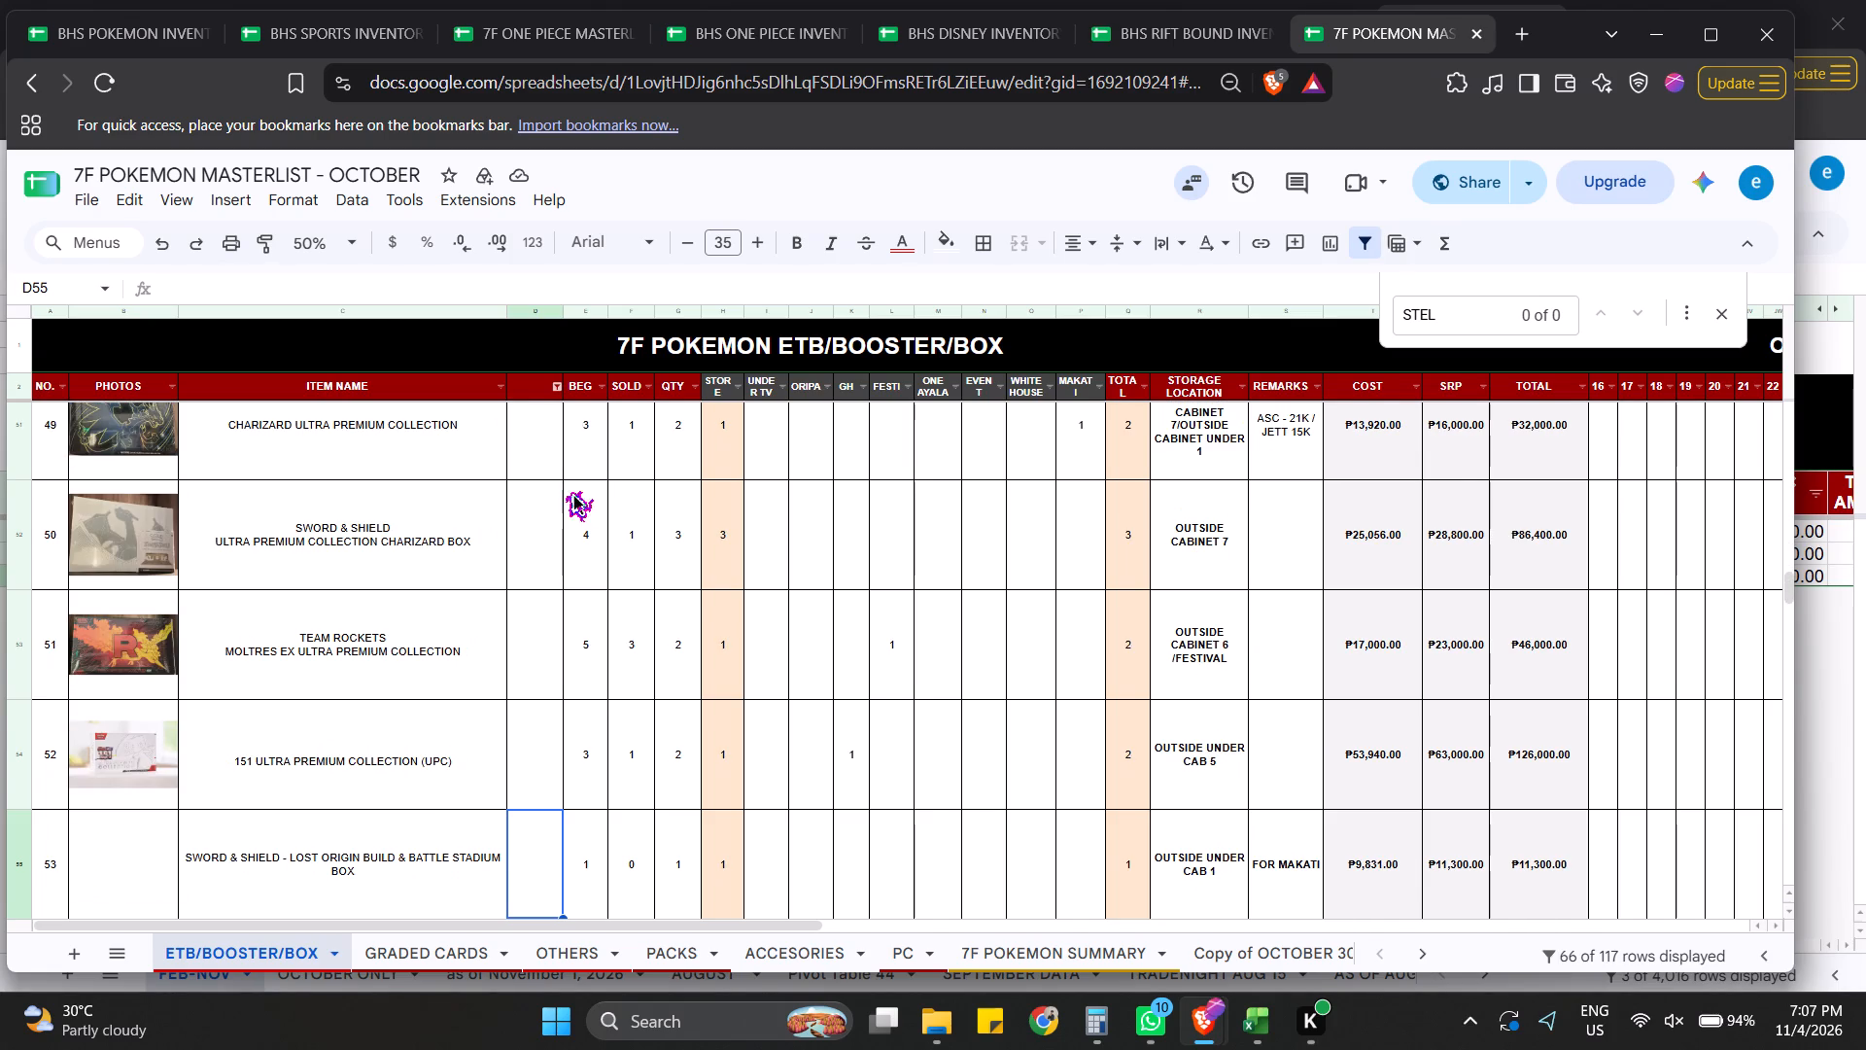
key("Down")
key("Down")
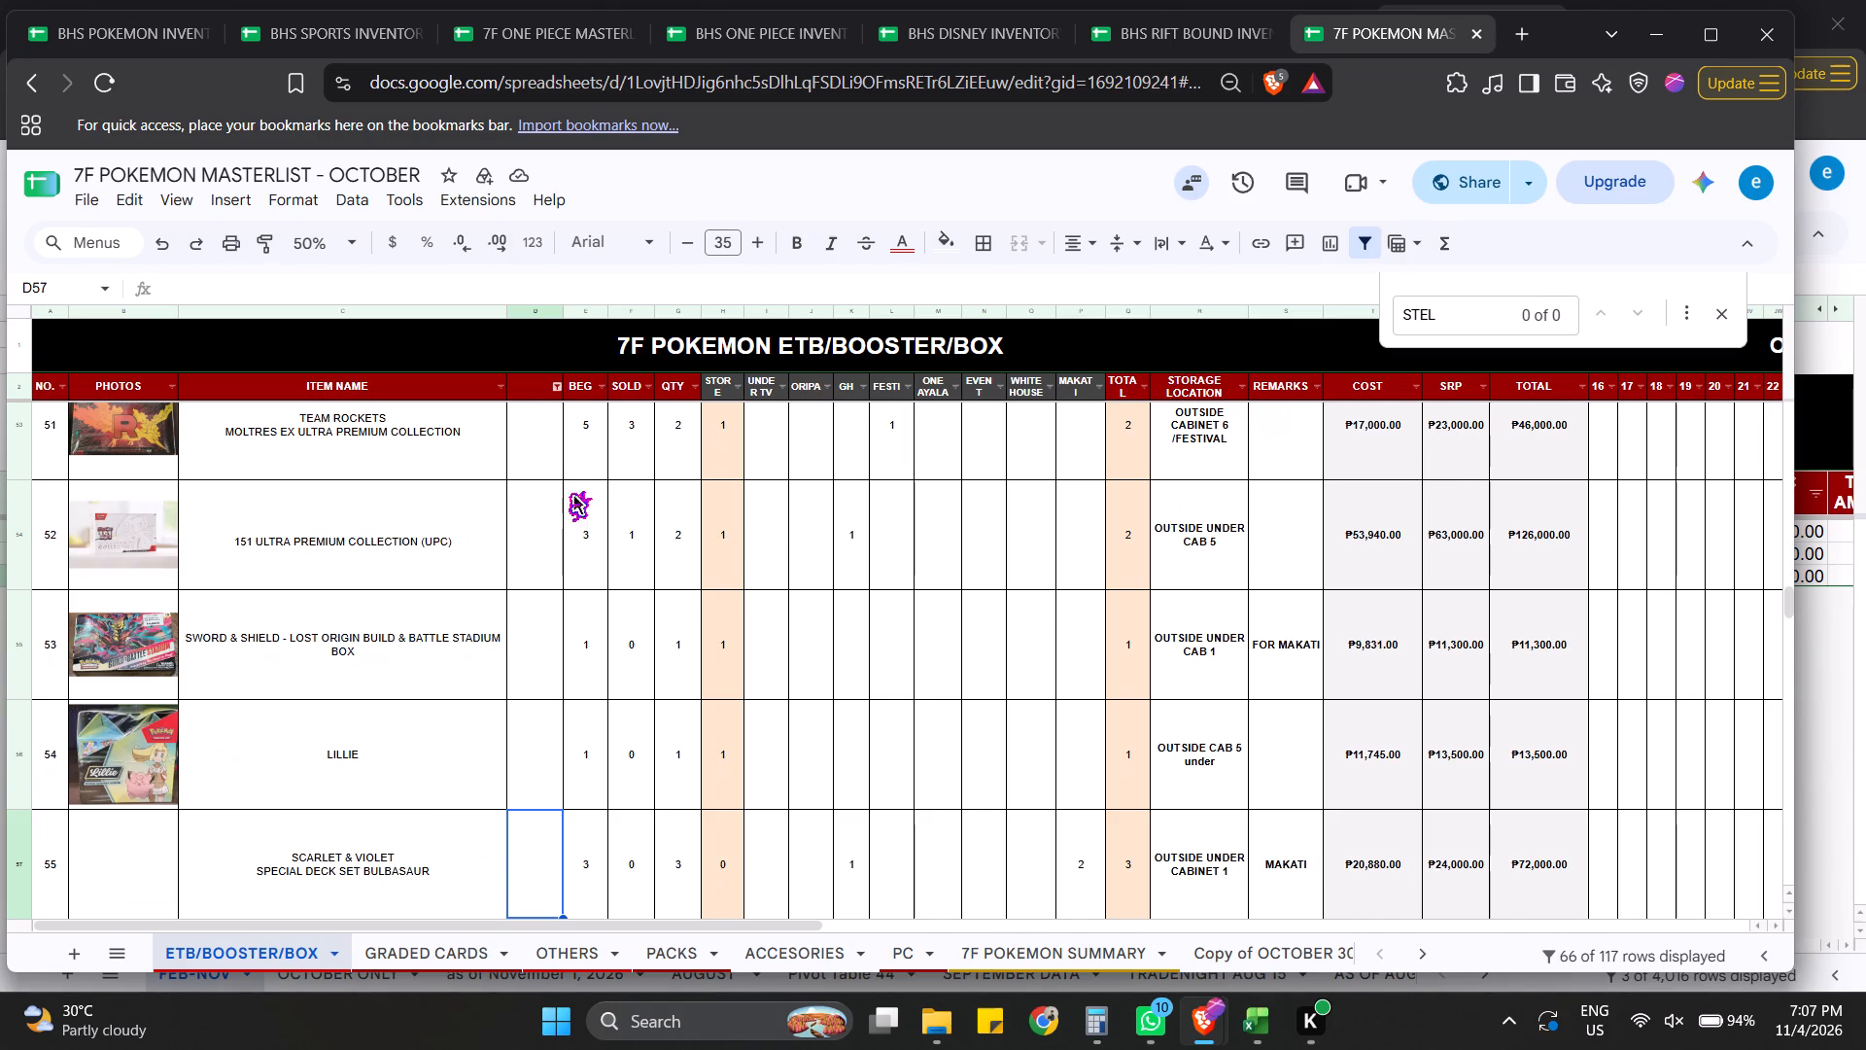
key("Down")
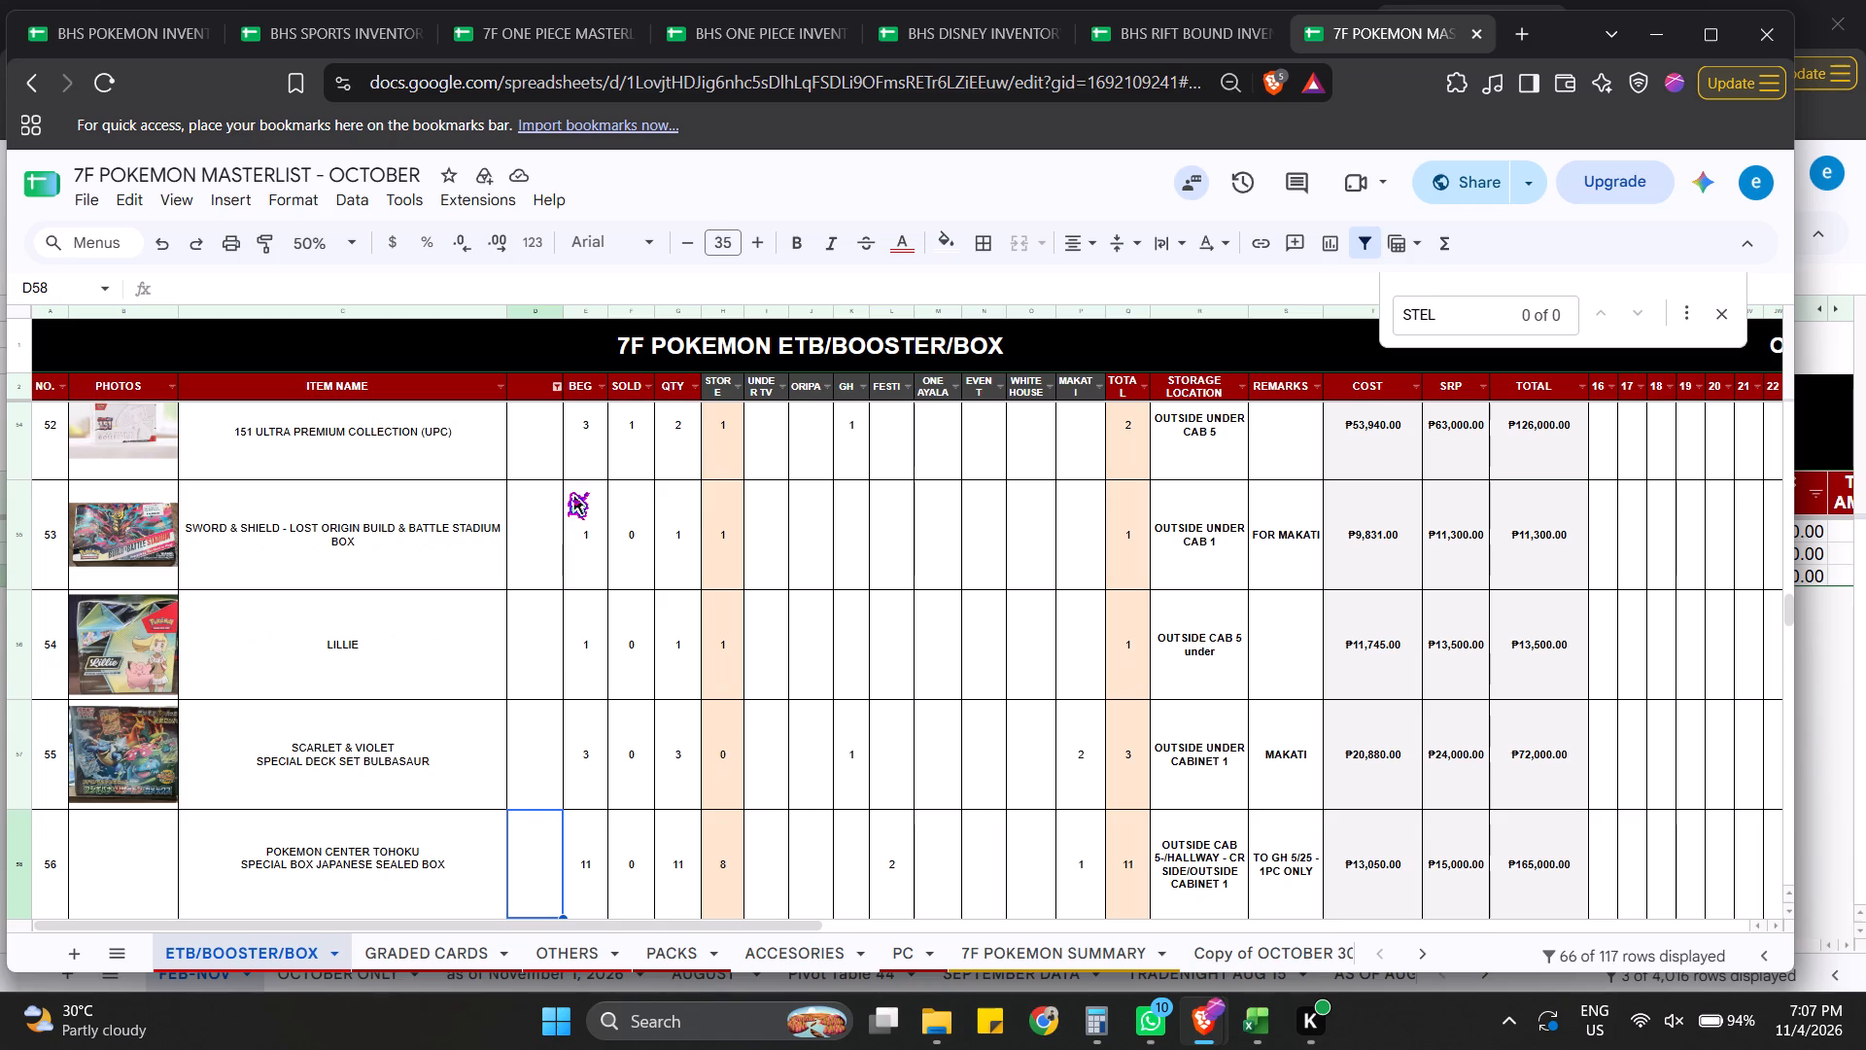
key("Down")
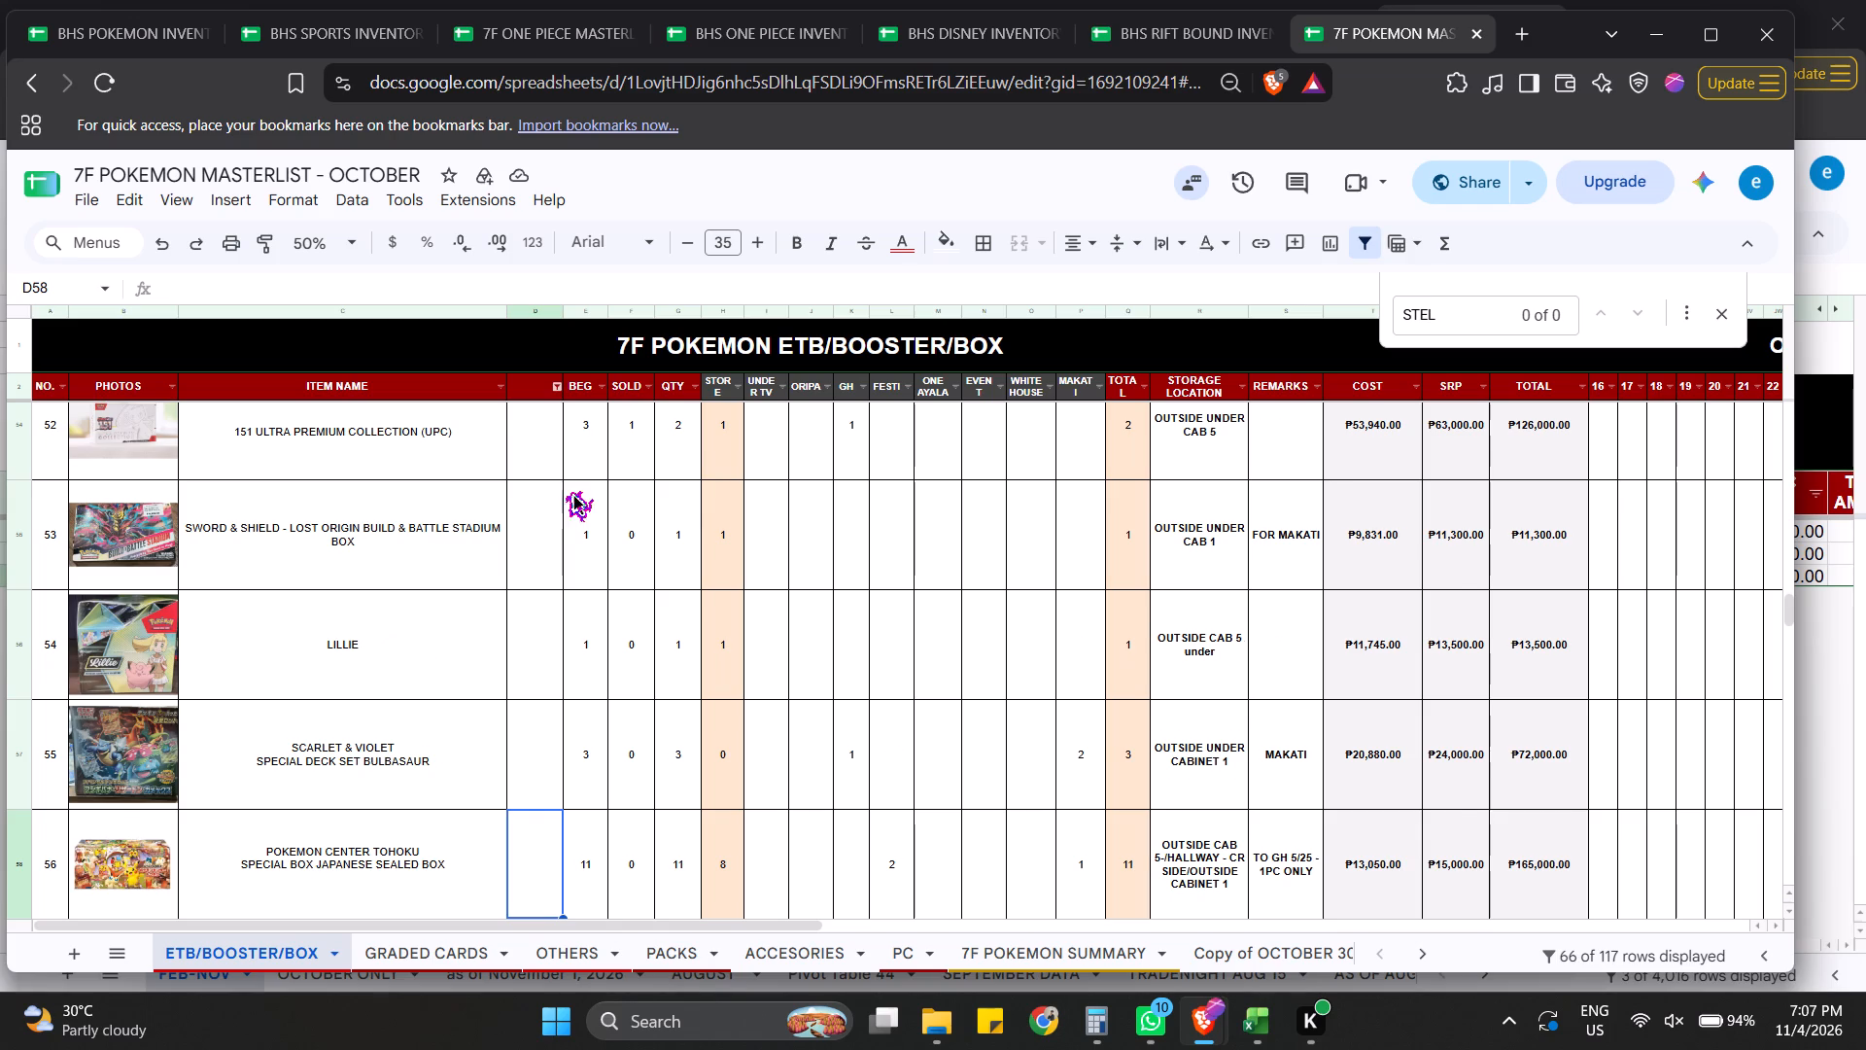
key("Down")
key("Down")
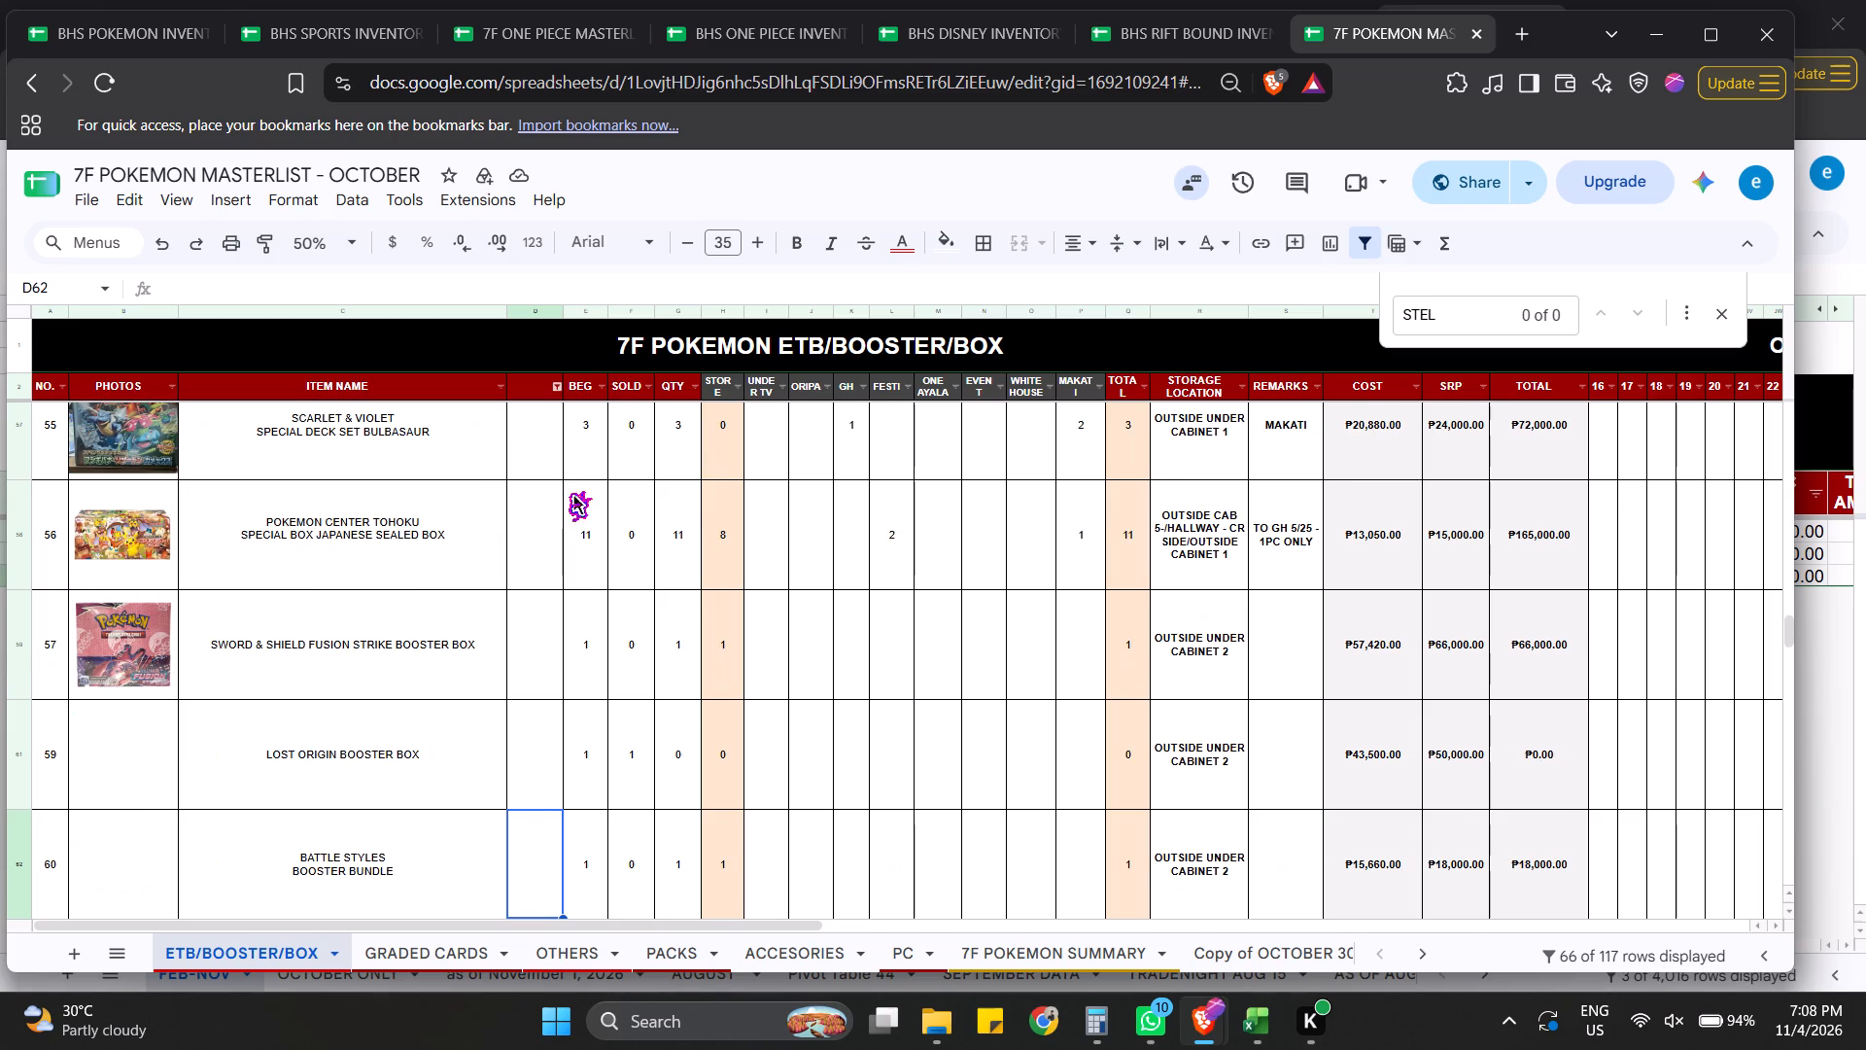
key("Down")
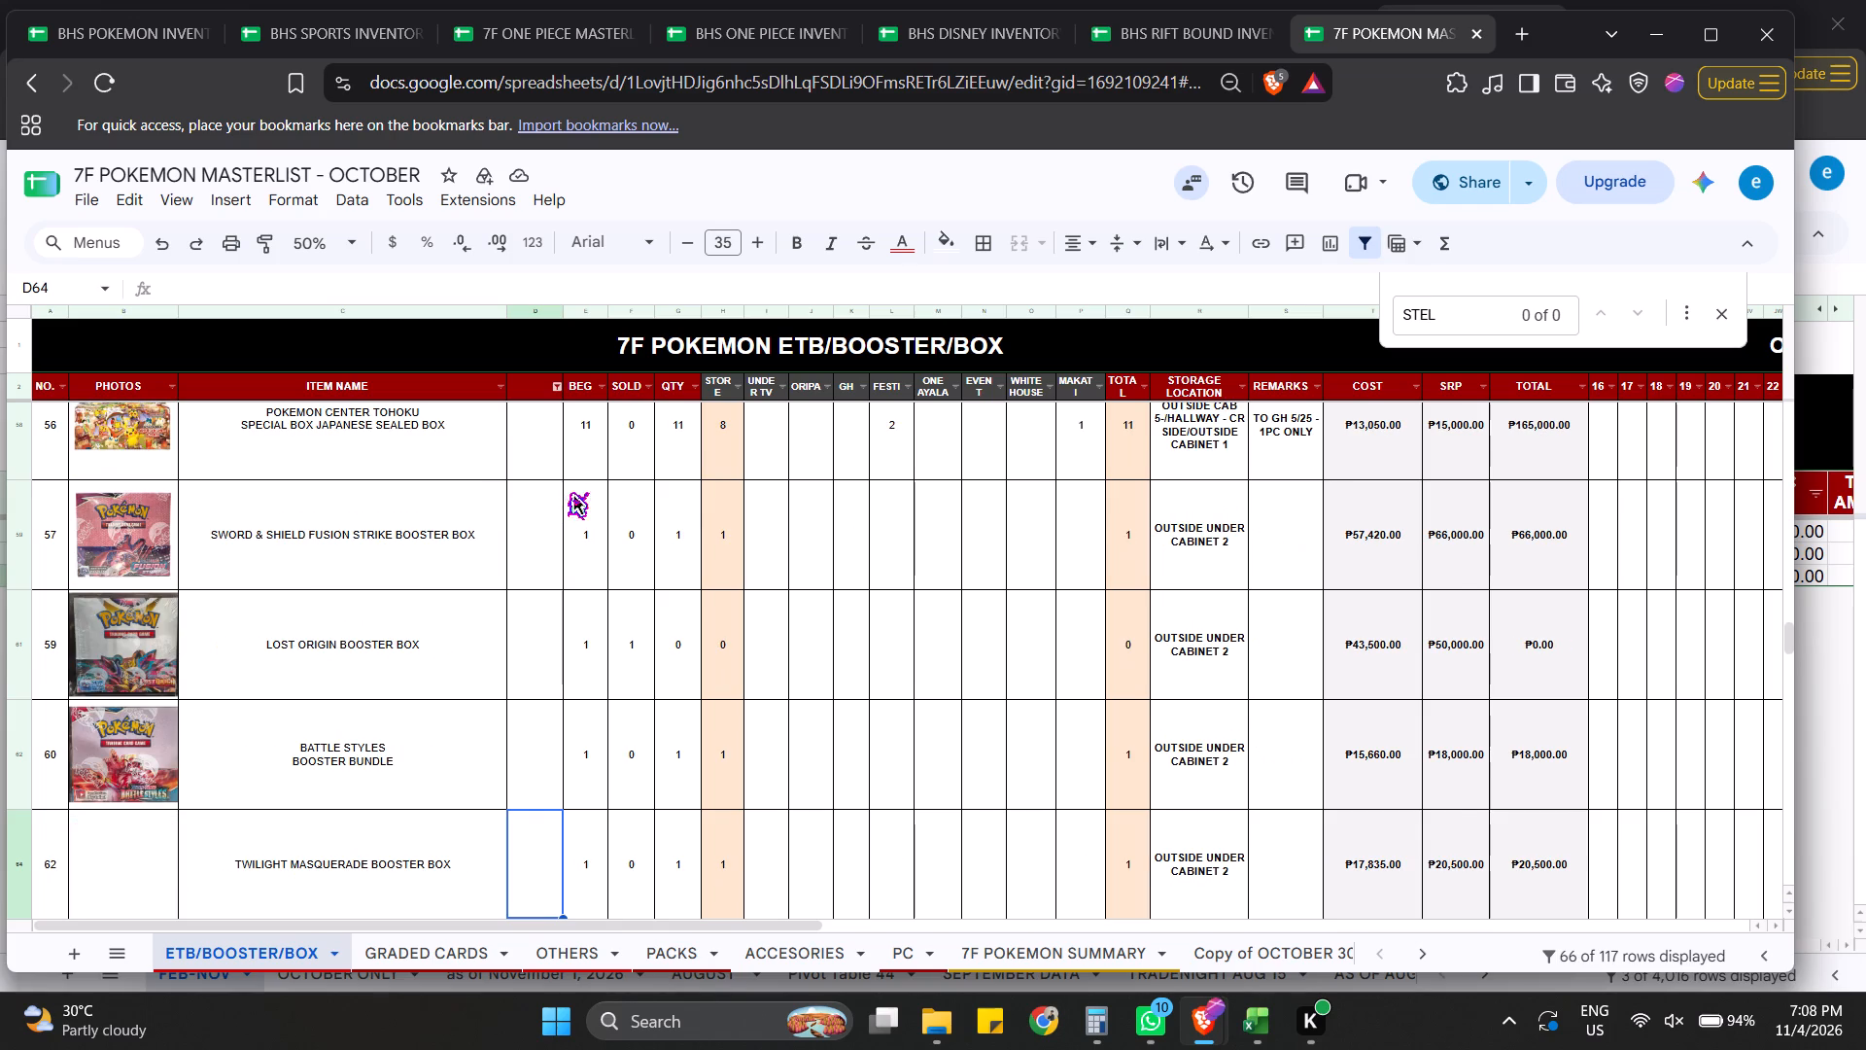
Filter STORAGE LOCATION to the three values matching OUTSIDE CAB 5 and review the remaining items.
left_click(1236, 386)
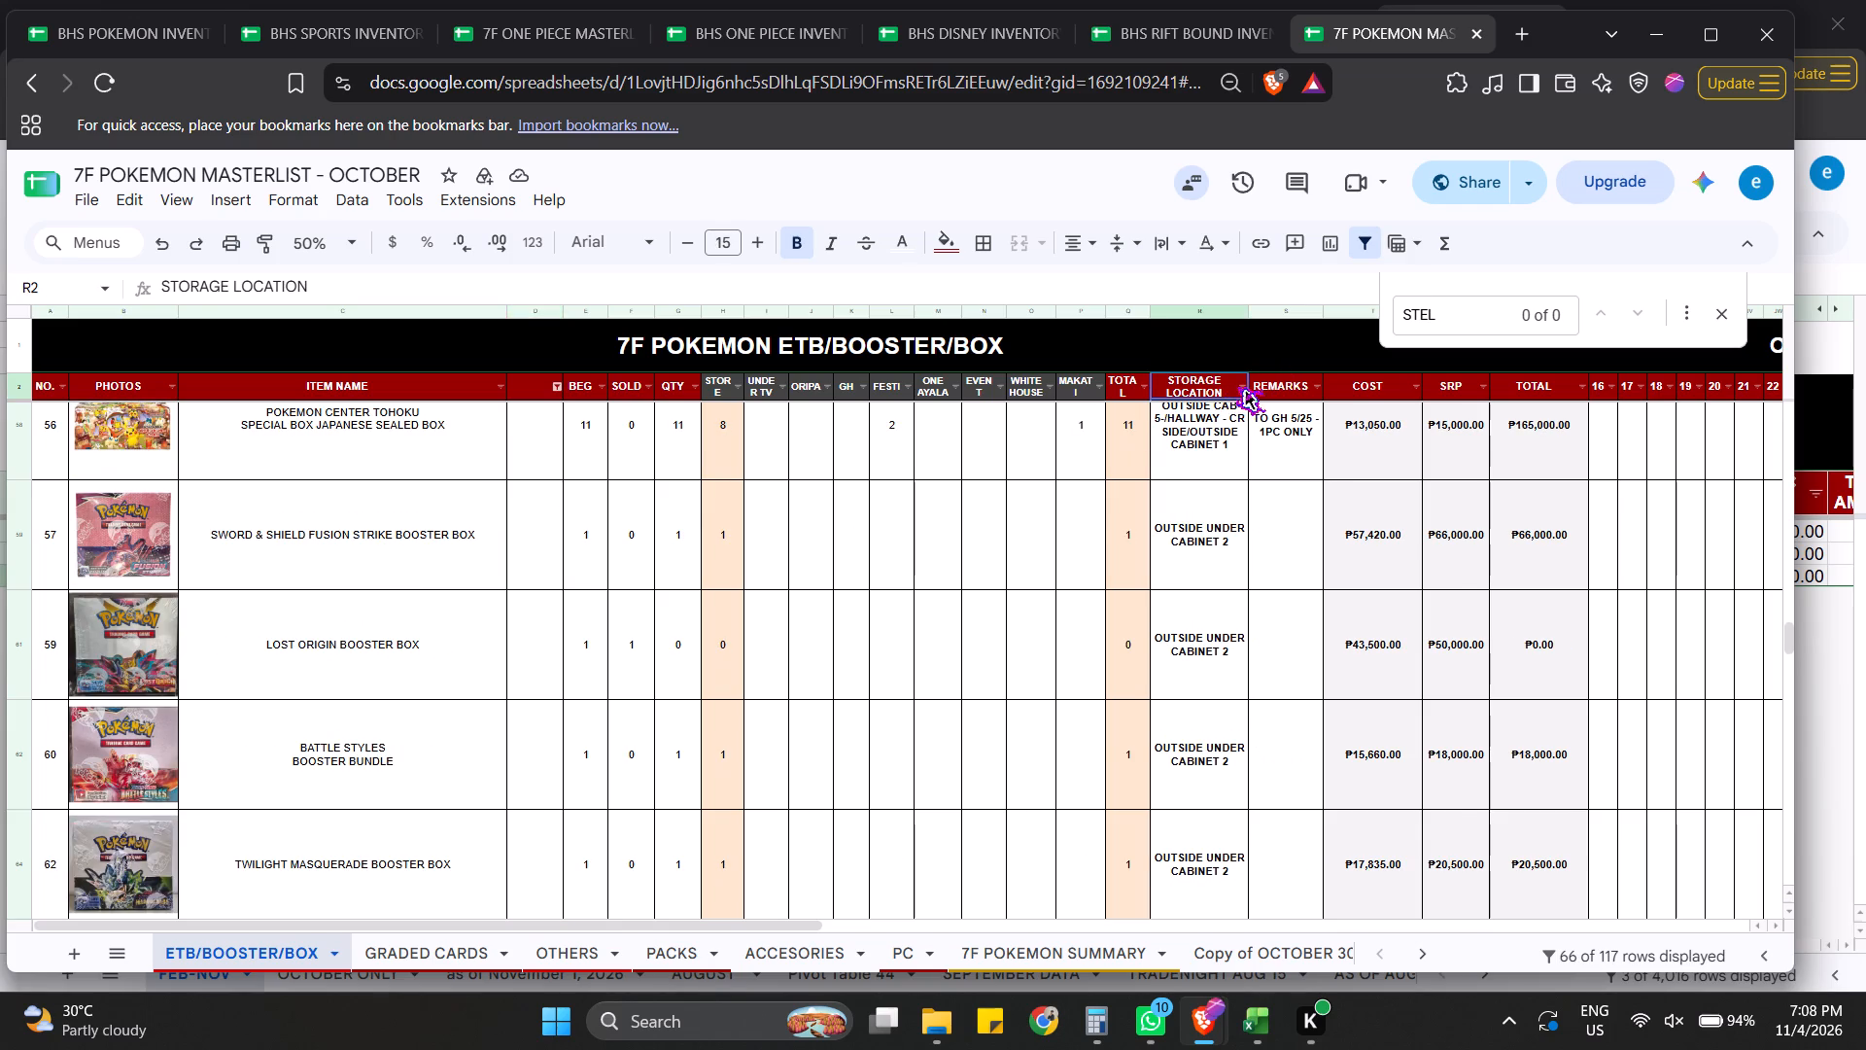
left_click(1238, 386)
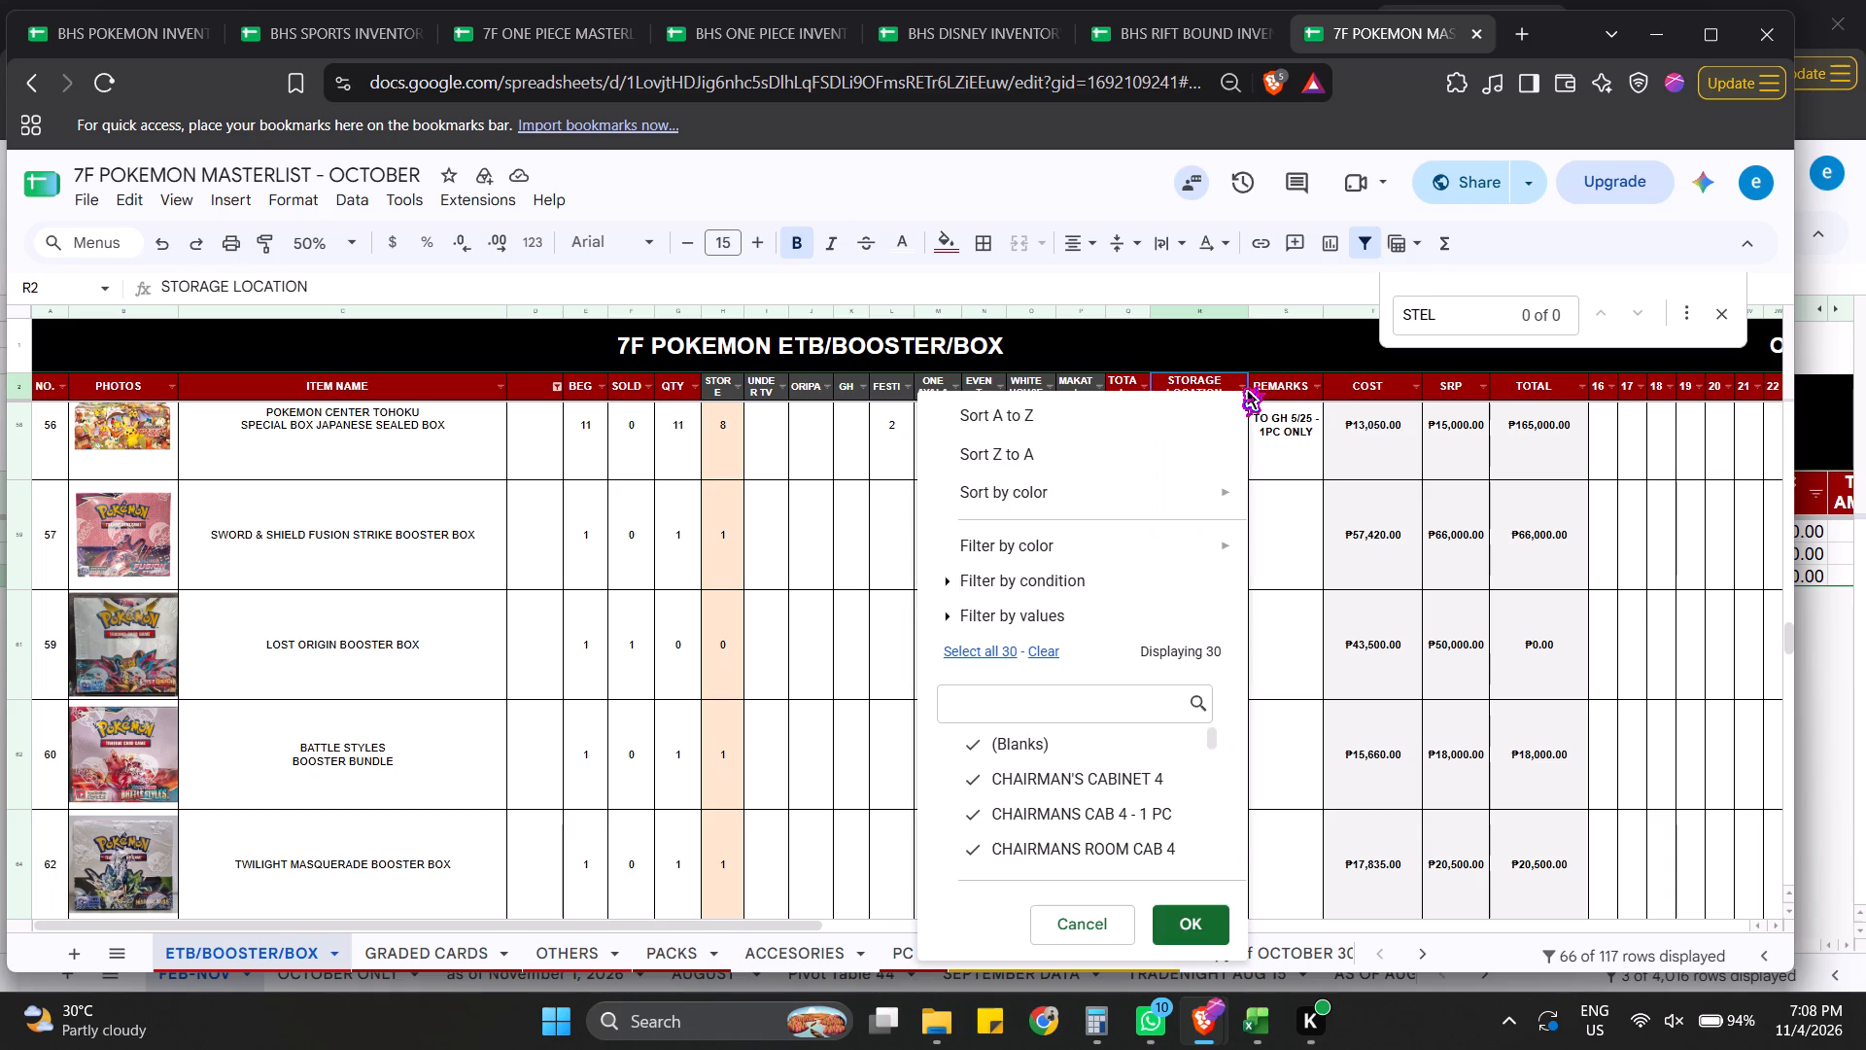
left_click(1045, 651)
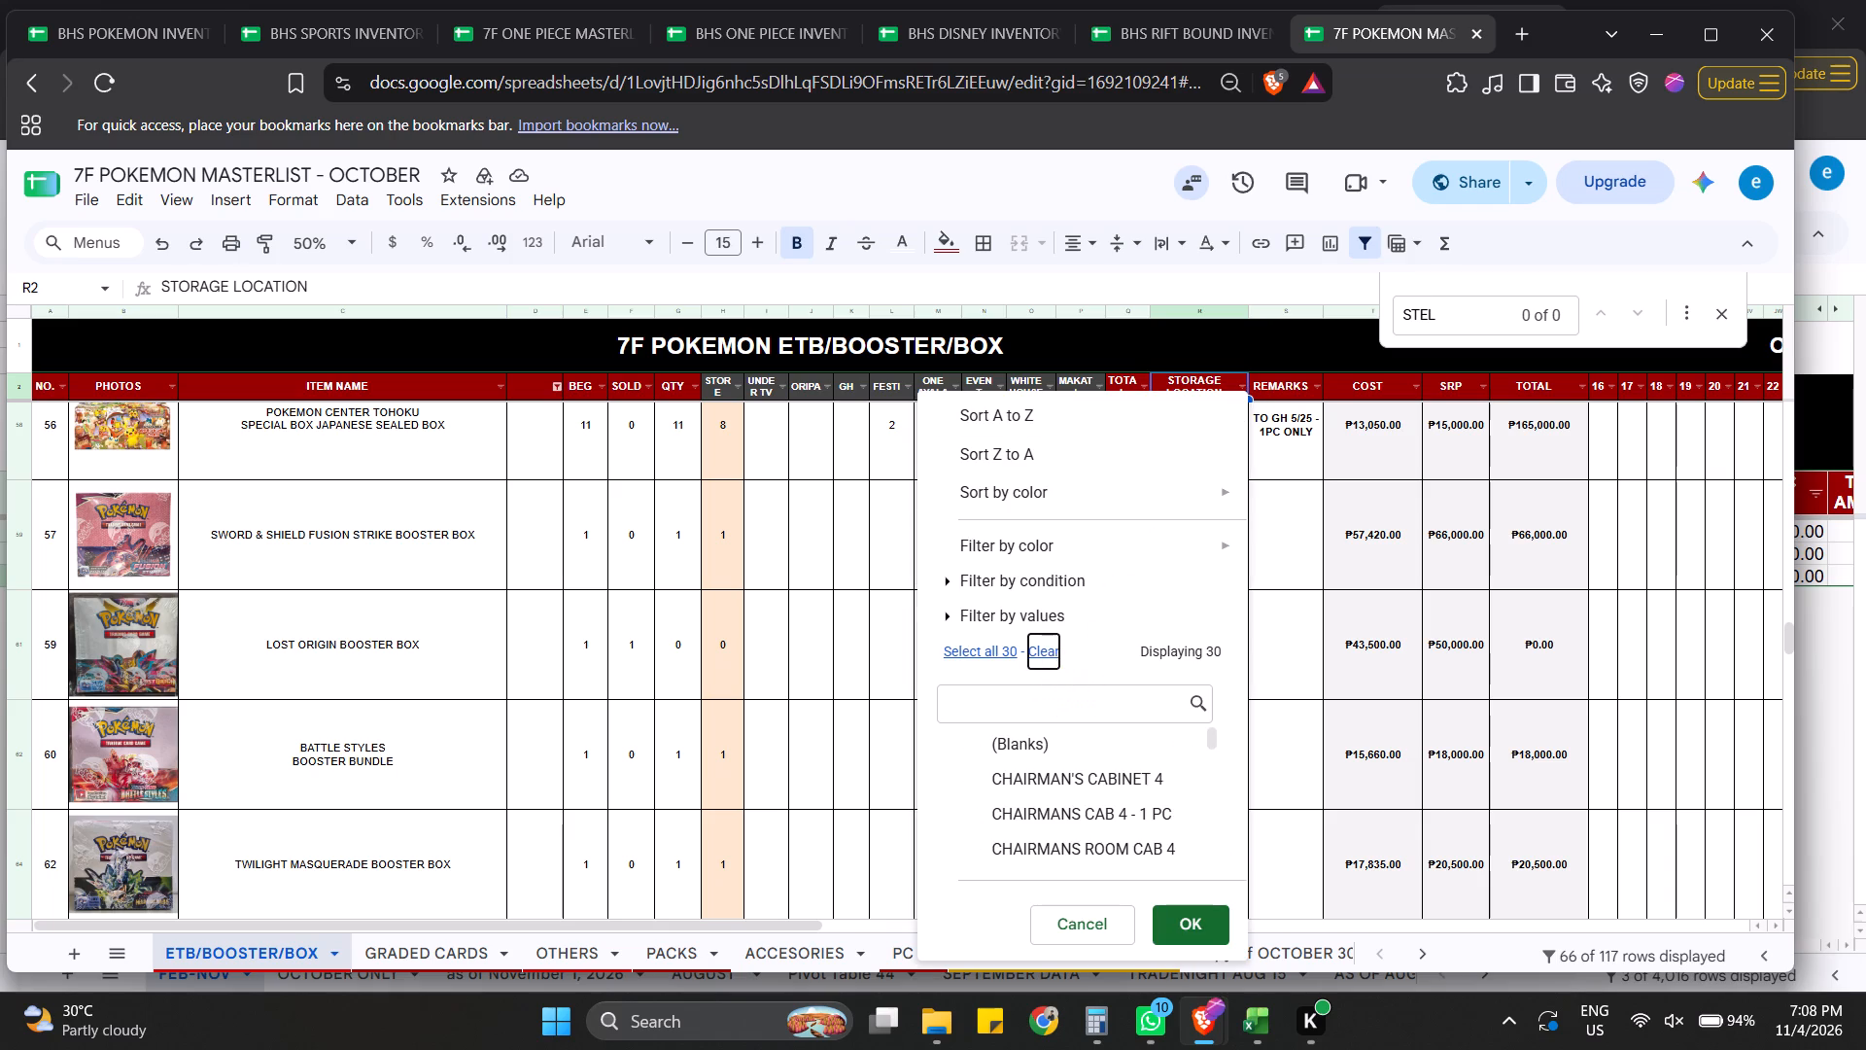
left_click(1035, 700)
type("OUT")
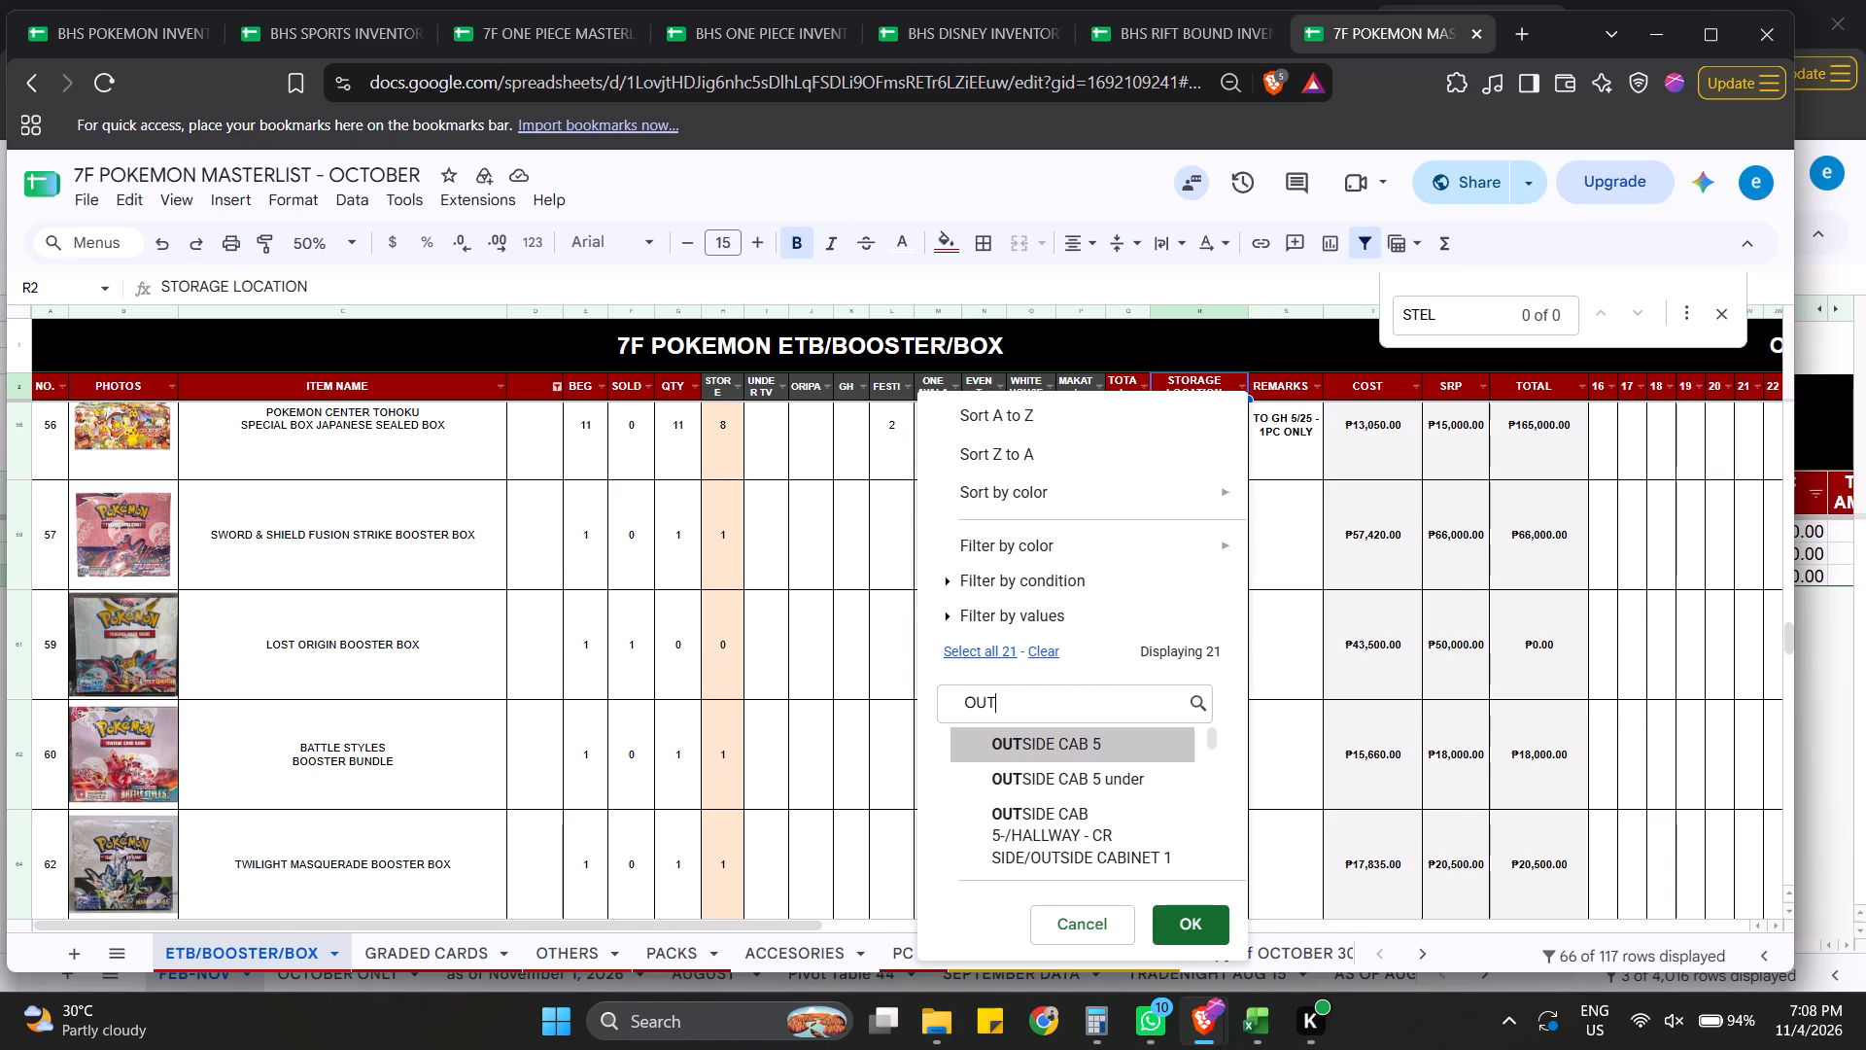
left_click(1136, 739)
type("SIDE CA")
type("B 5")
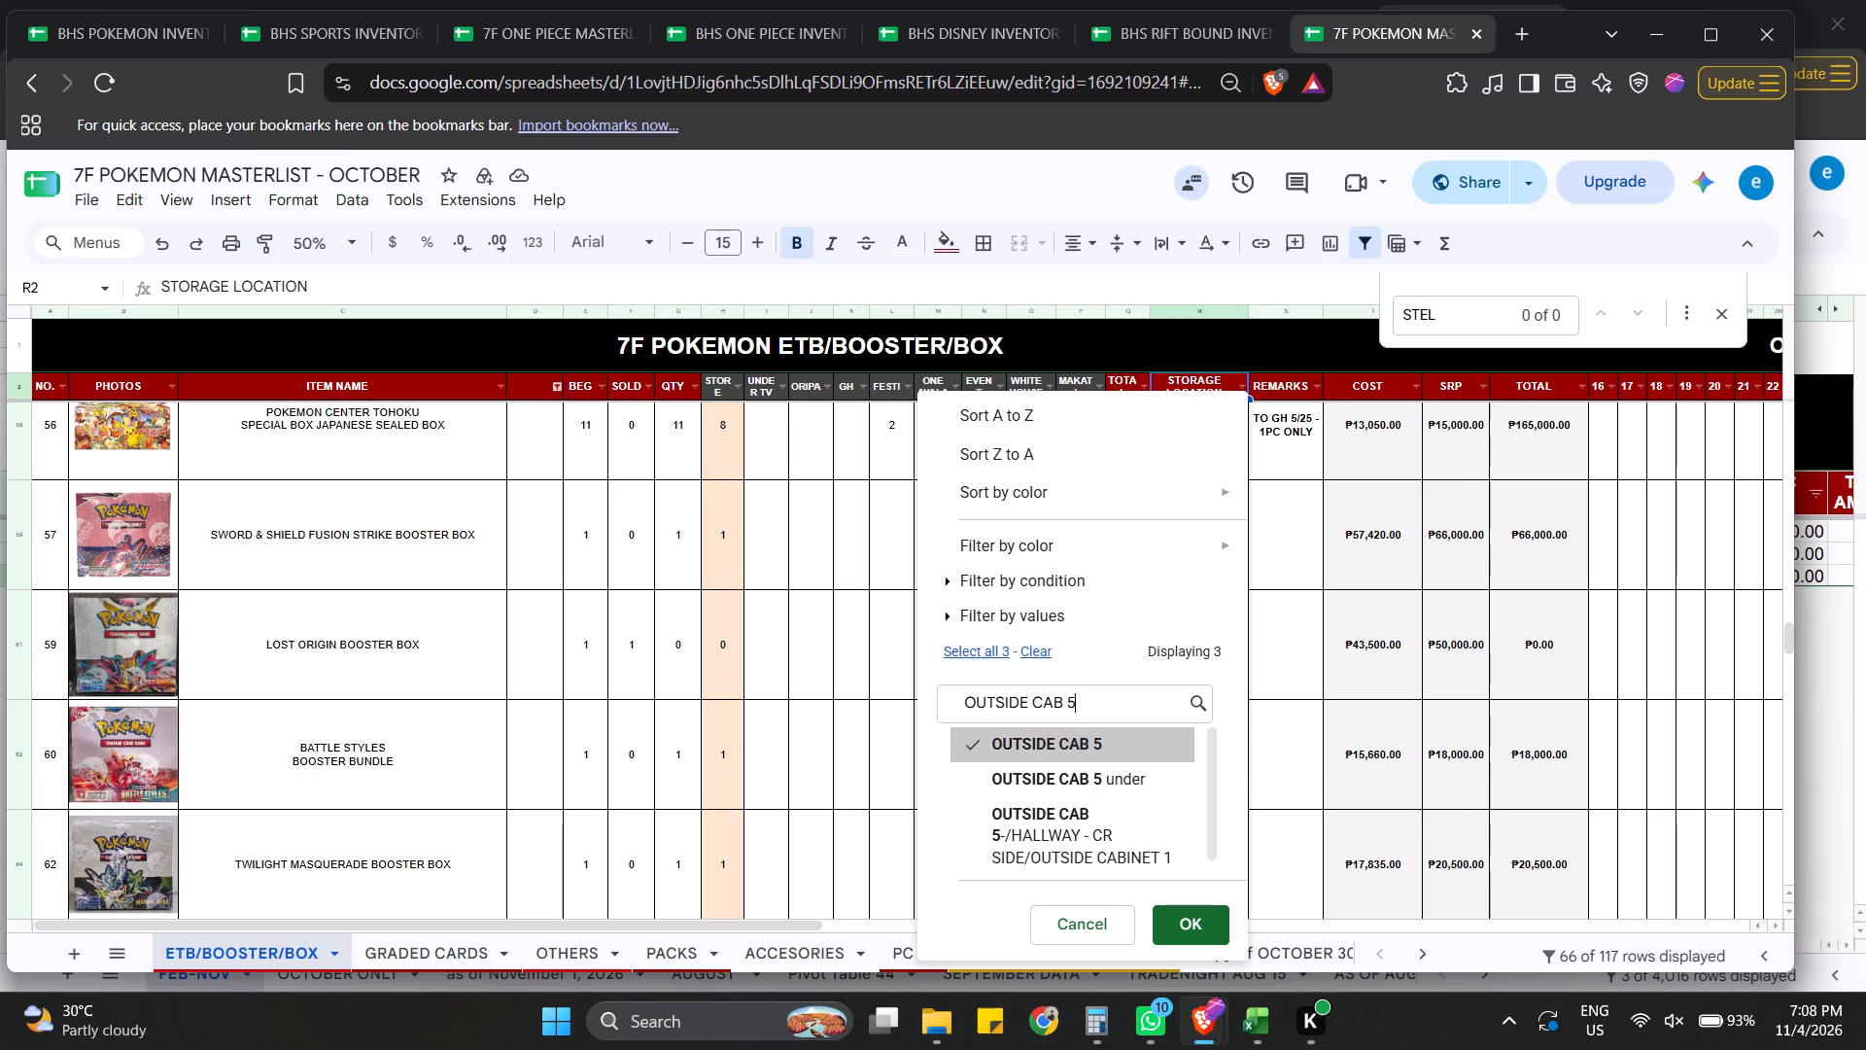
left_click(989, 654)
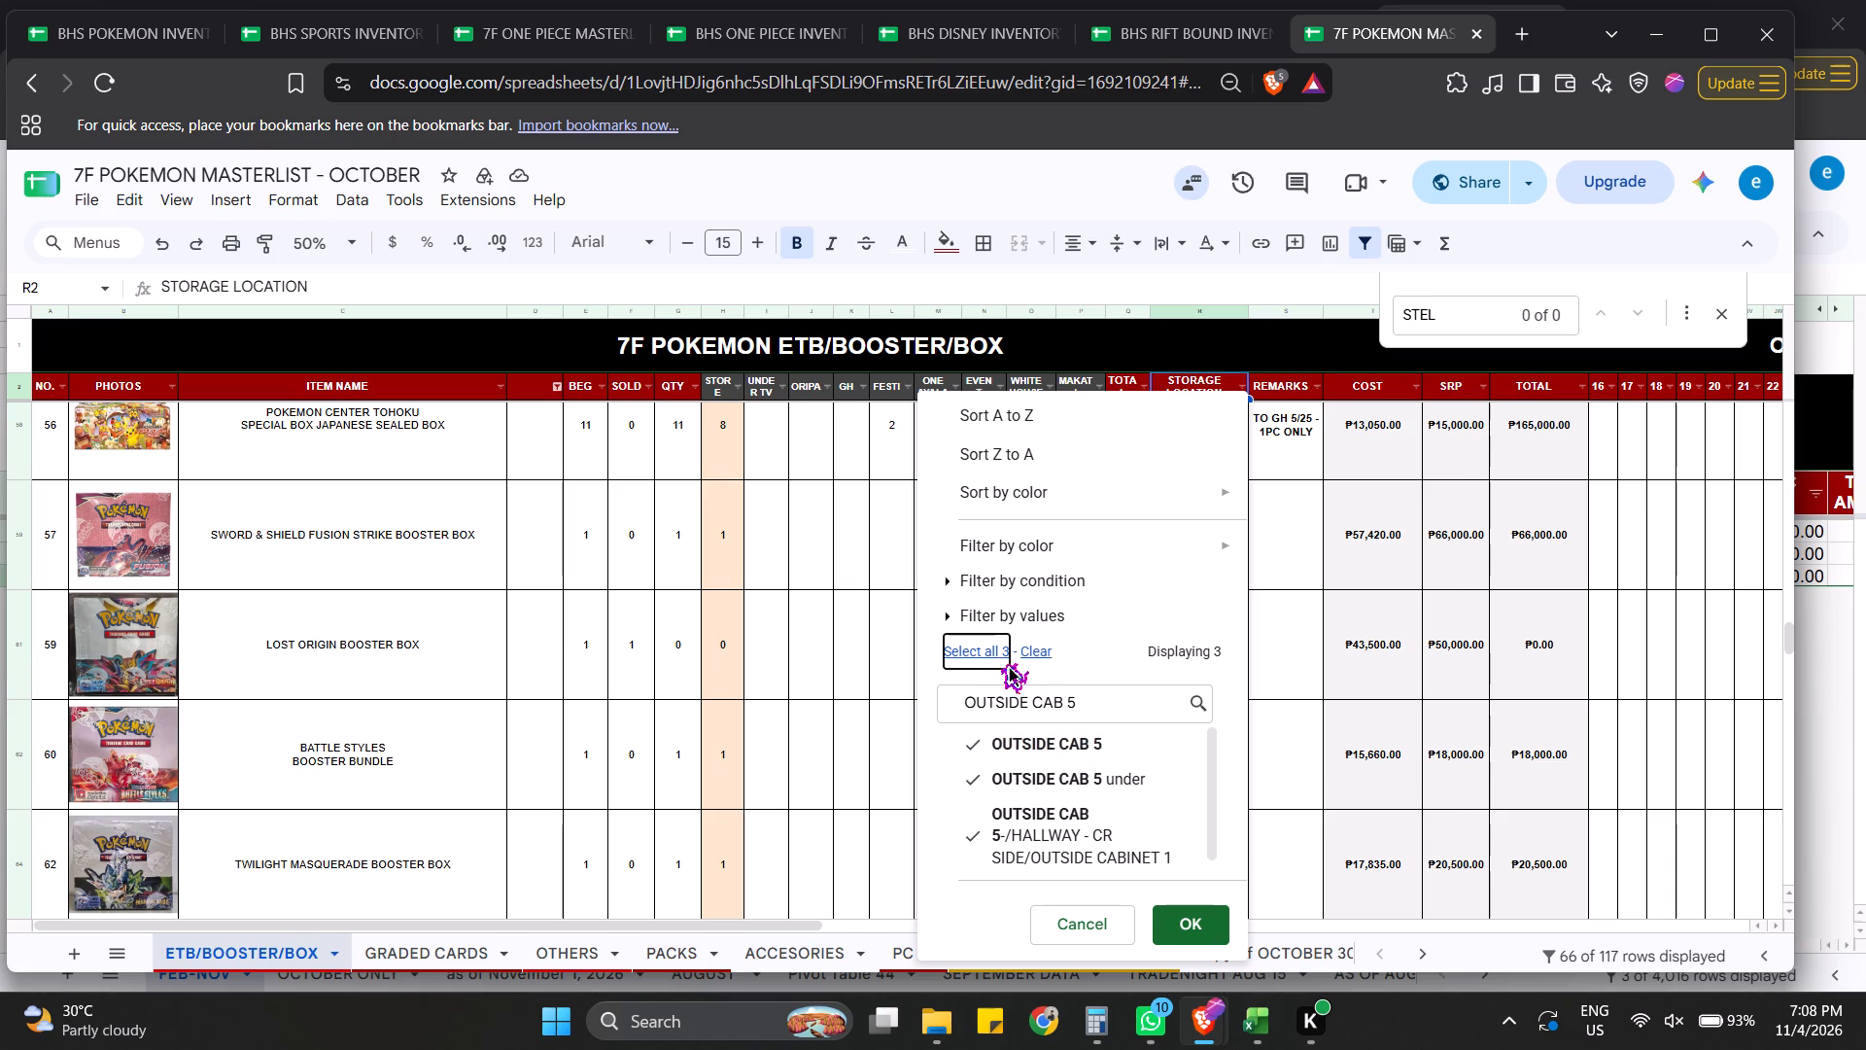
left_click(1179, 911)
scroll(1086, 751, "up", 2)
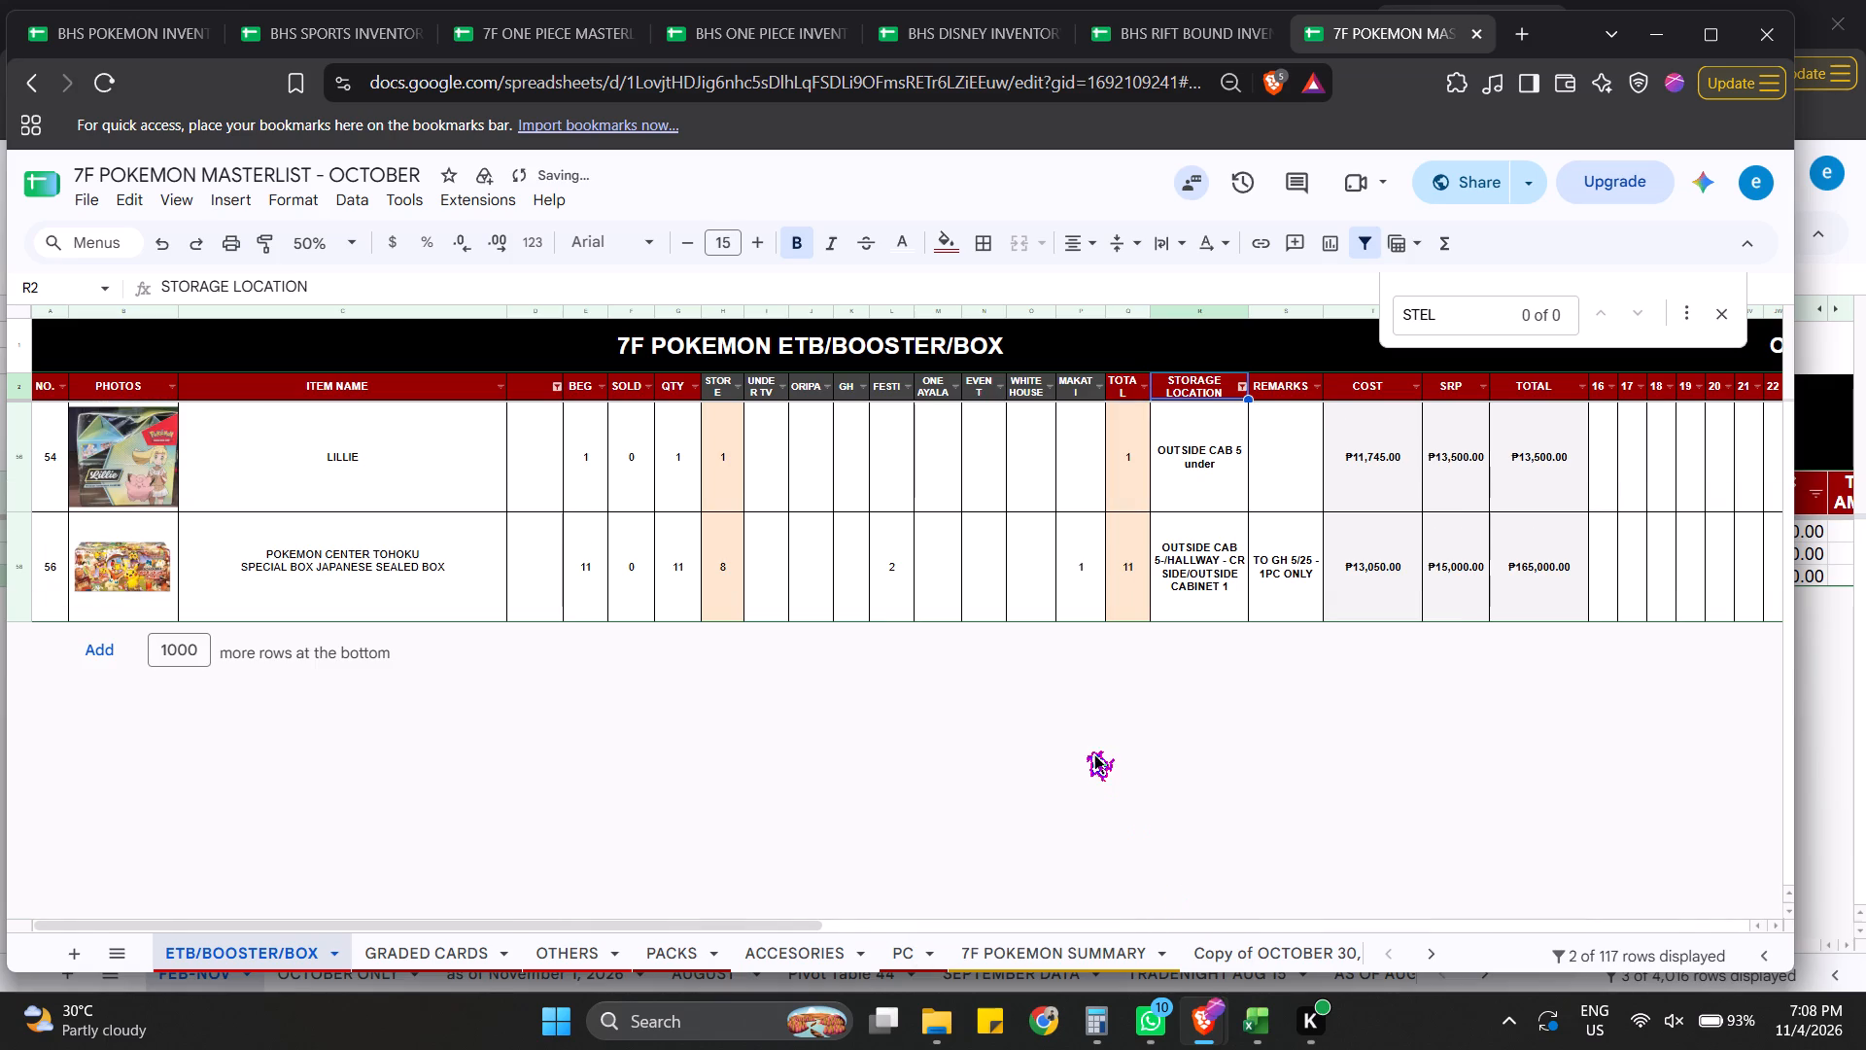
scroll(1086, 751, "up", 2)
Reset the STORAGE LOCATION filter to include all locations.
left_click(1241, 387)
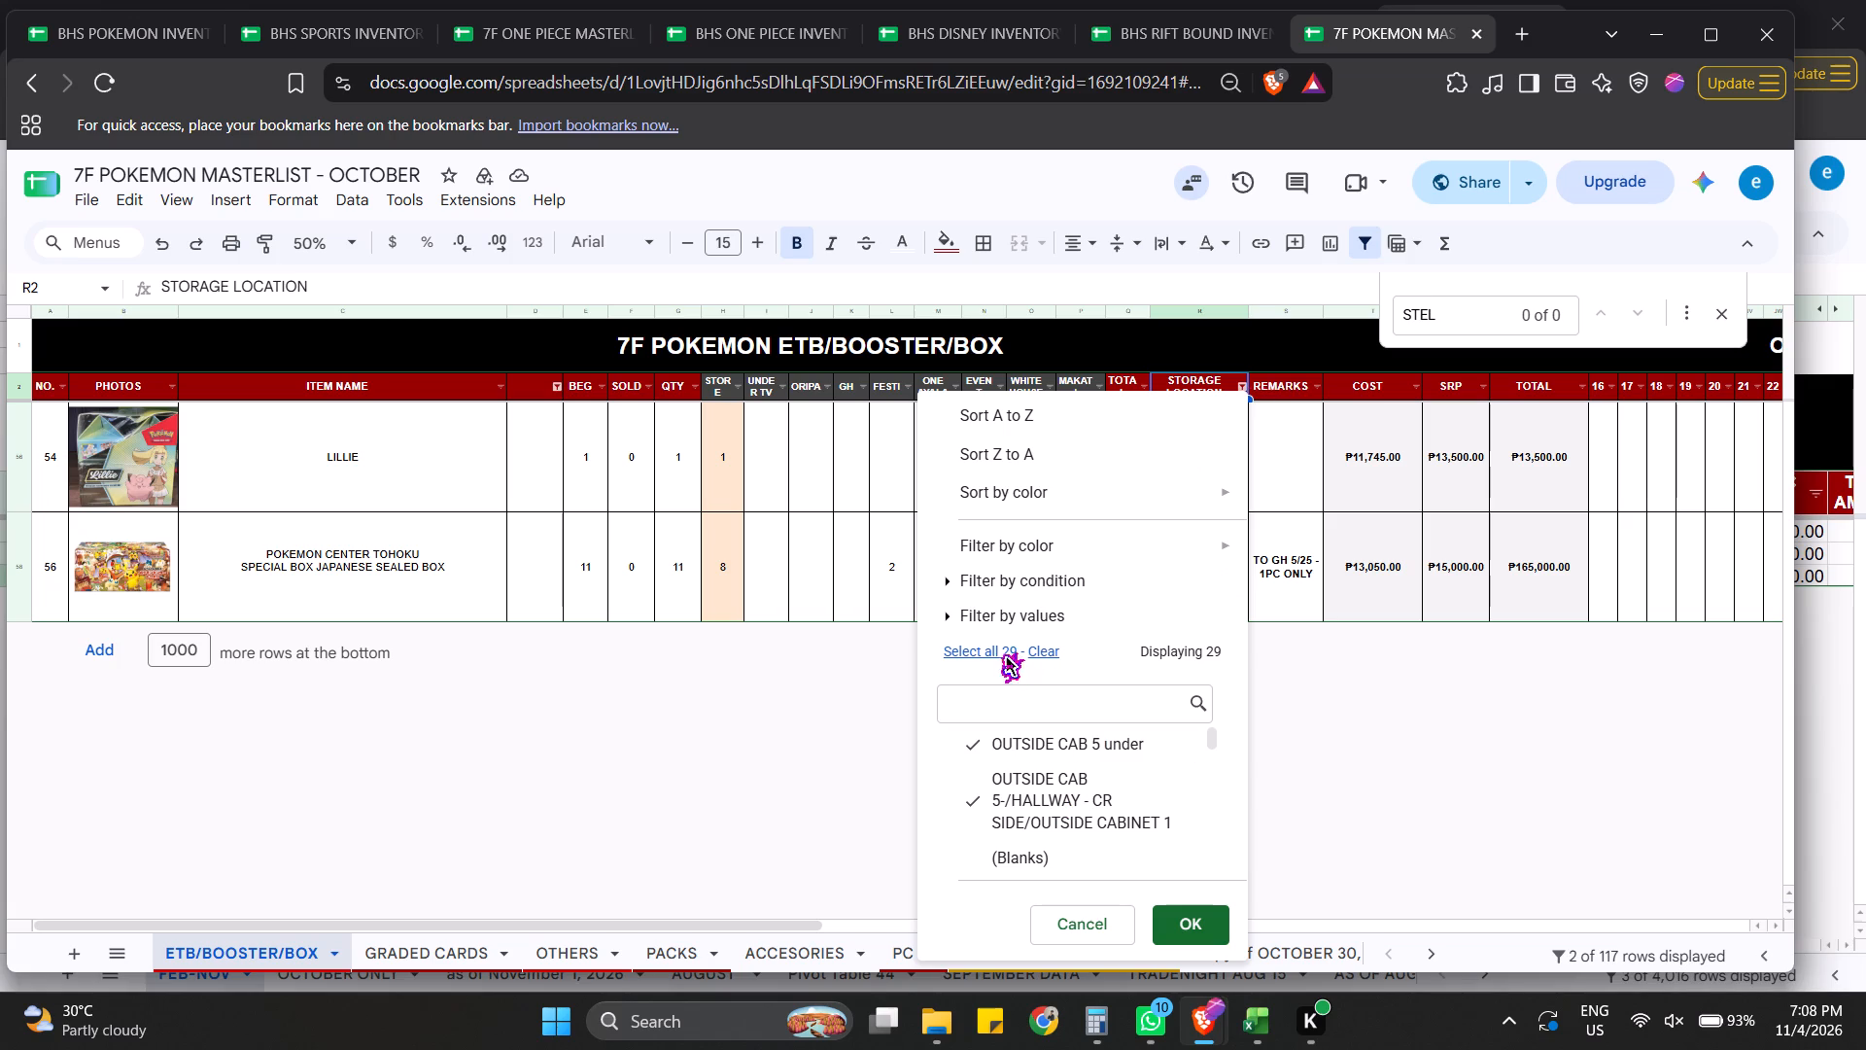
left_click(996, 652)
left_click(1205, 934)
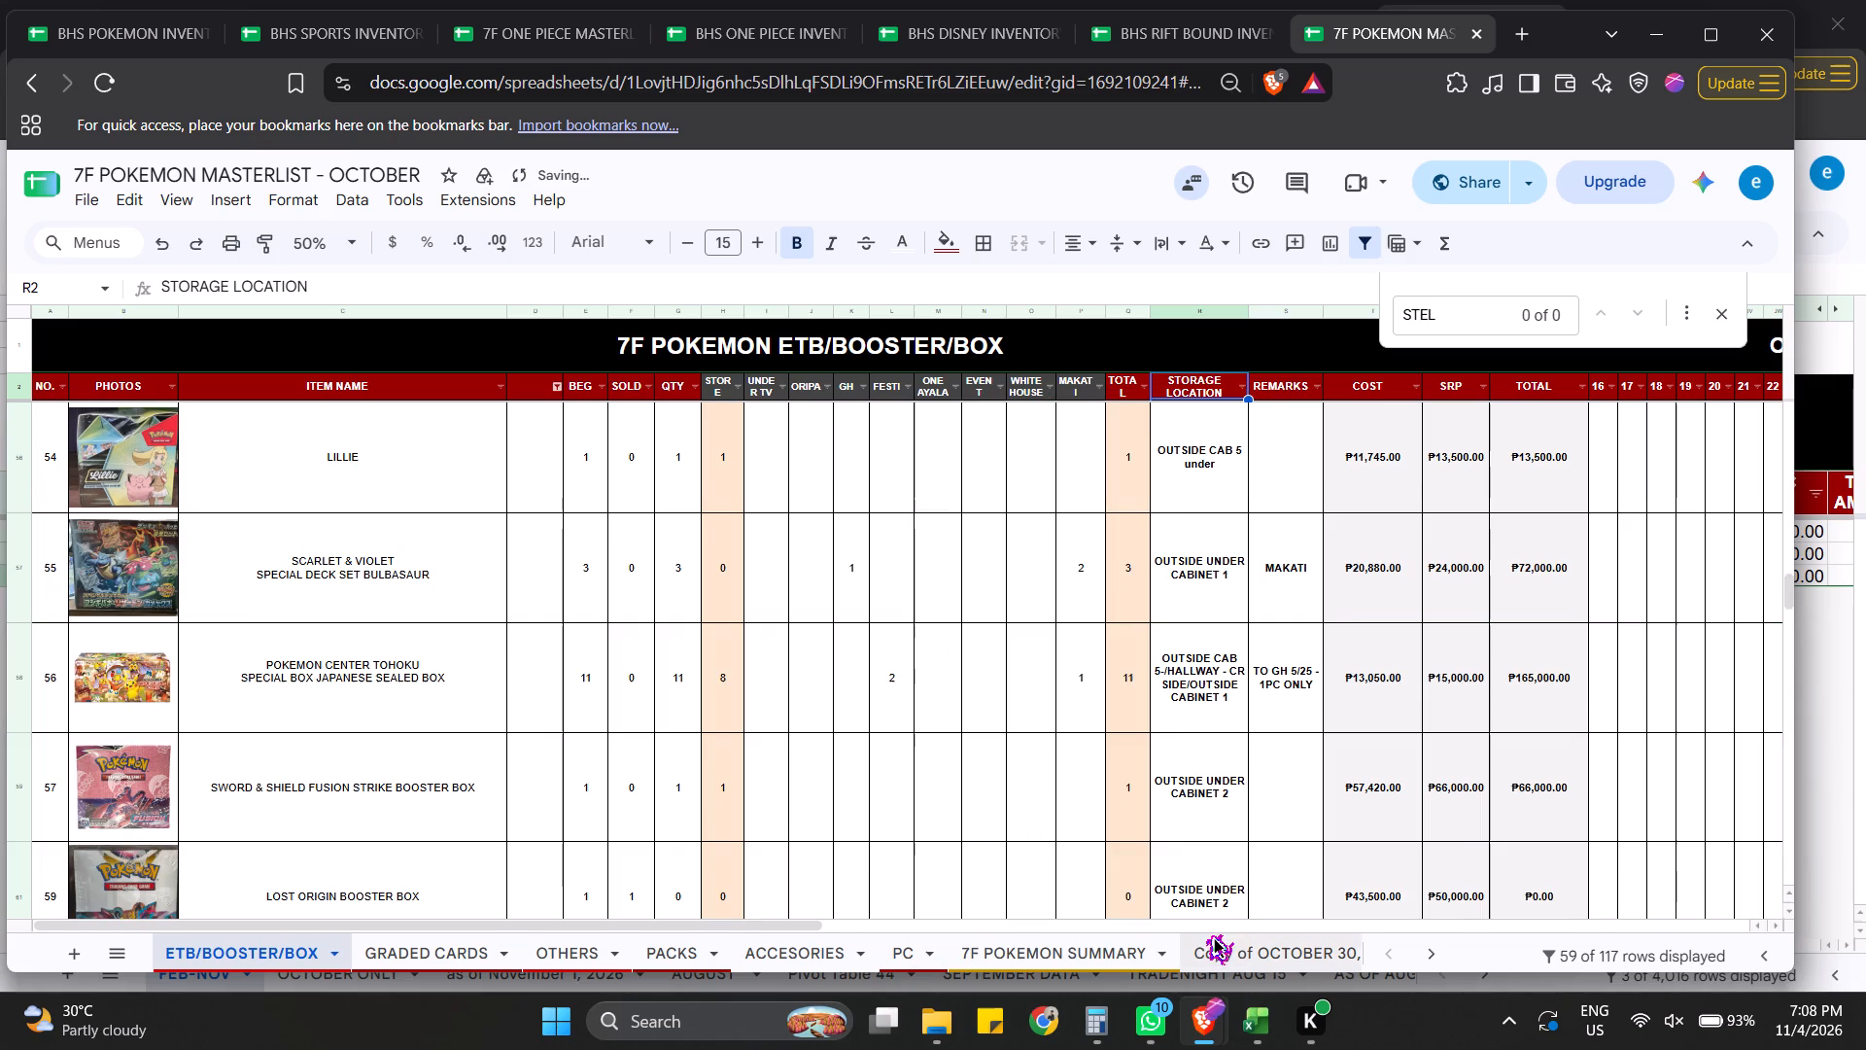
Go down the blank counts from LILLIE and enter a count of 1 for PRIMAL CLASH, leaving the rows before it blank.
left_click(563, 490)
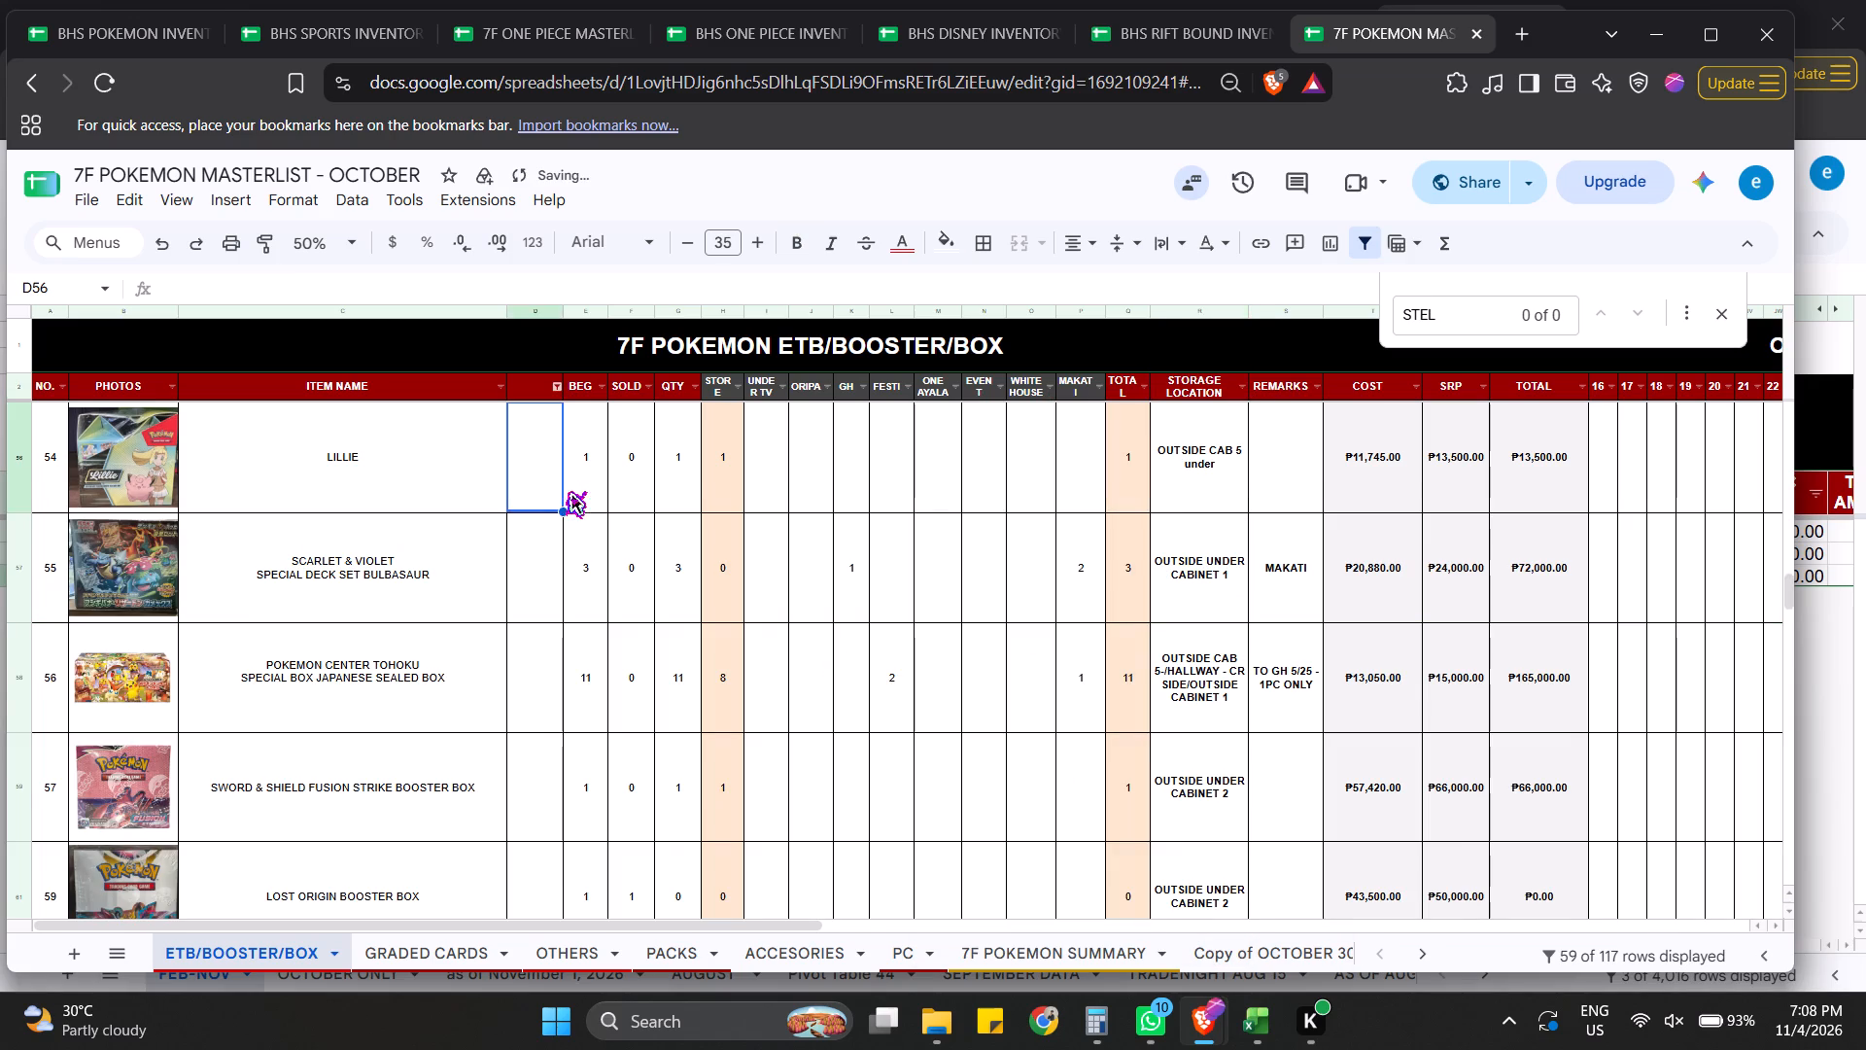
key("Down")
key("Down")
key("Down")
key("Down")
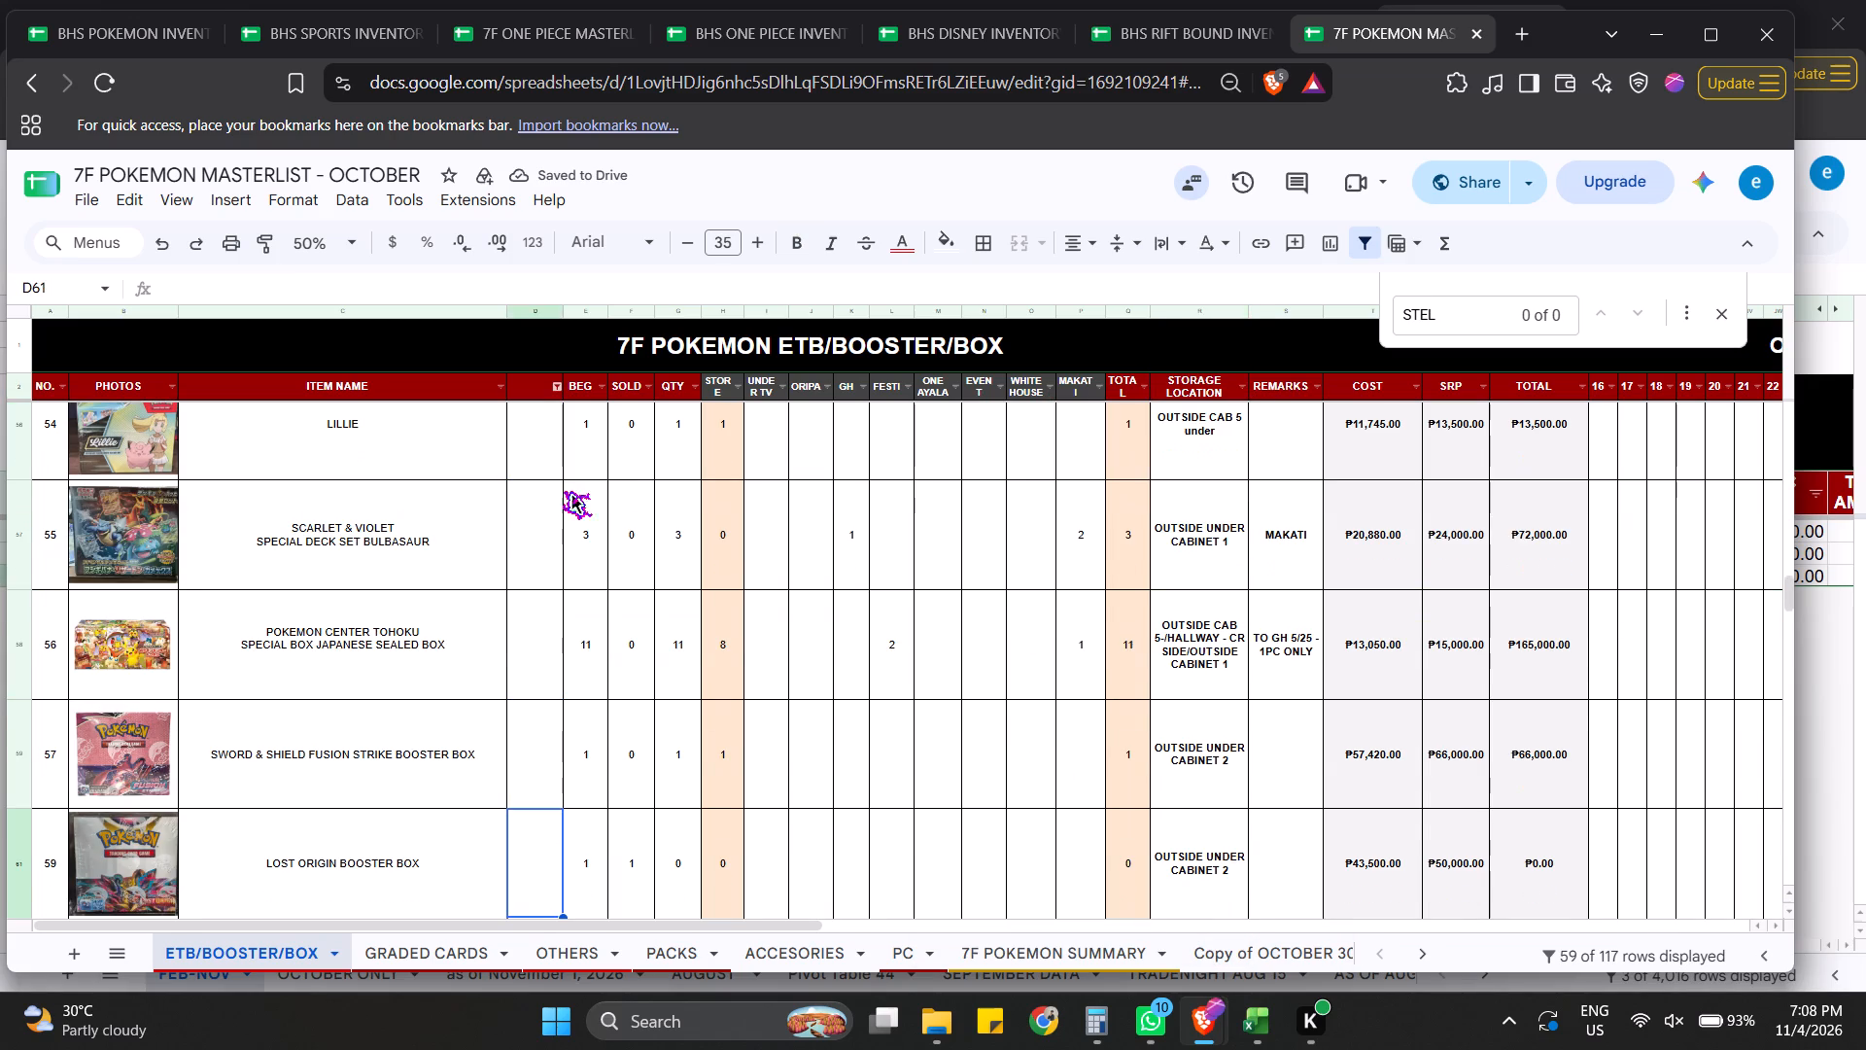
key("Up")
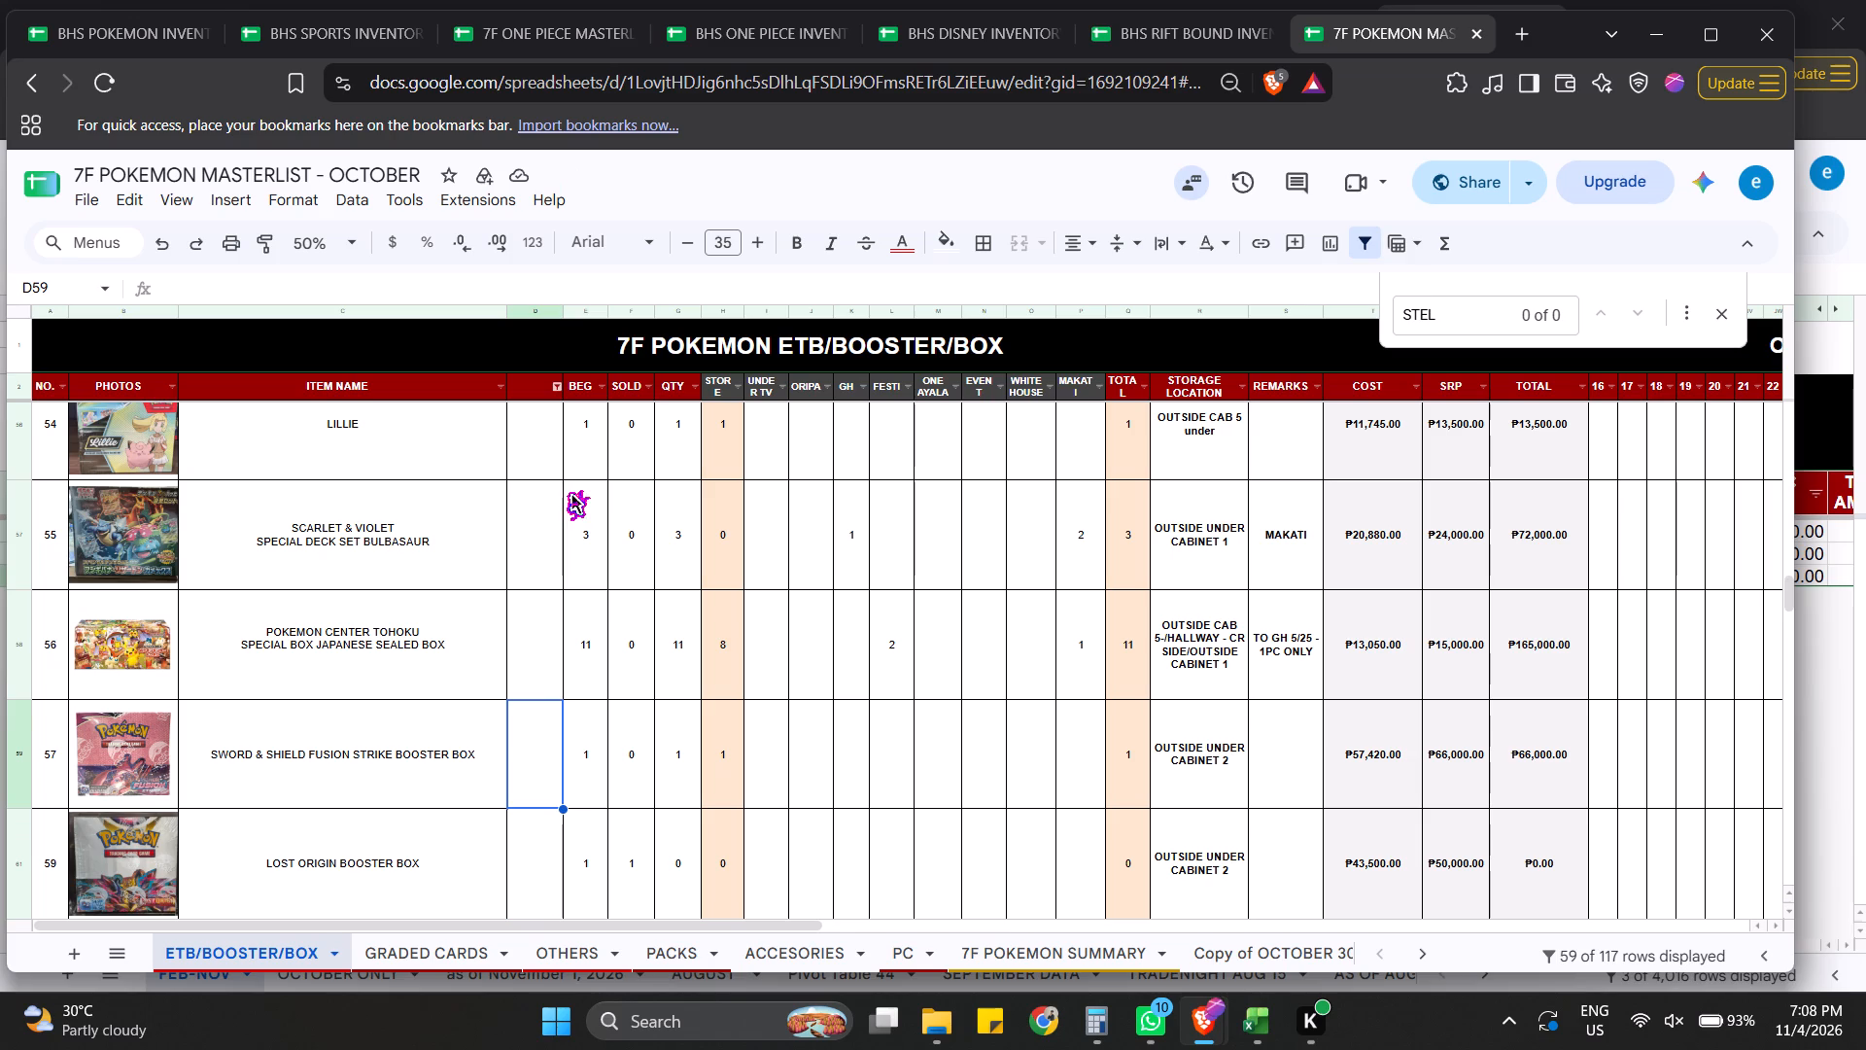
key("Down")
key("Down")
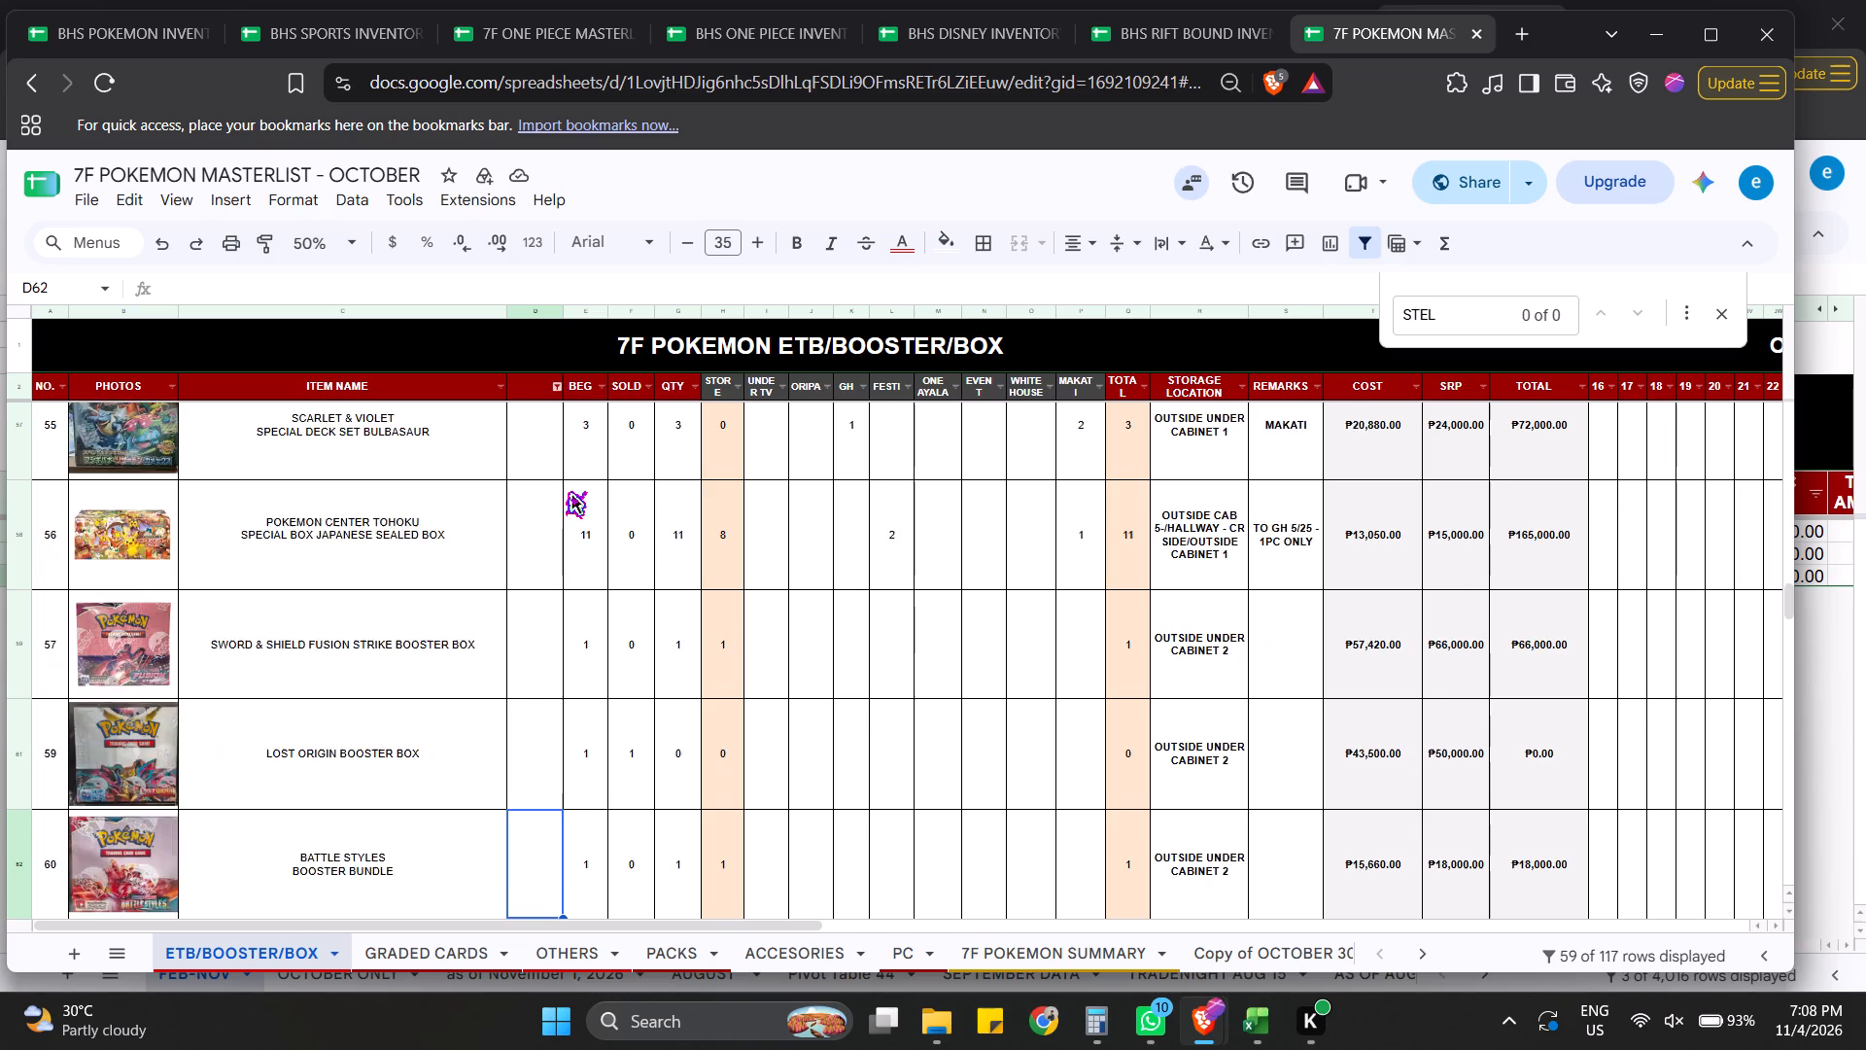
key("Down")
key("Down")
key("Down")
key("Down")
key("Down")
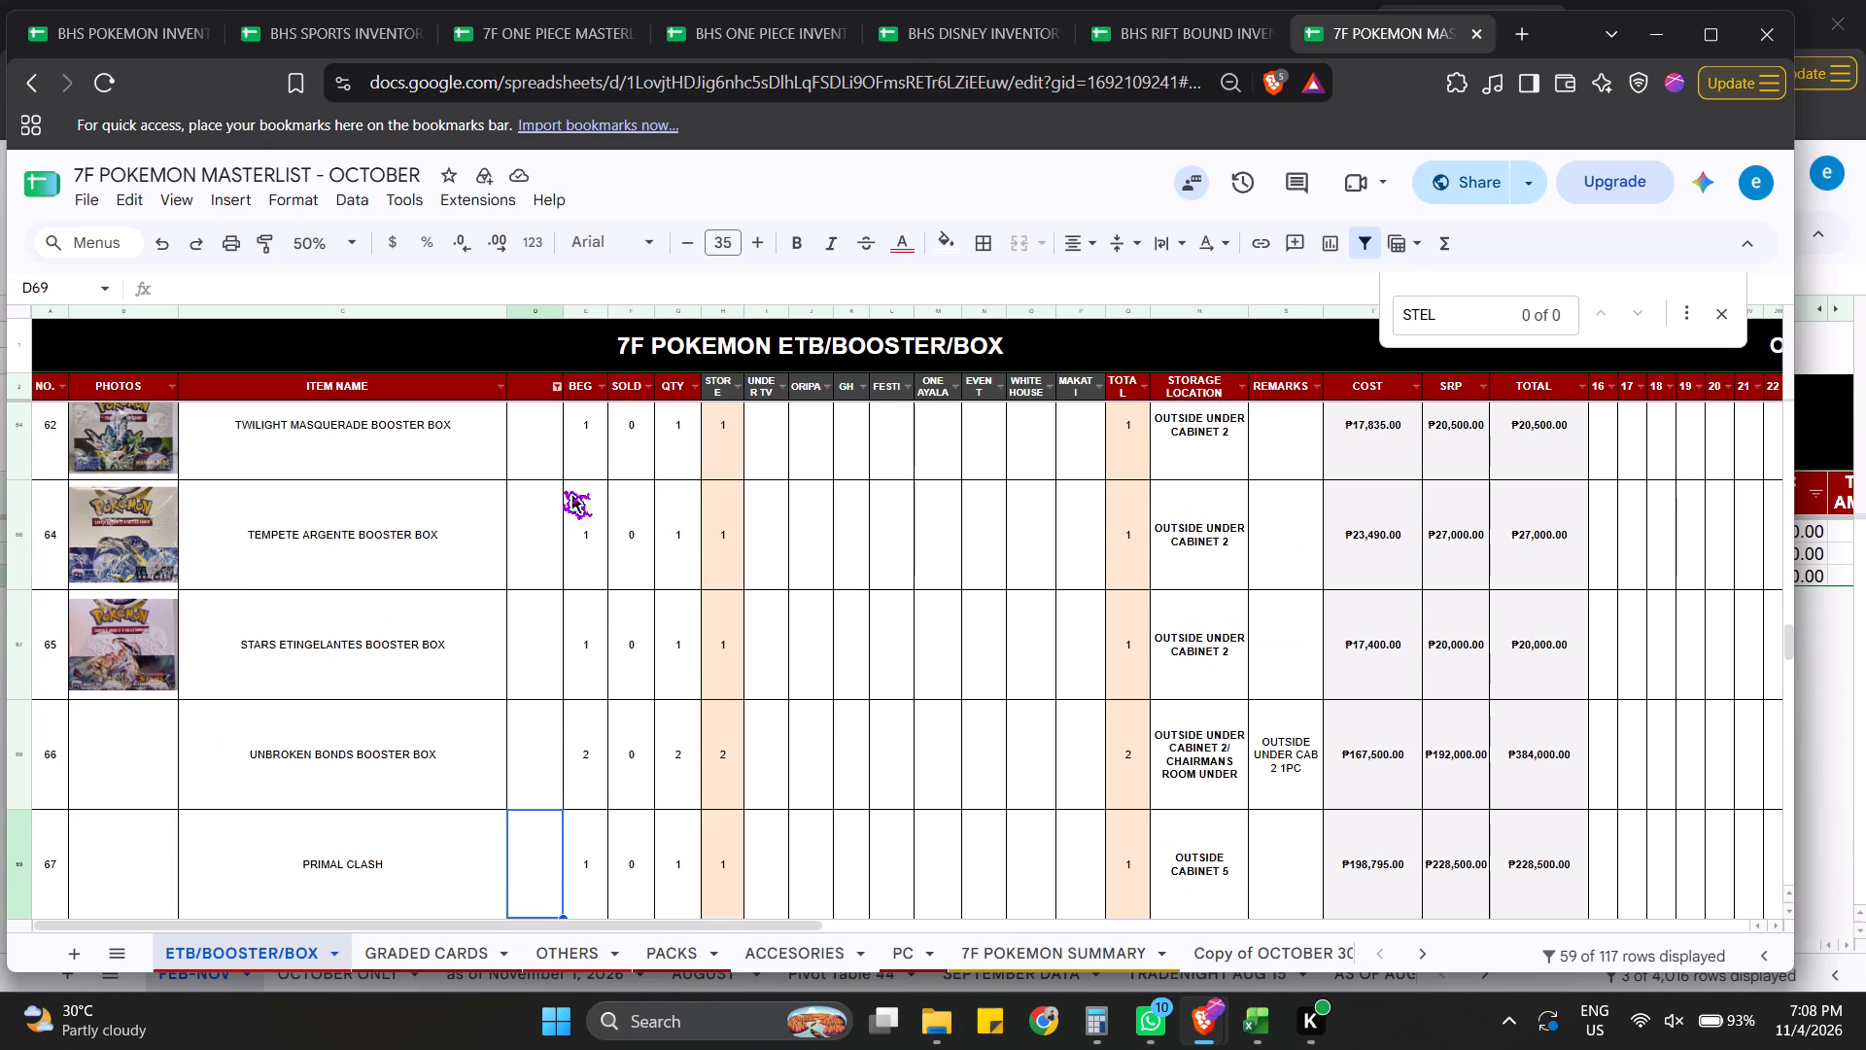
key("Down")
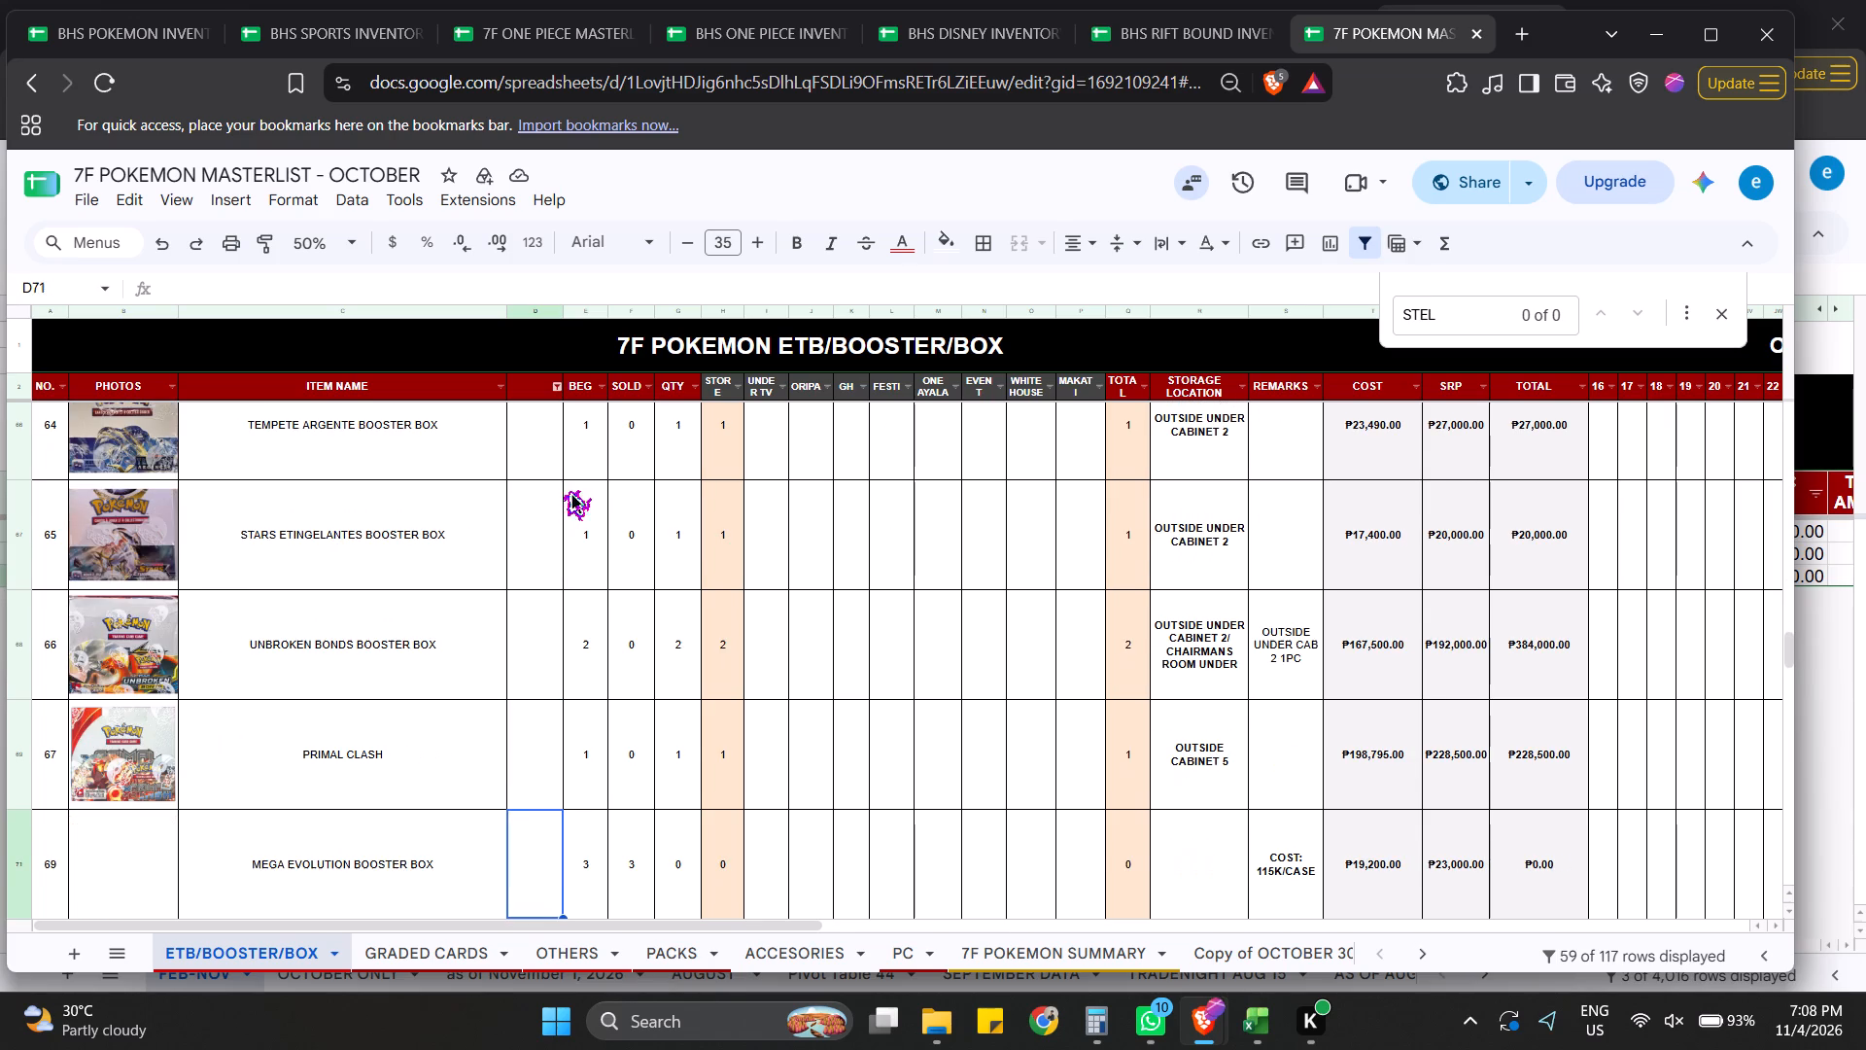
key("Up")
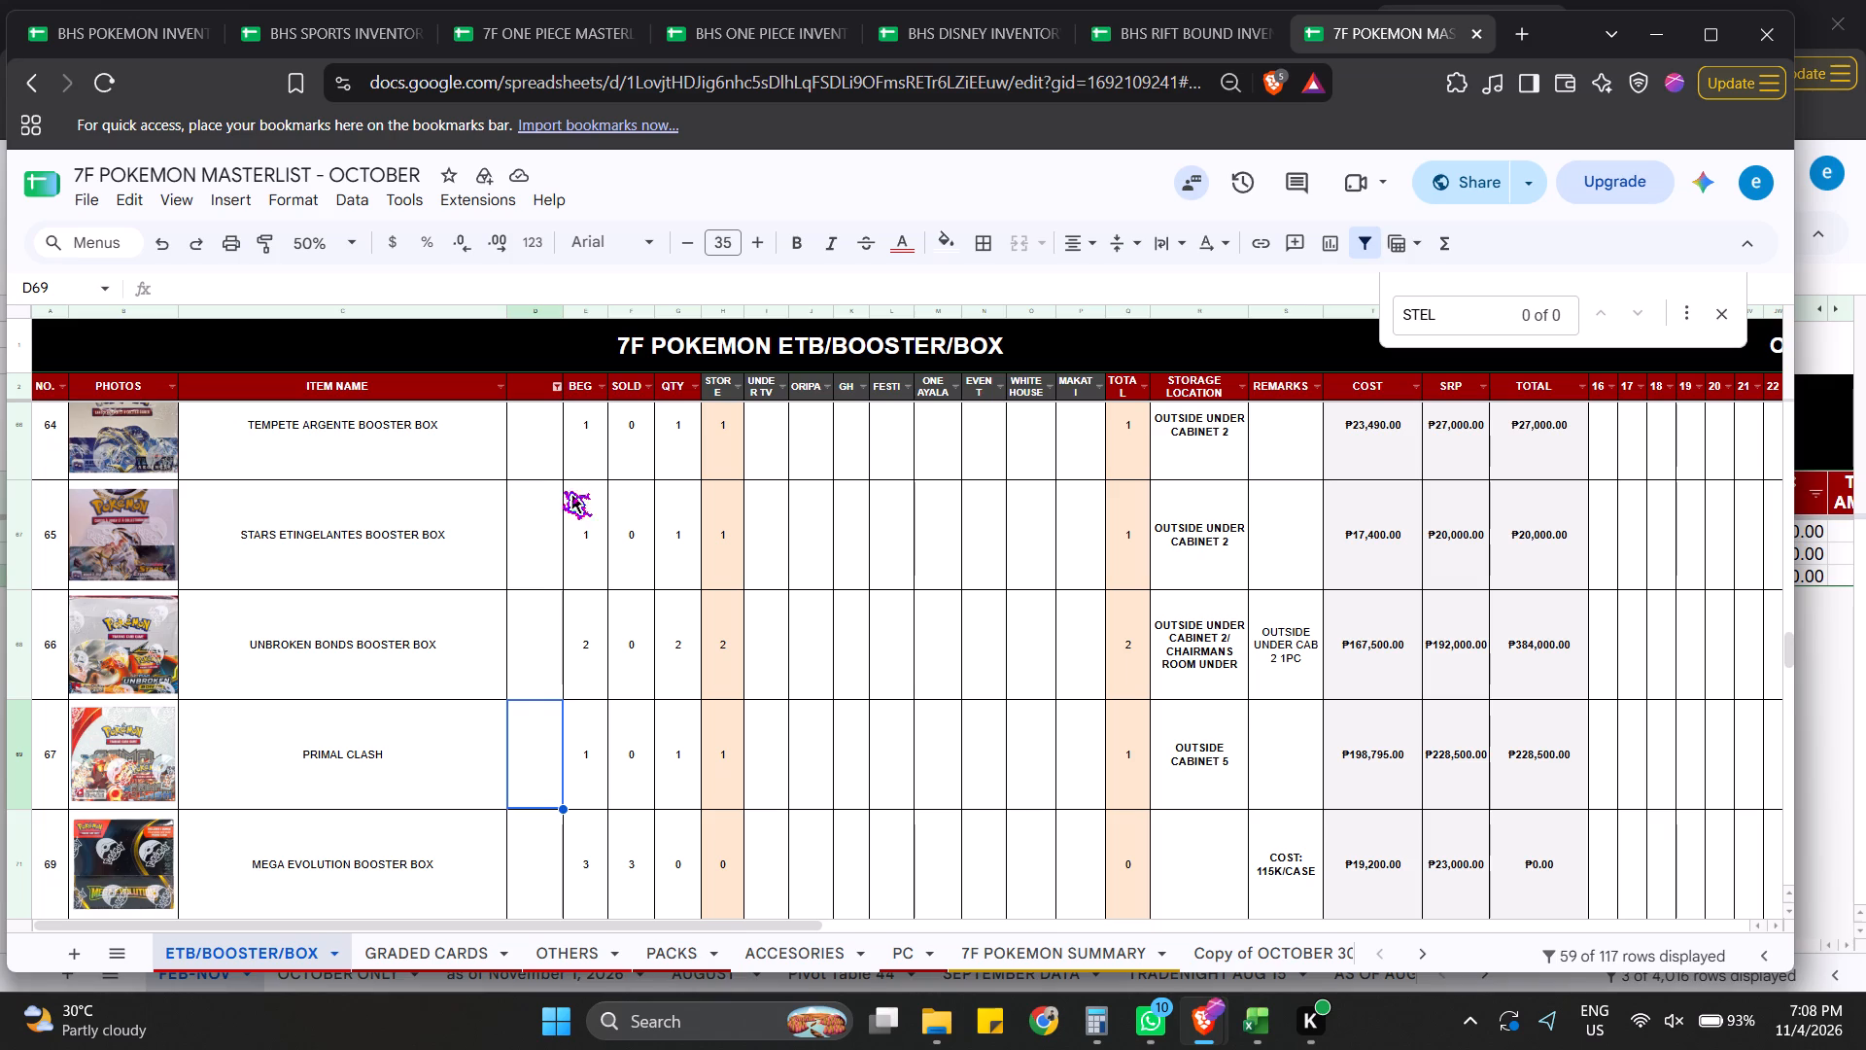
key("1")
key("Down")
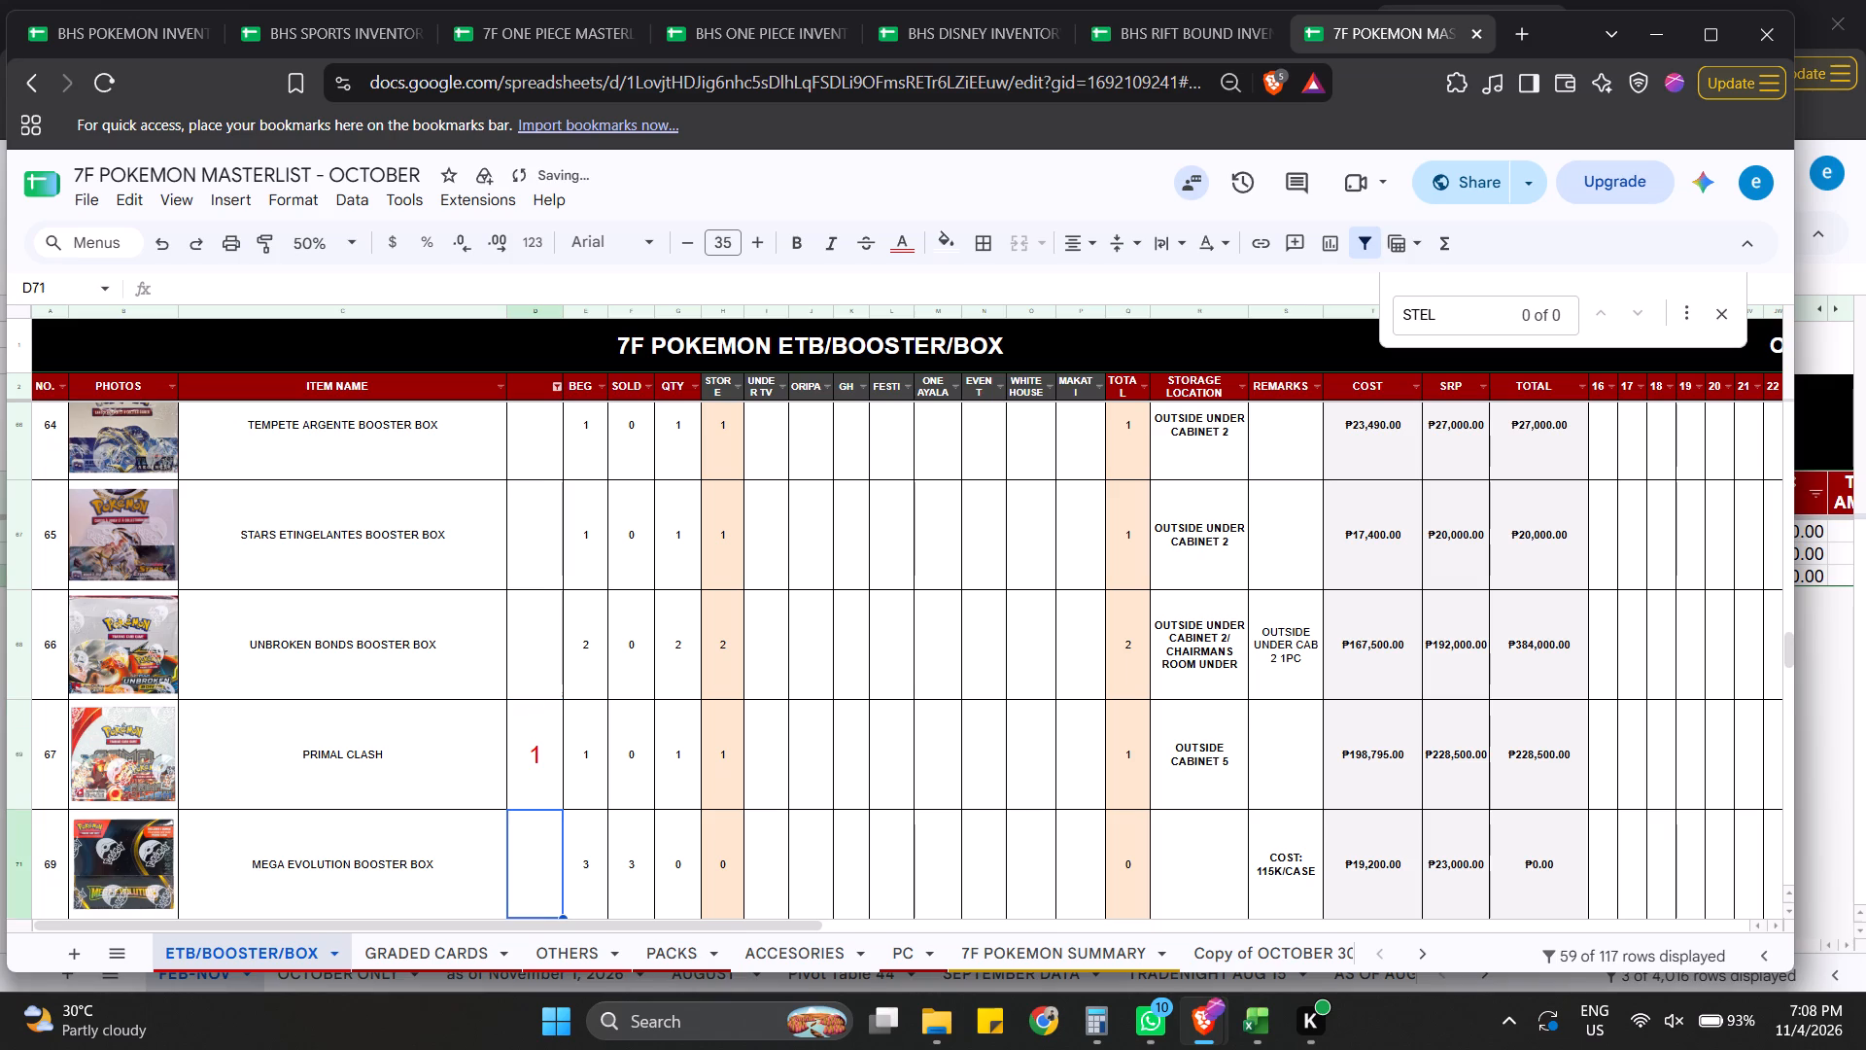
Check down the blank count rows and their storage locations from MEGA EVOLUTION BOOSTER BOX to 30TH CELEBRATION MINI TIN.
key("Down")
key("Down")
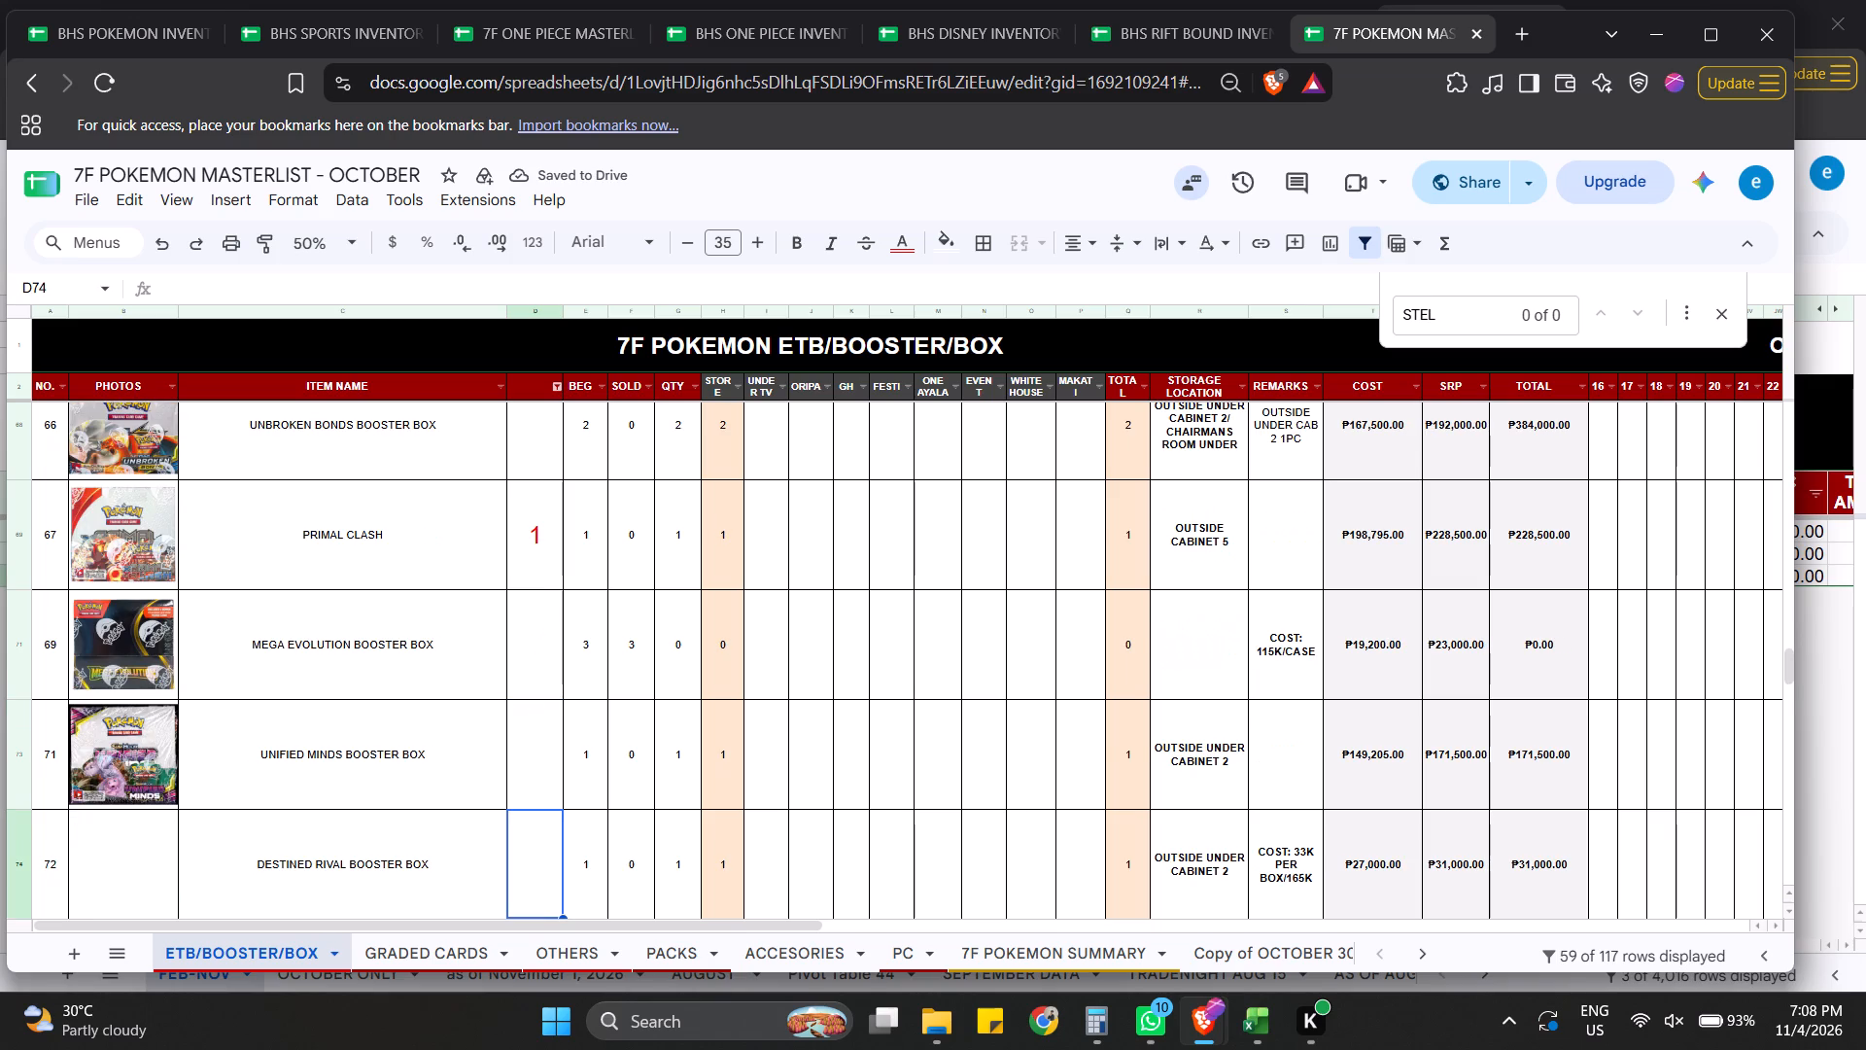
key("Up")
key("Down")
key("Down")
key("Down")
key("Down")
key("Down")
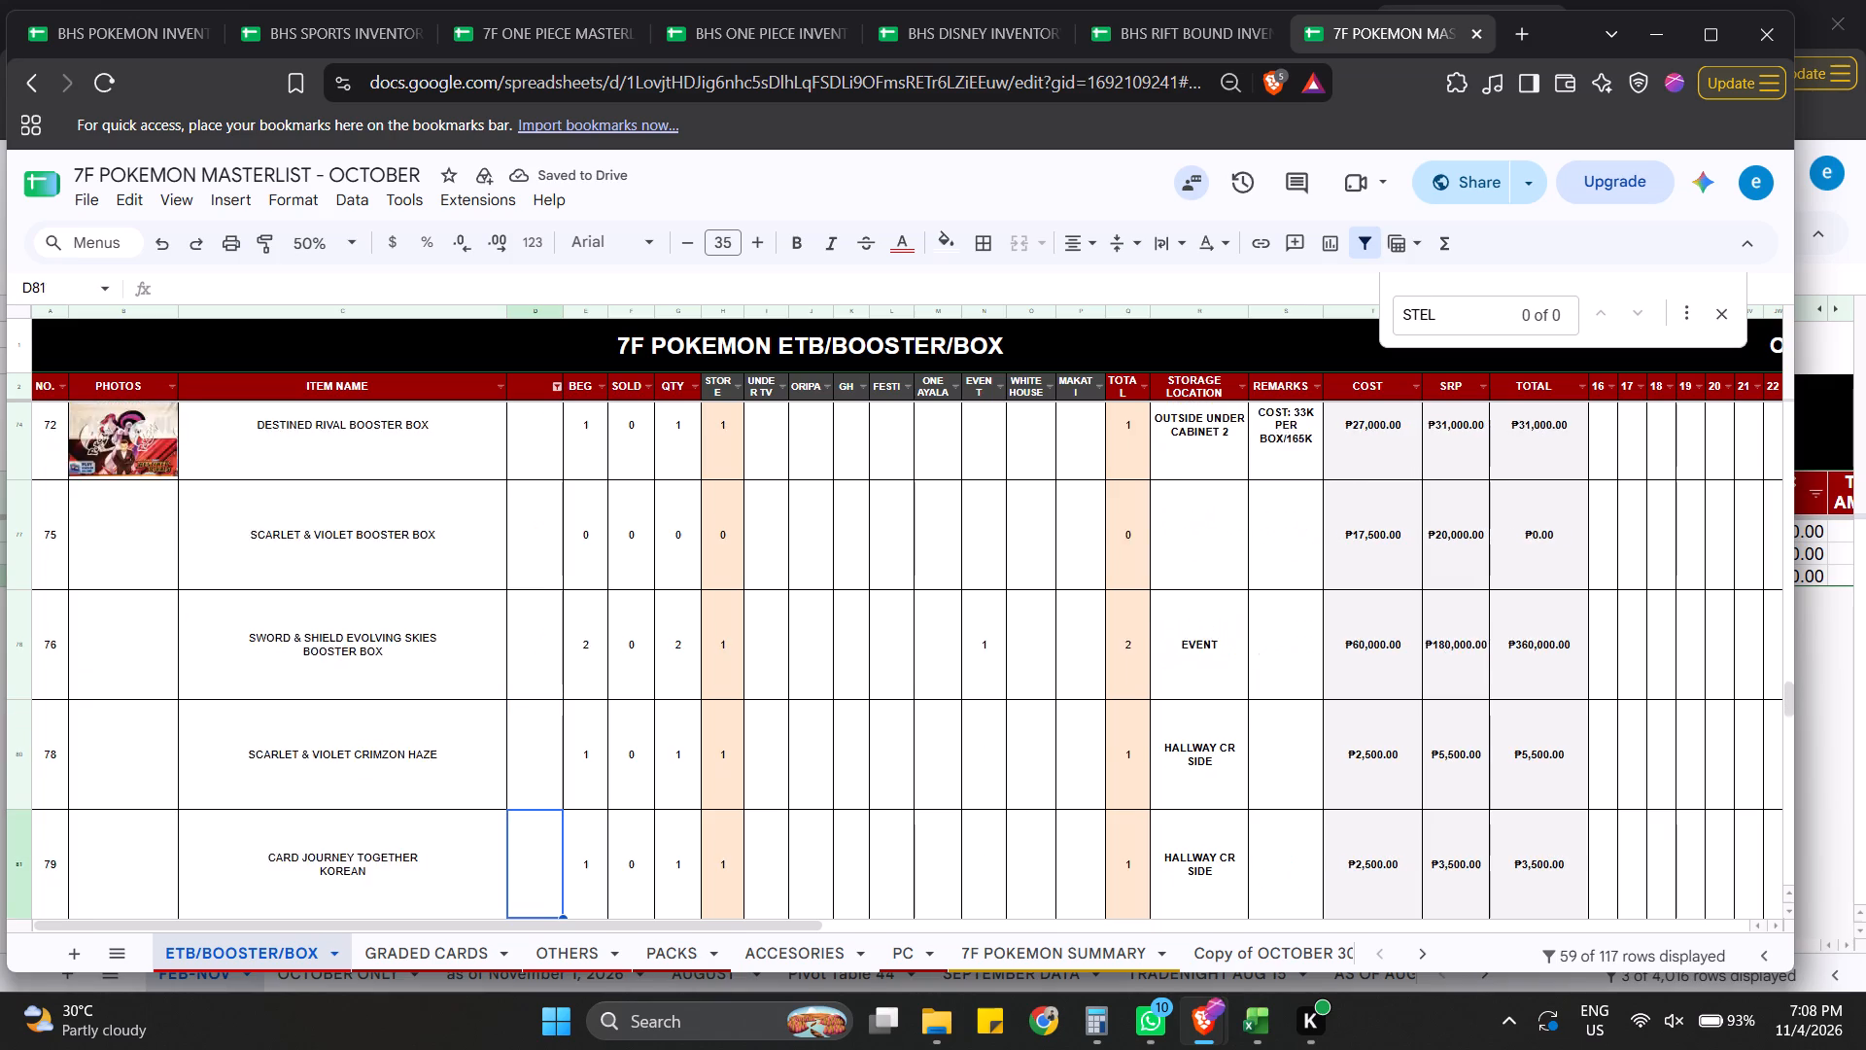
key("Down")
key("Down")
key("Down")
key("Down")
key("Down")
key("Down")
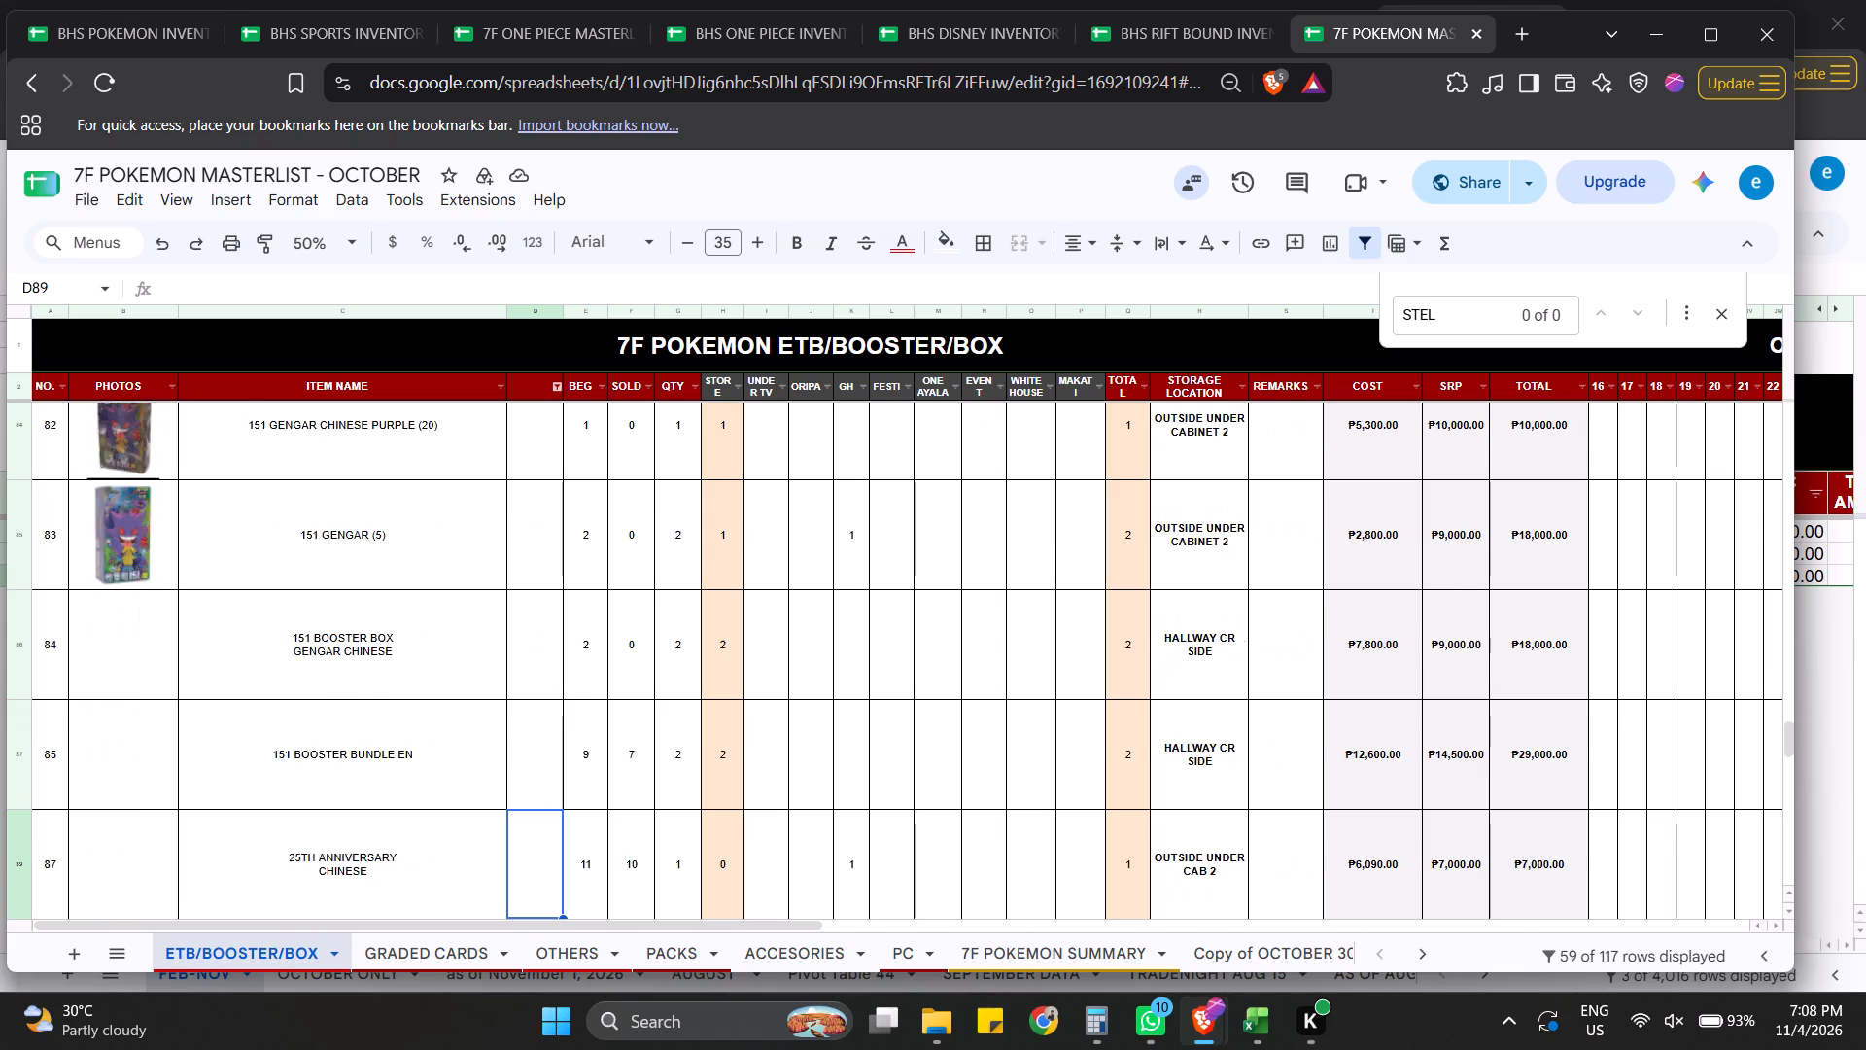
key("Down")
key("Down")
key("Down")
key("Down")
key("Down")
key("Down")
key("Down")
key("Down")
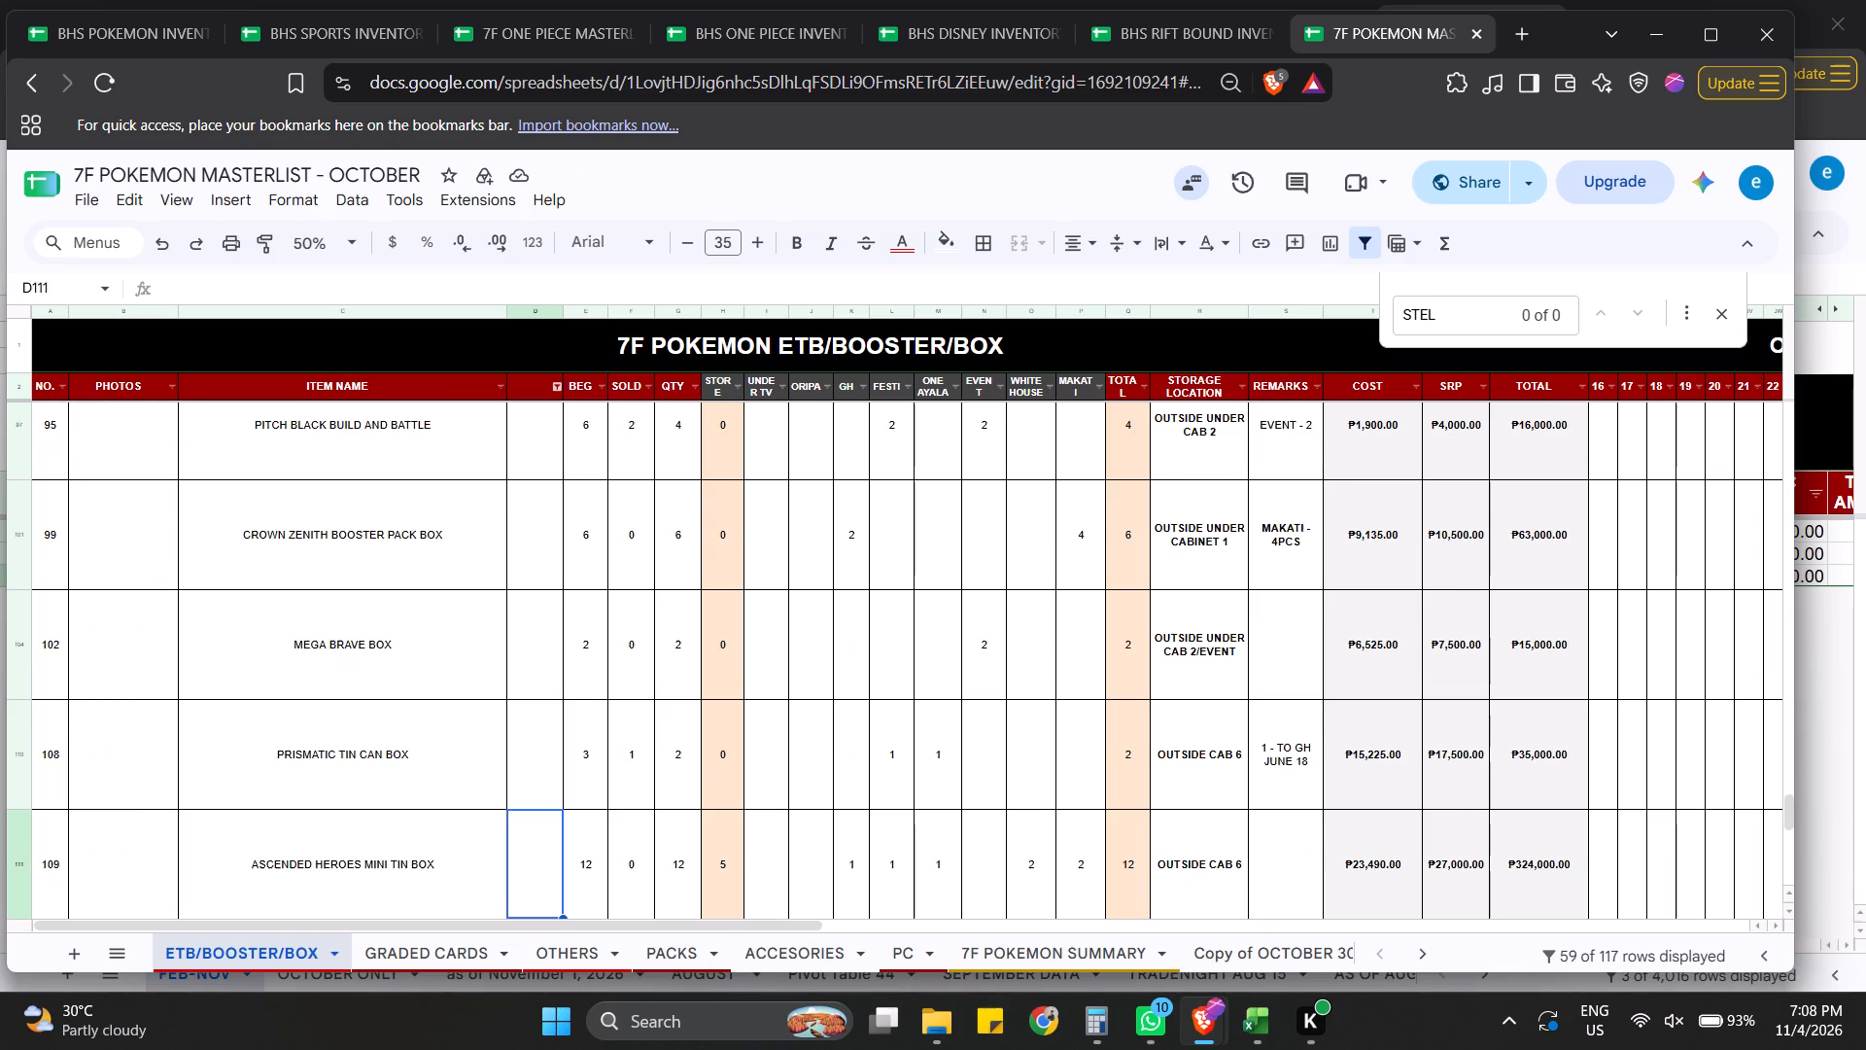
key("Down")
key("Up")
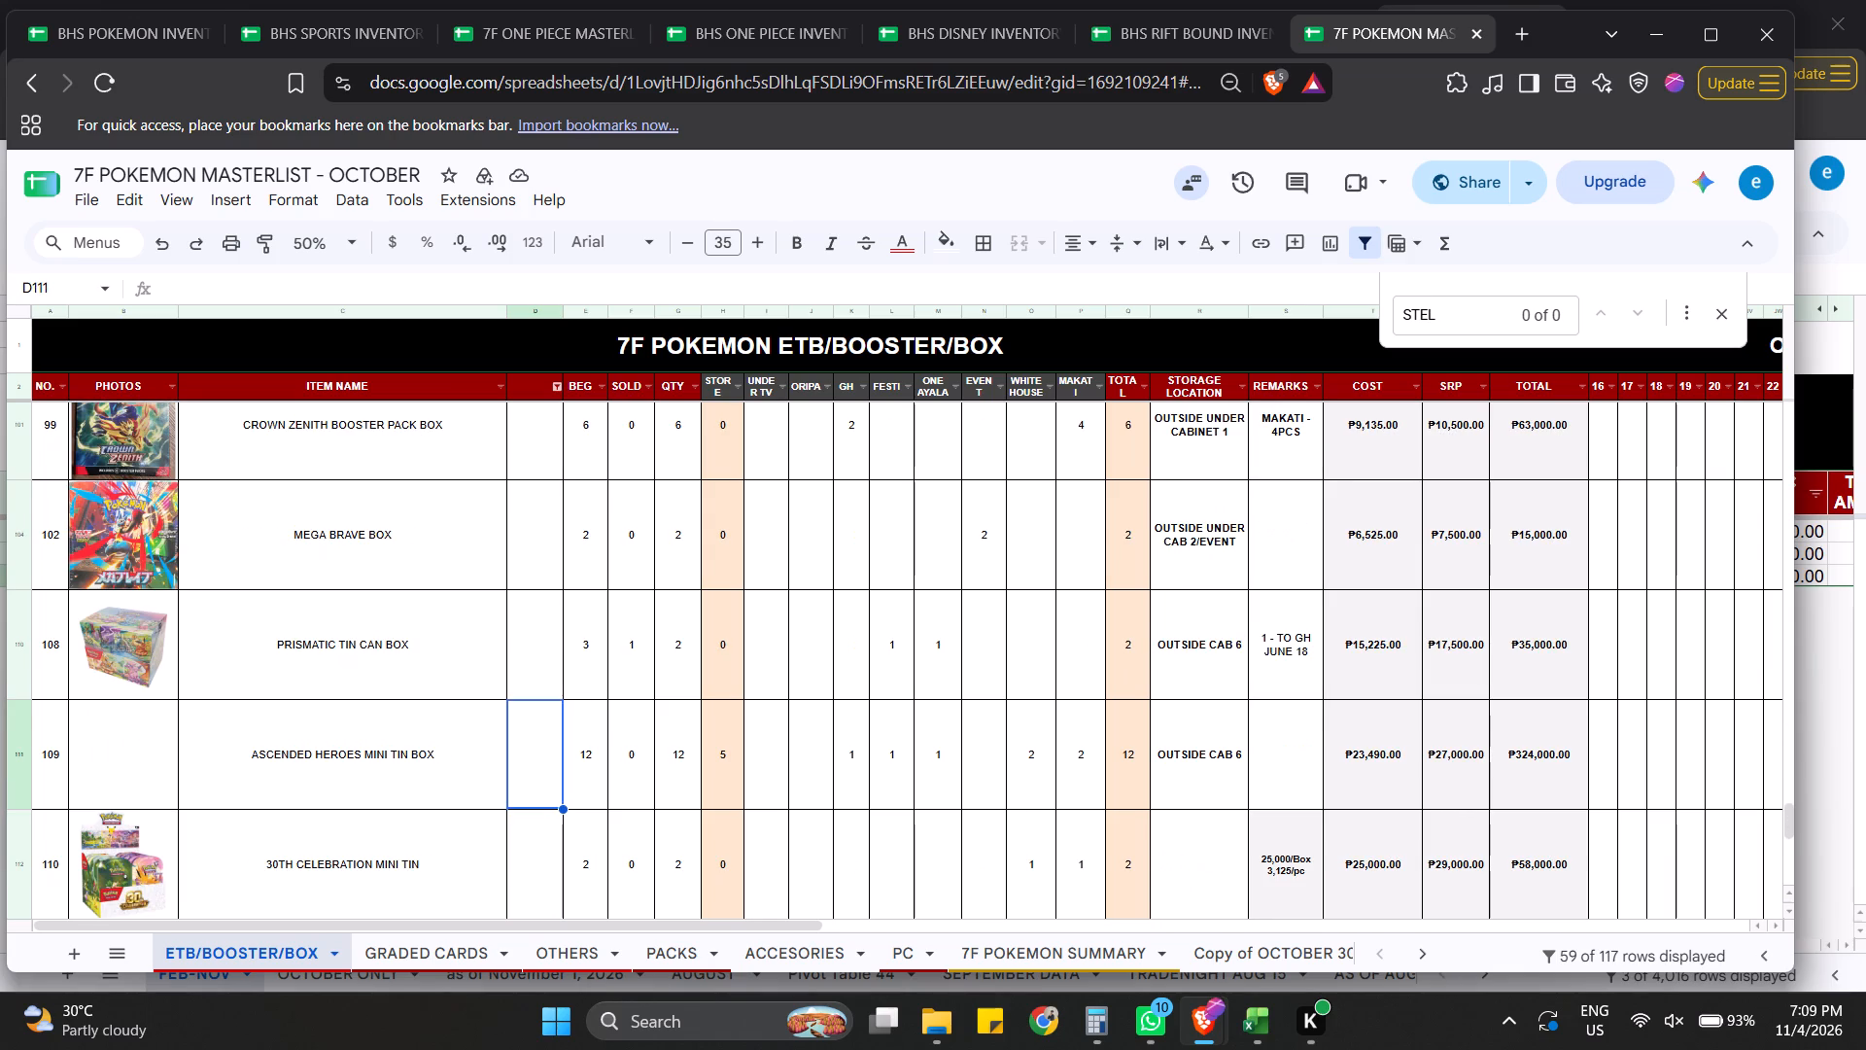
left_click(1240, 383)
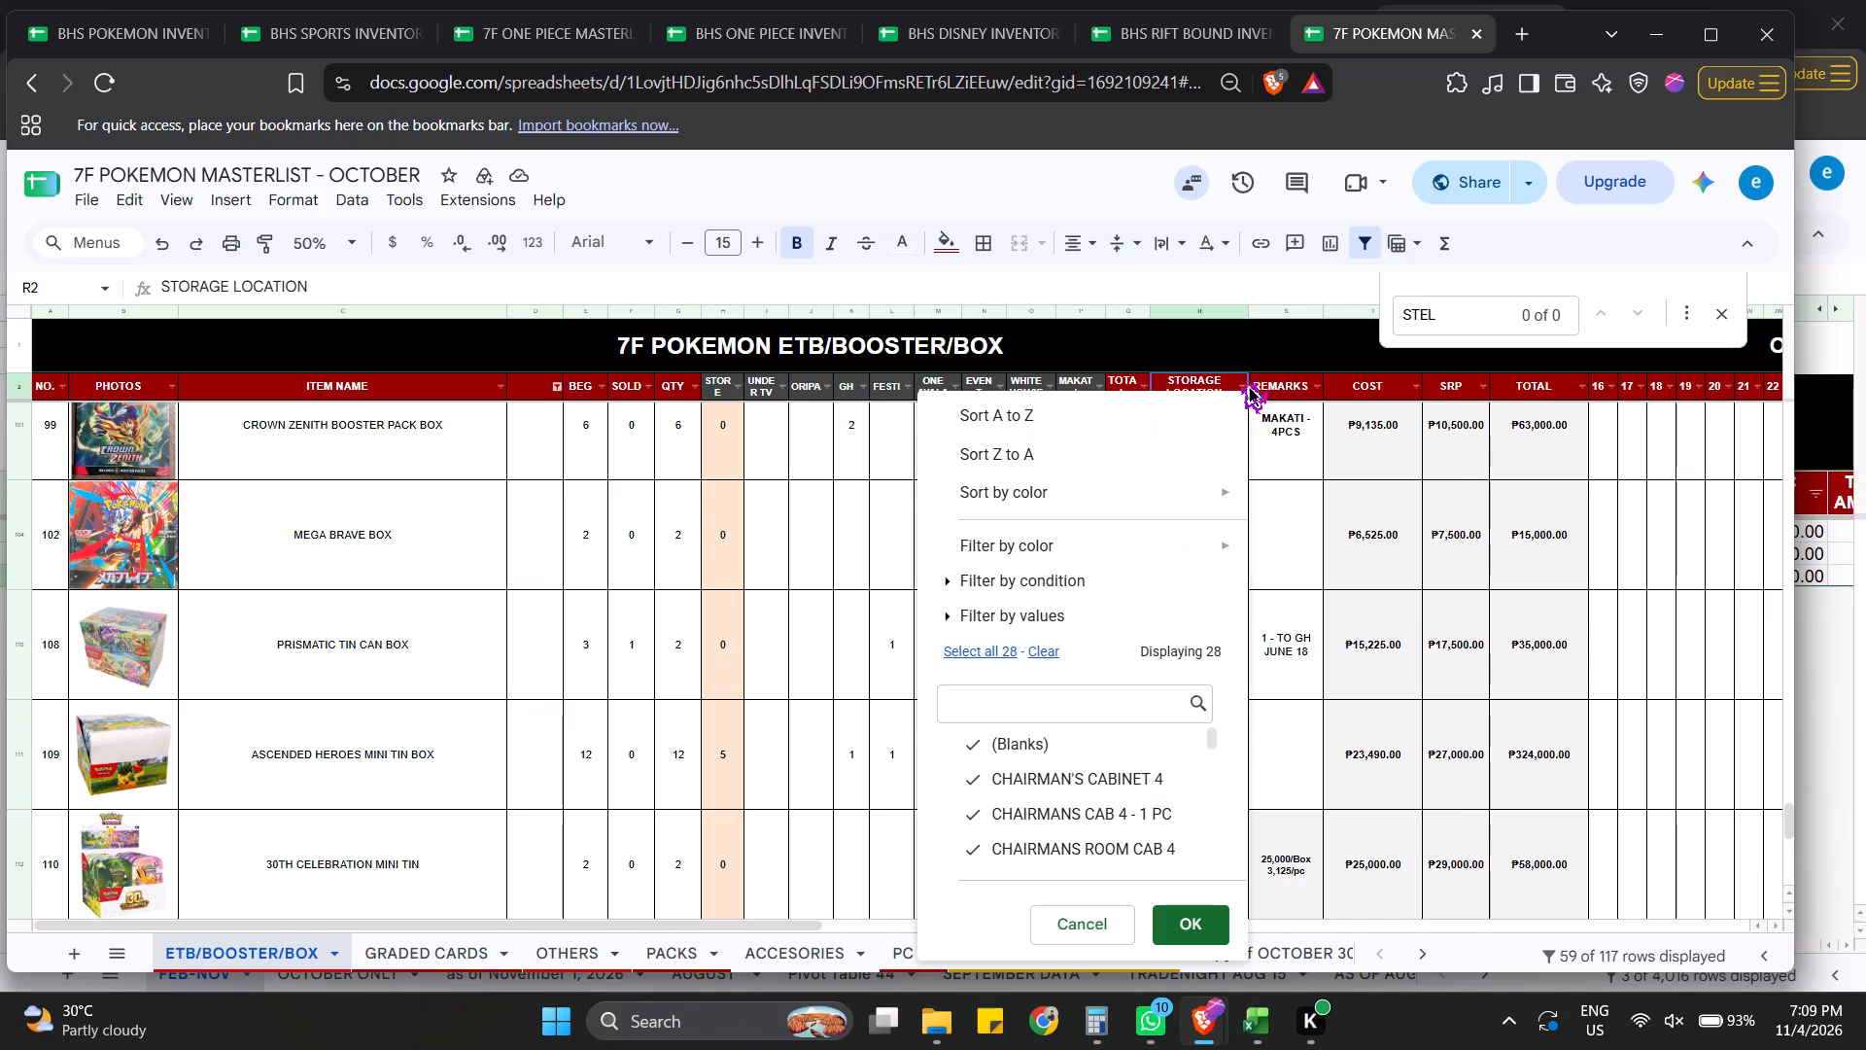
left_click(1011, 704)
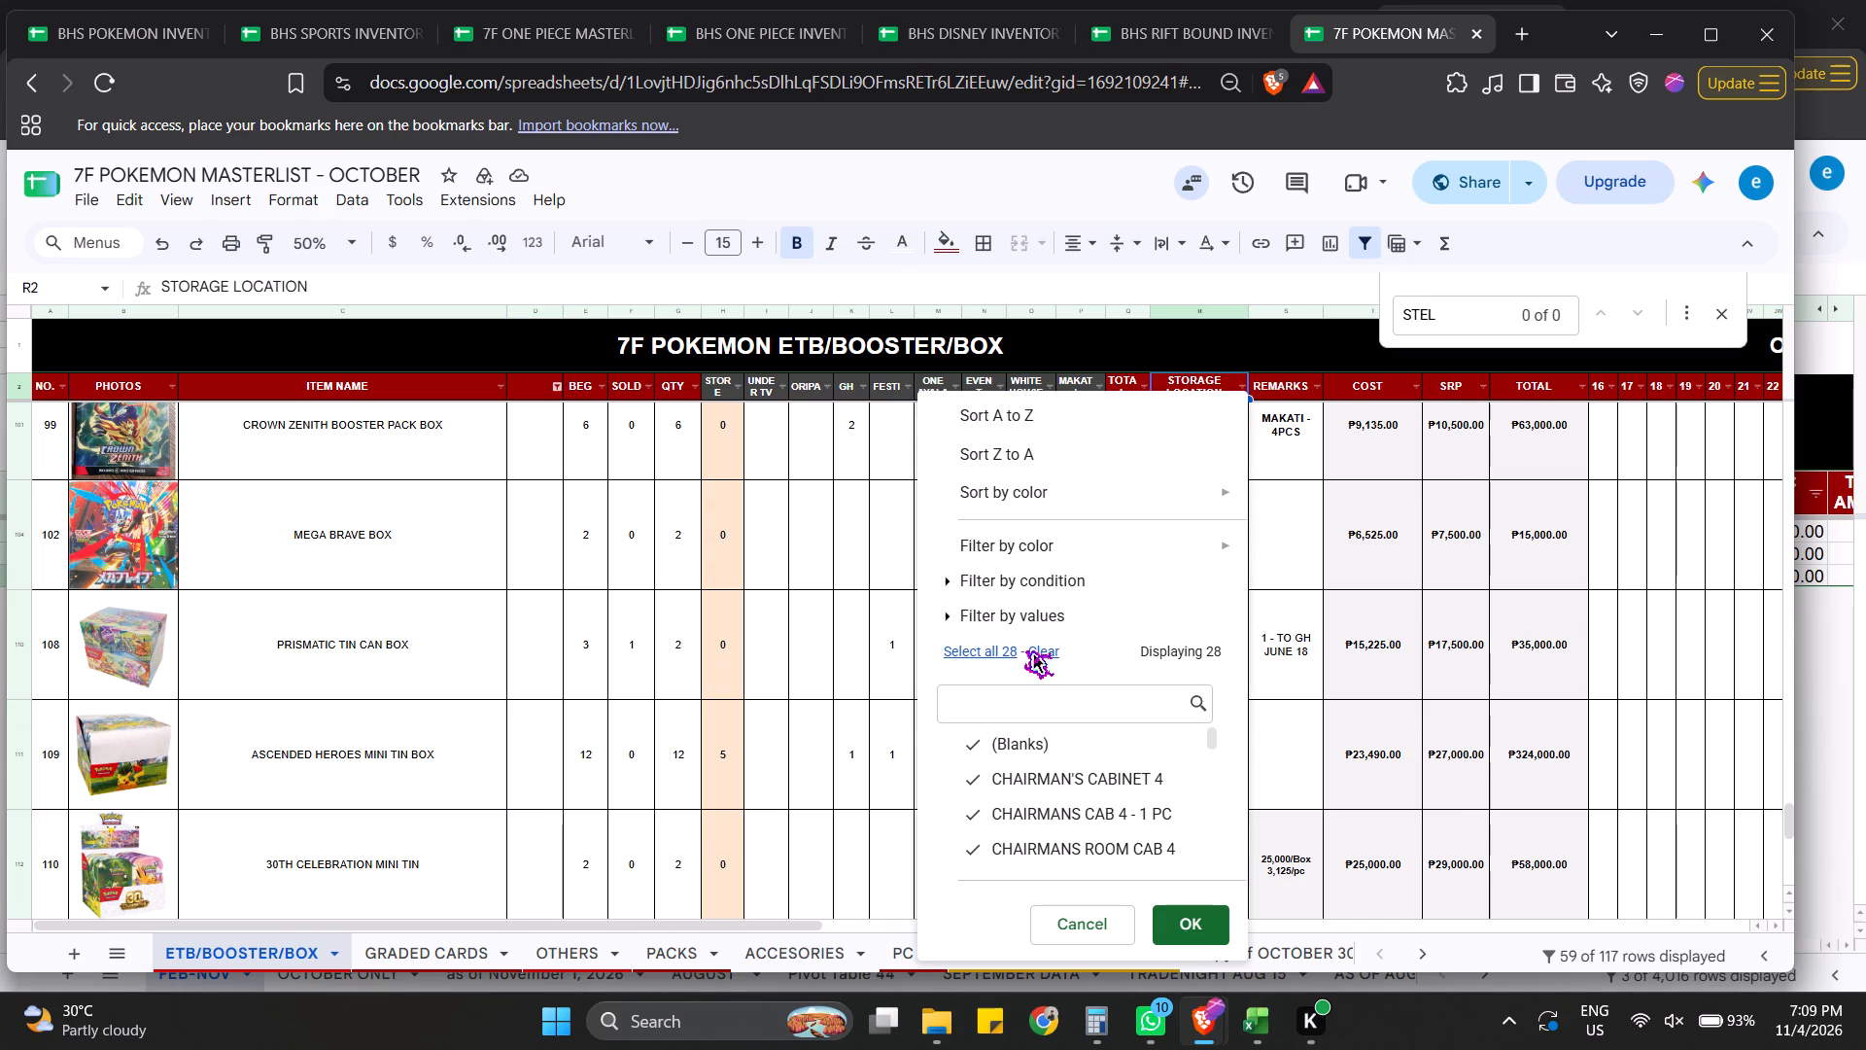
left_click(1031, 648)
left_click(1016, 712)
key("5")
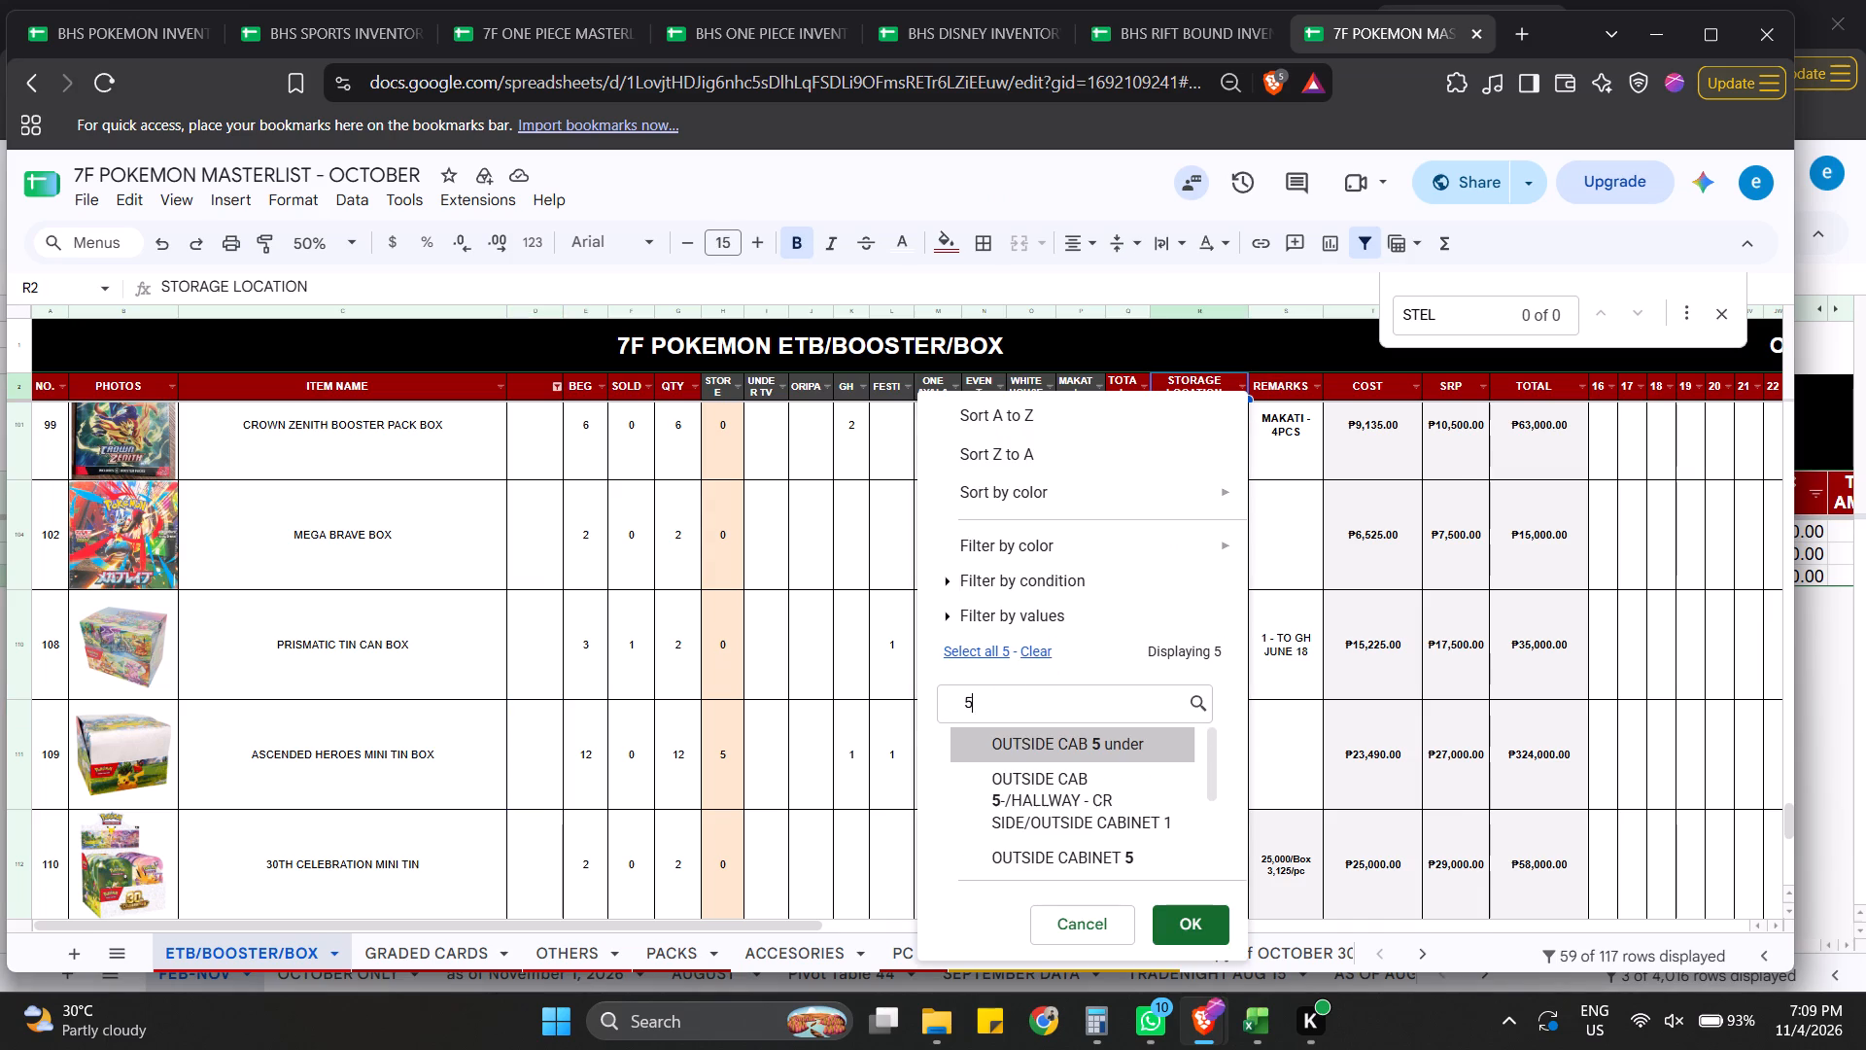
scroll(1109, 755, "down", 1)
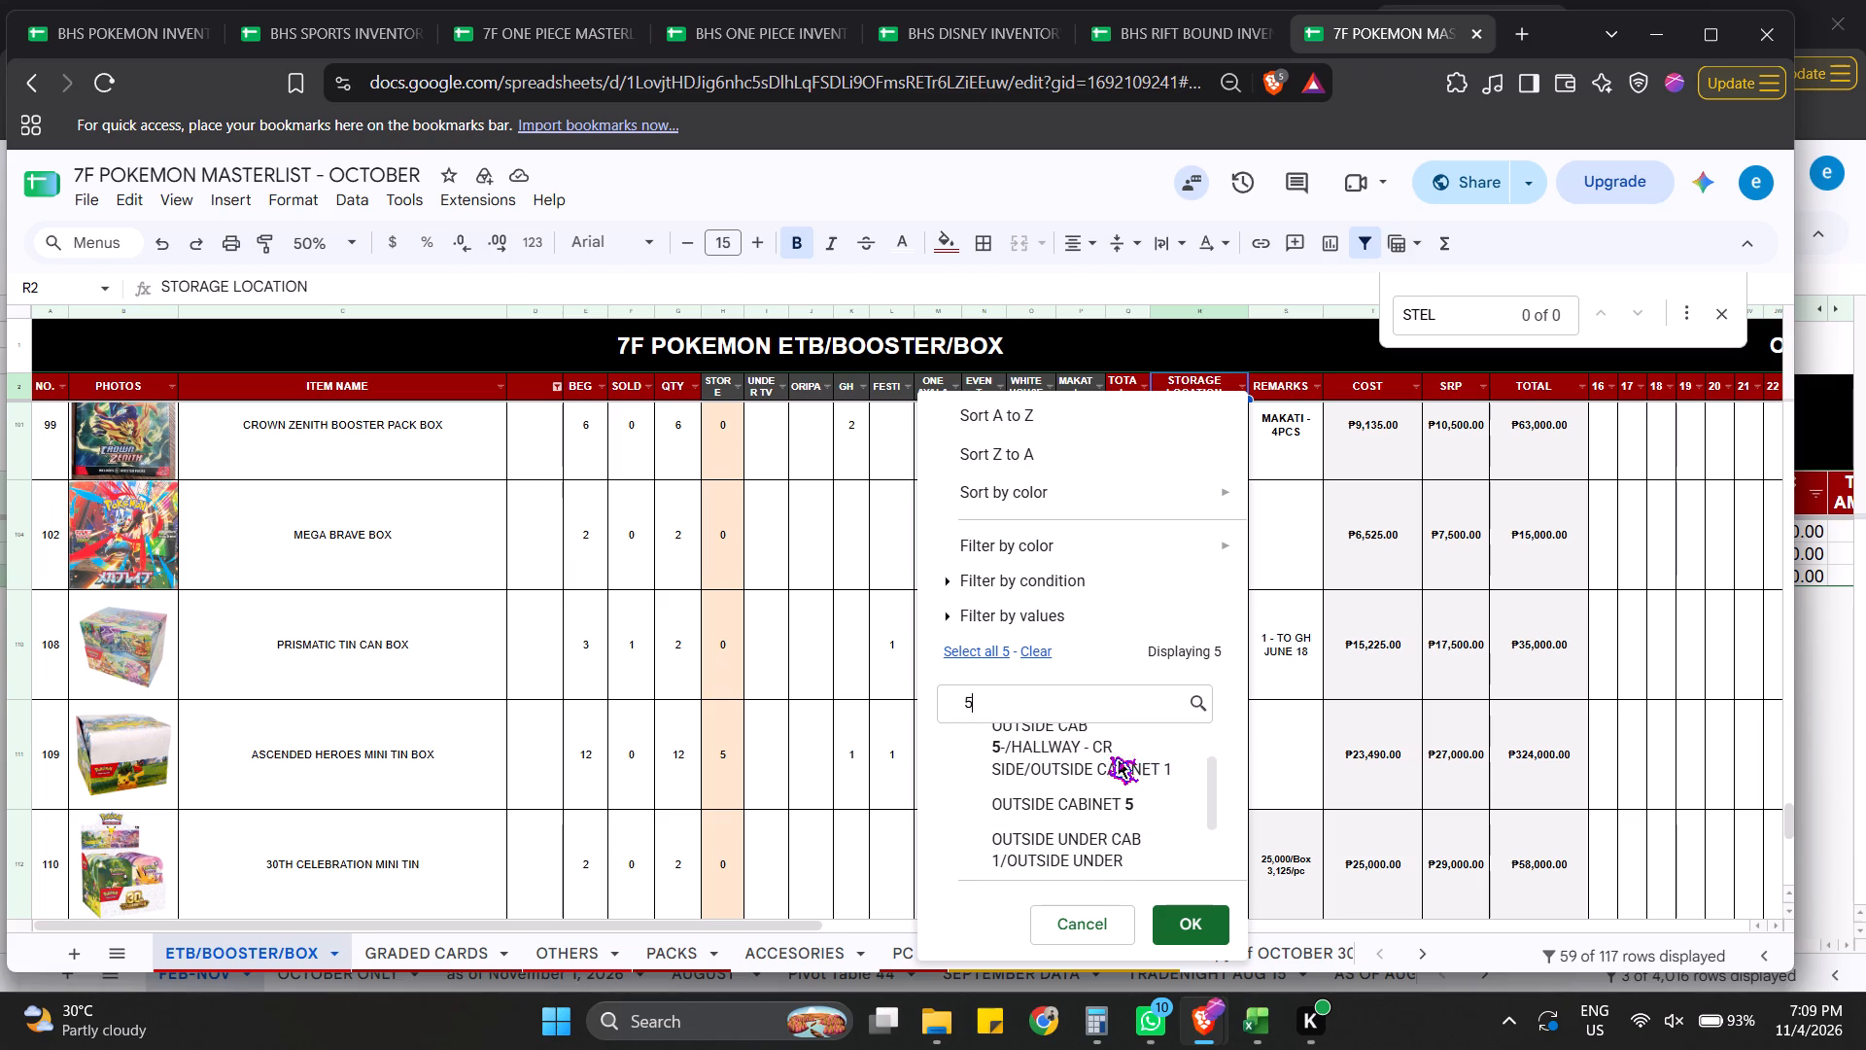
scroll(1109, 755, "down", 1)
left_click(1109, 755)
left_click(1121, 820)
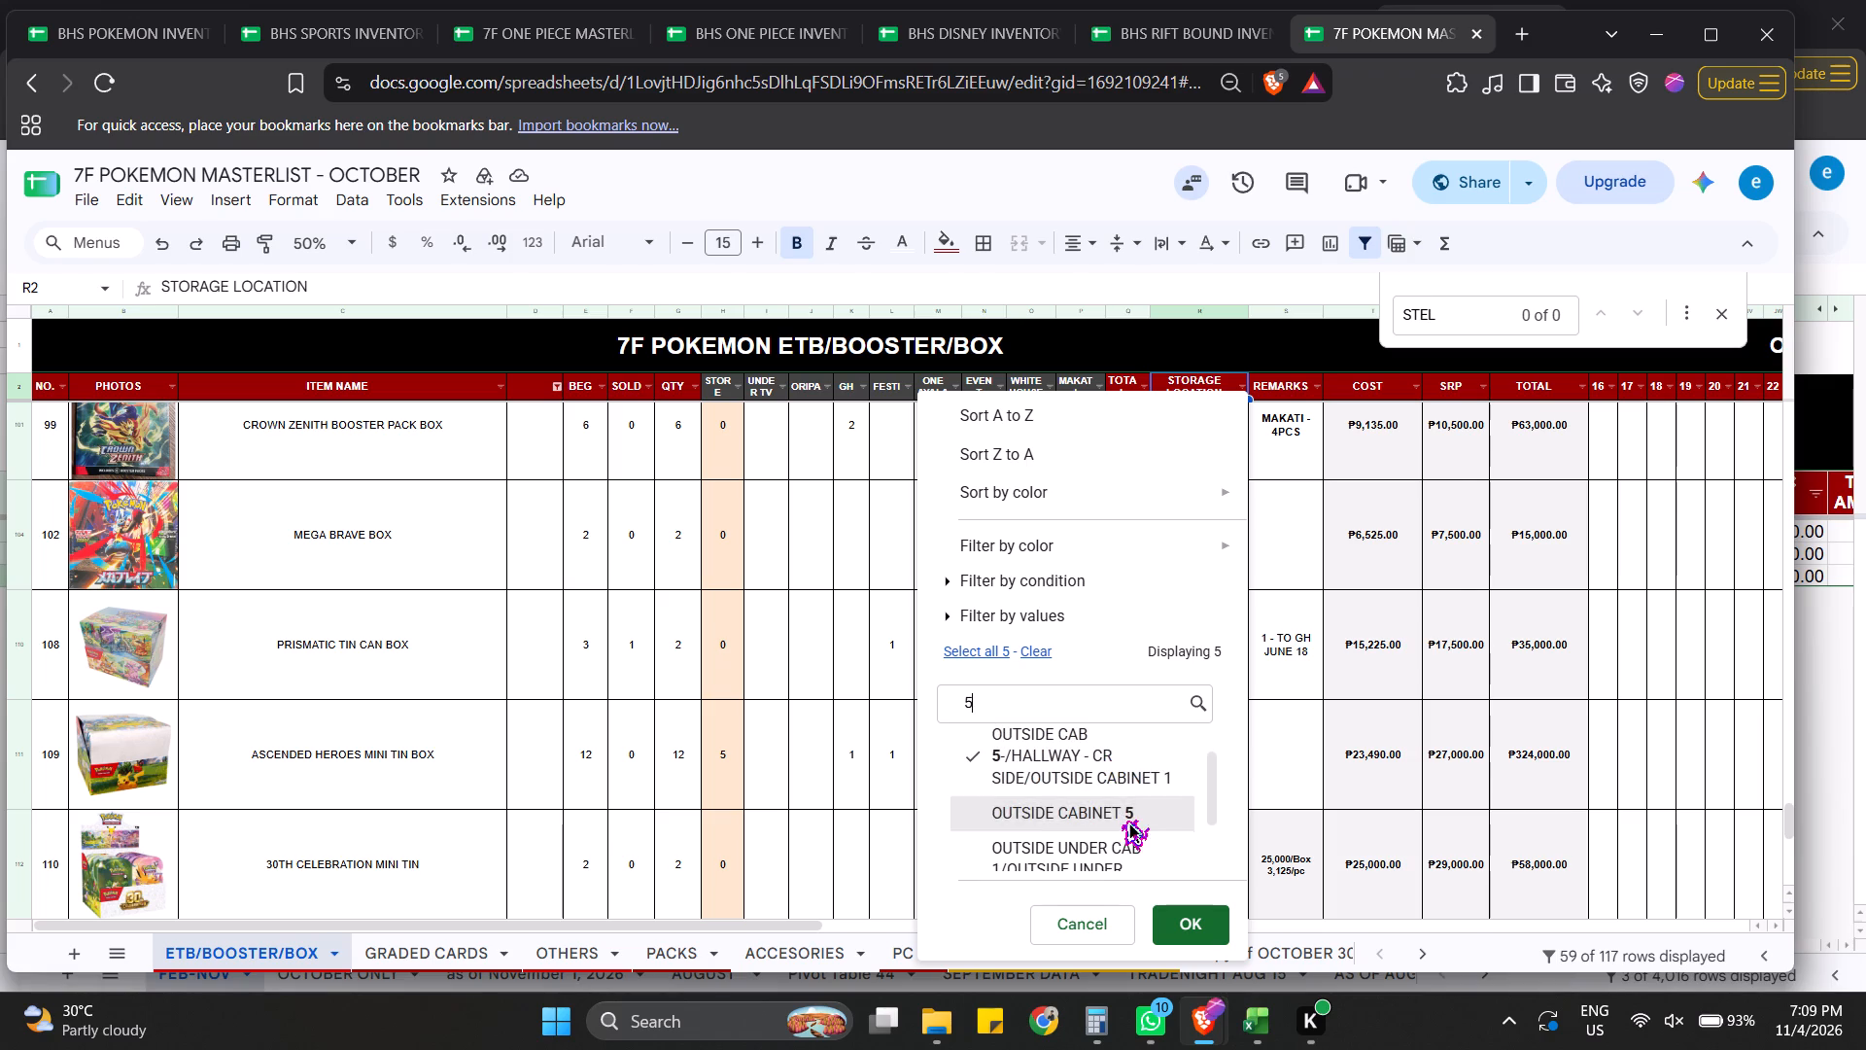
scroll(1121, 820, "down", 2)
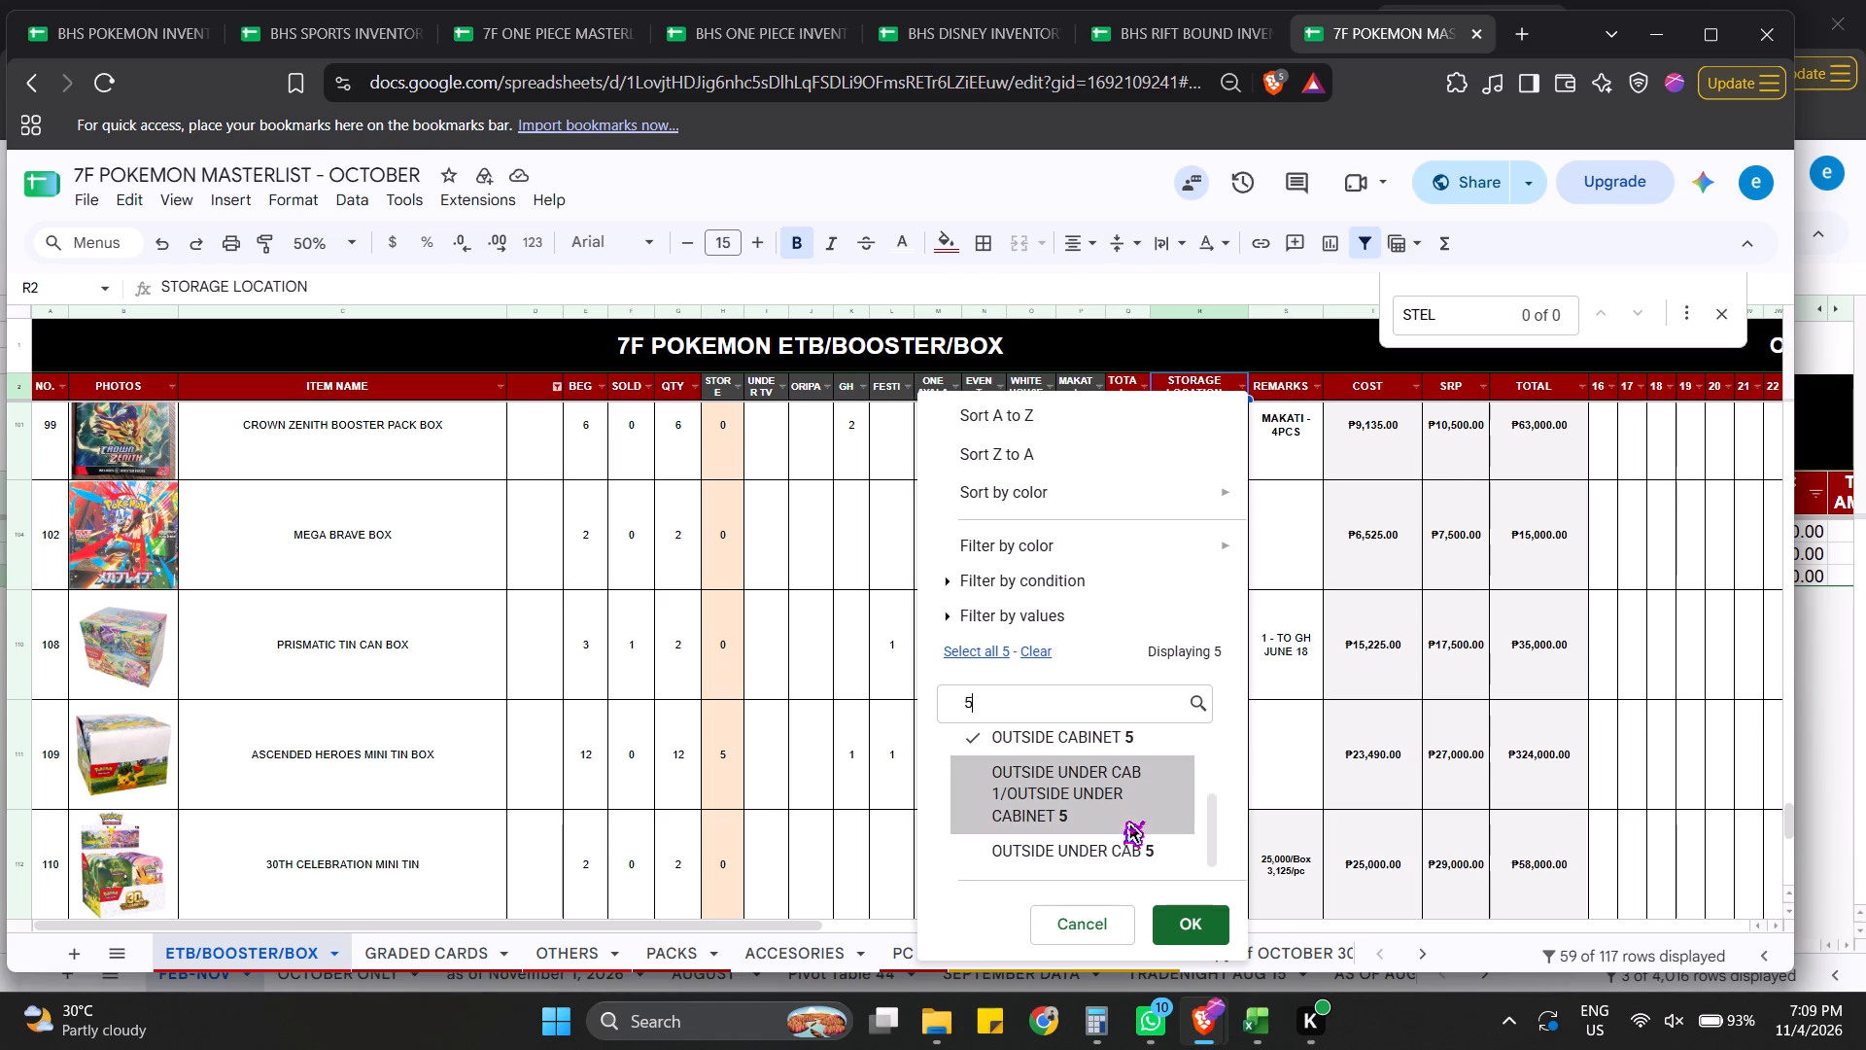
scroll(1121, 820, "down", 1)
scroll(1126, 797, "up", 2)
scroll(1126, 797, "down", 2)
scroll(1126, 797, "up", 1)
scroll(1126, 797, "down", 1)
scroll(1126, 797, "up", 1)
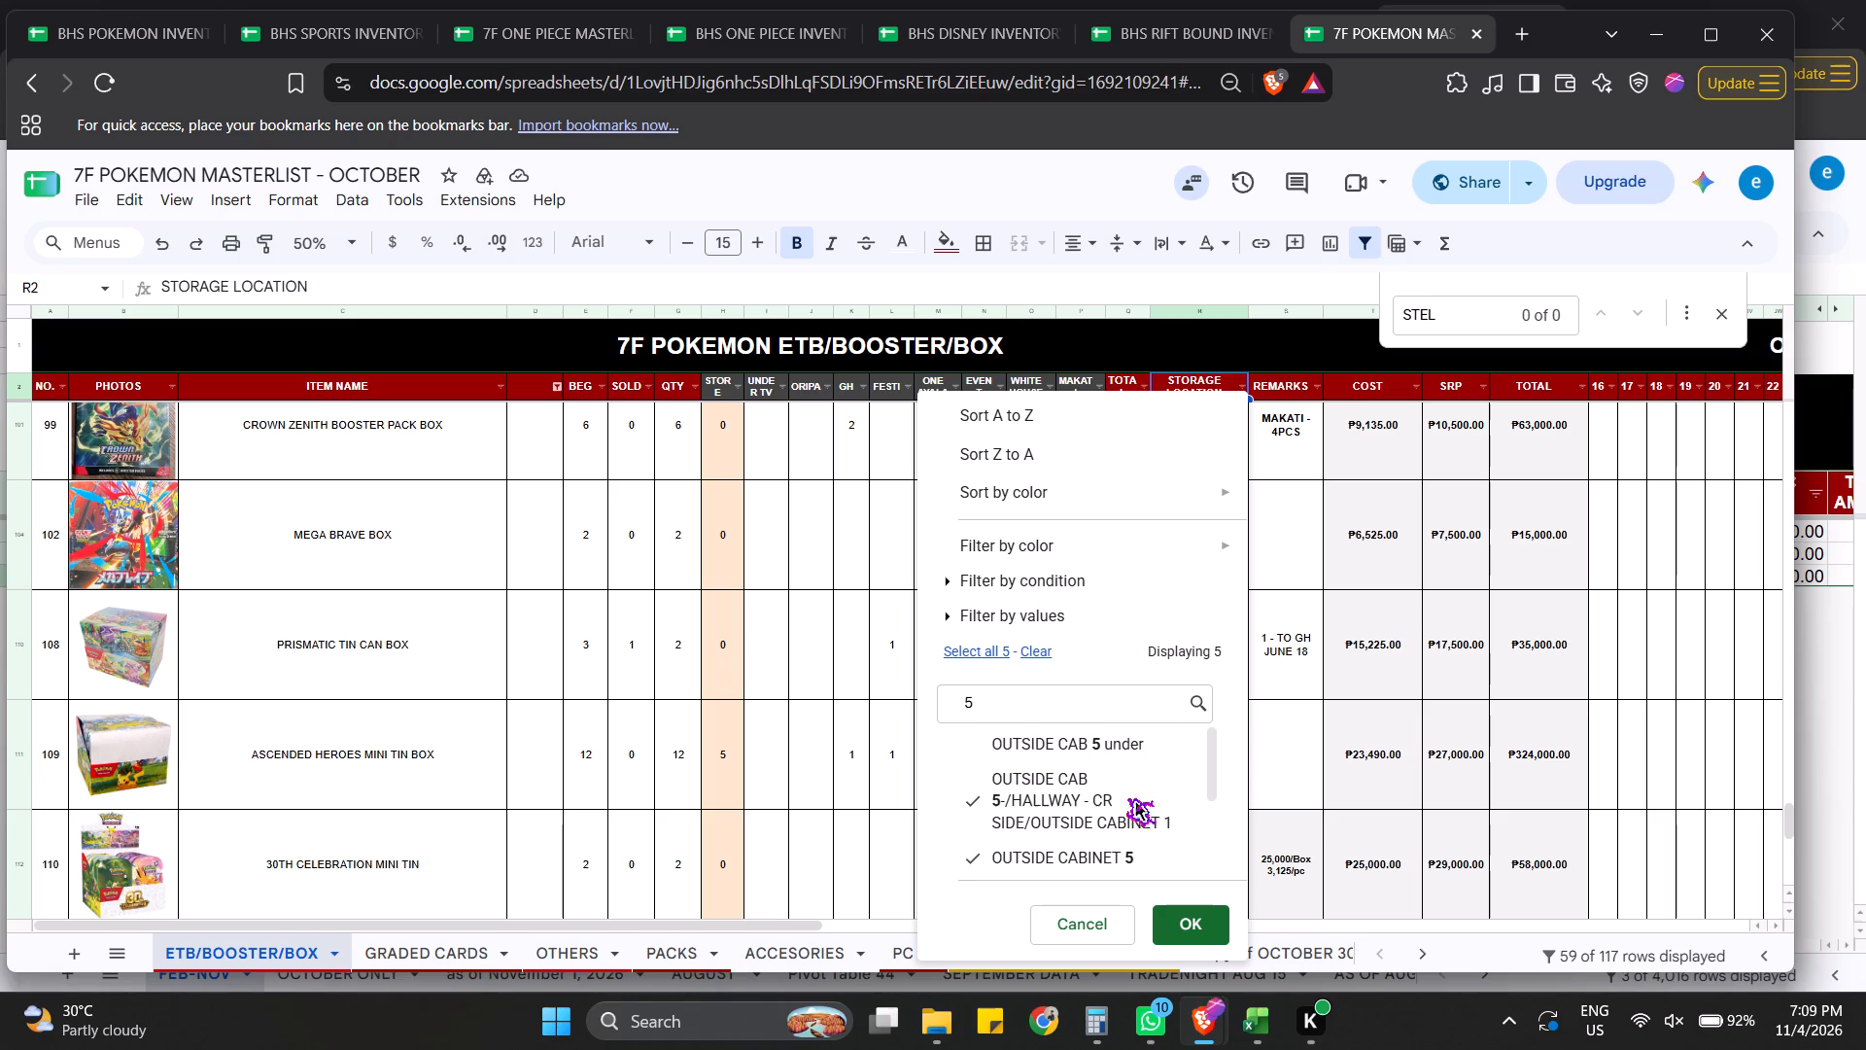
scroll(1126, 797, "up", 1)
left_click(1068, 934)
Check the remaining blank-count rows down to 30TH CELEBRATION CARD SET OF 9 JAPANESE - BOX and look briefly at the PC sheet.
scroll(1079, 763, "down", 2)
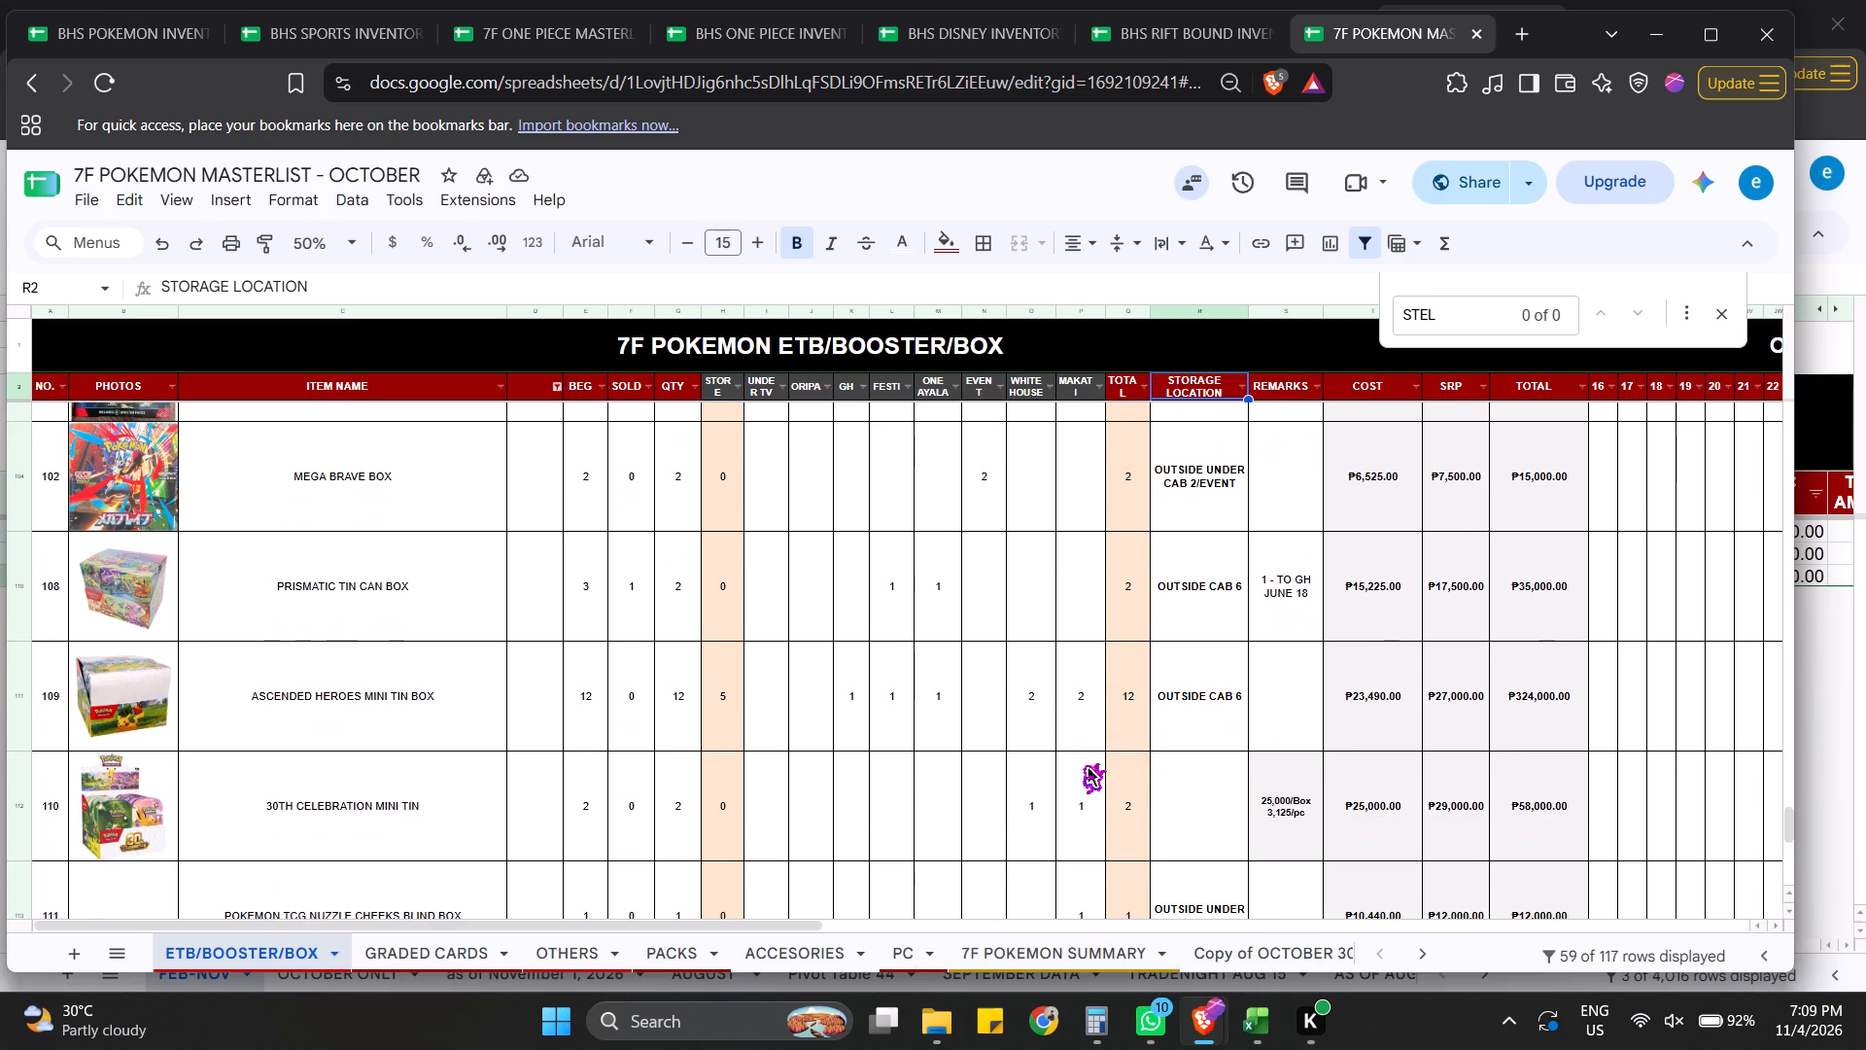
scroll(1079, 763, "down", 2)
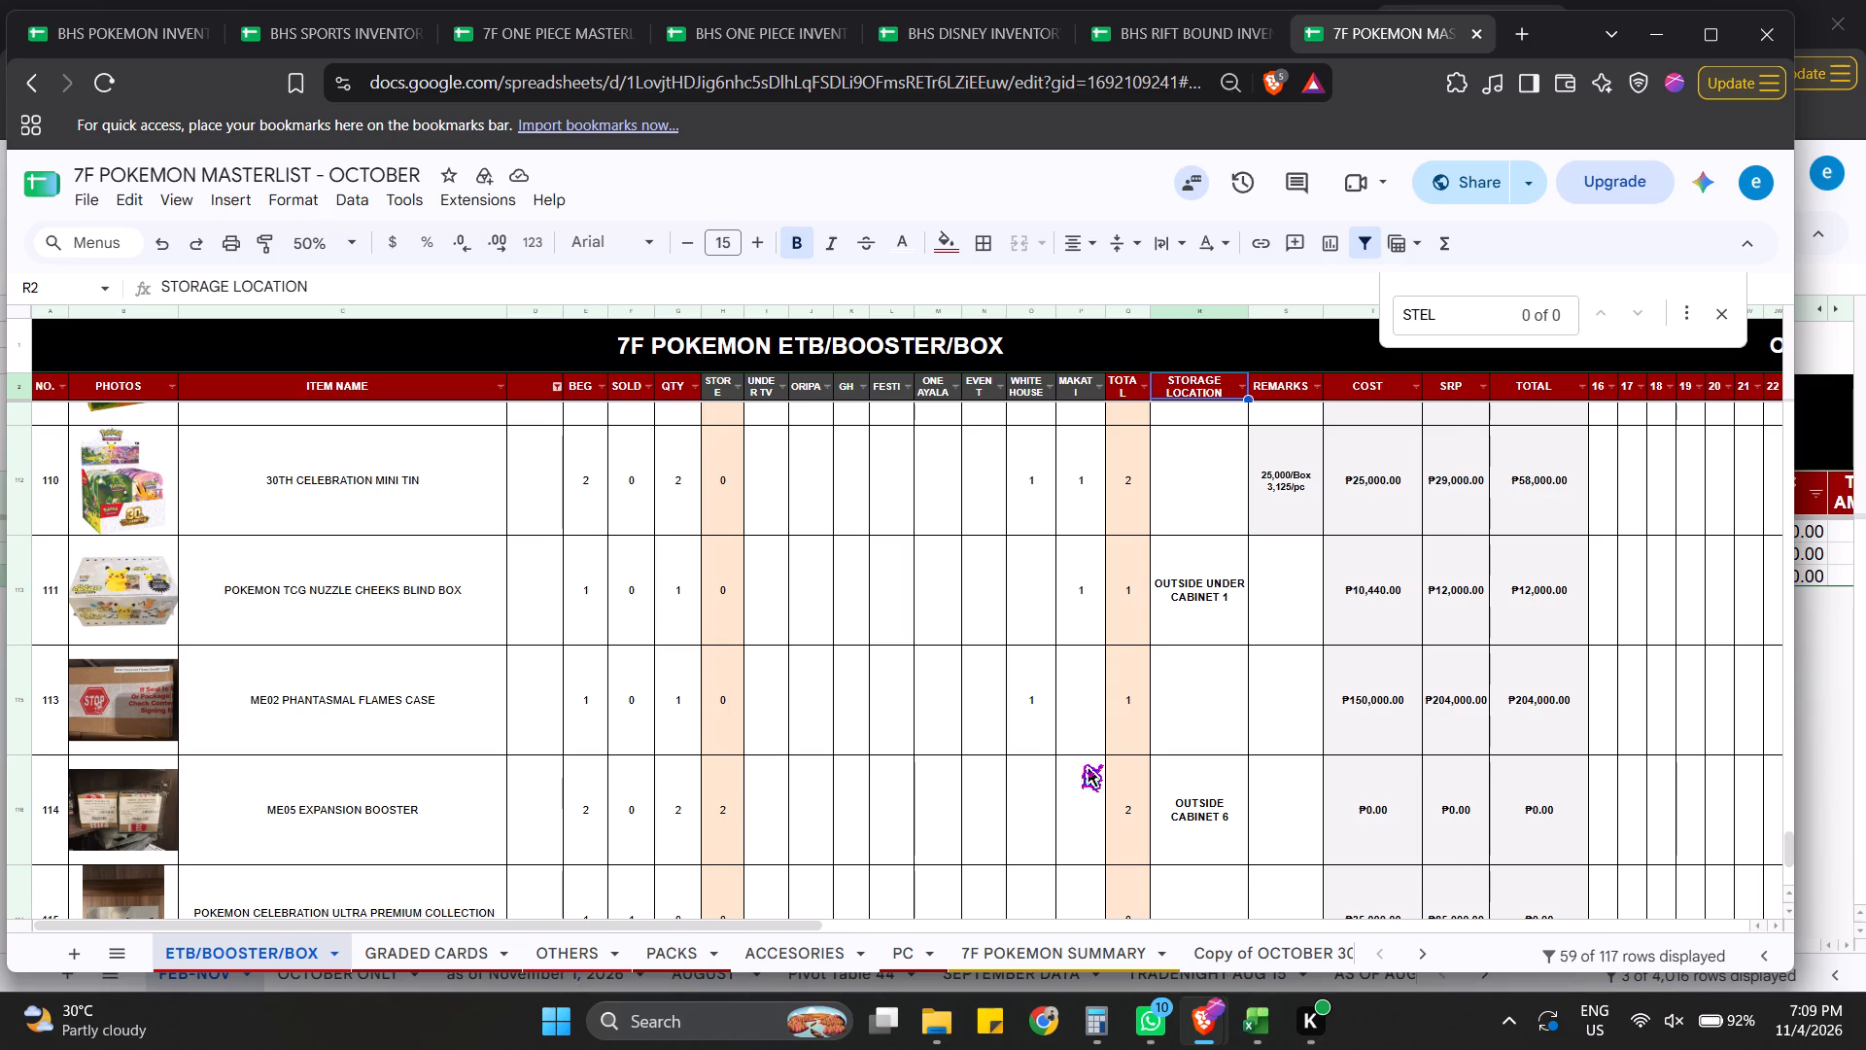
scroll(1079, 763, "down", 4)
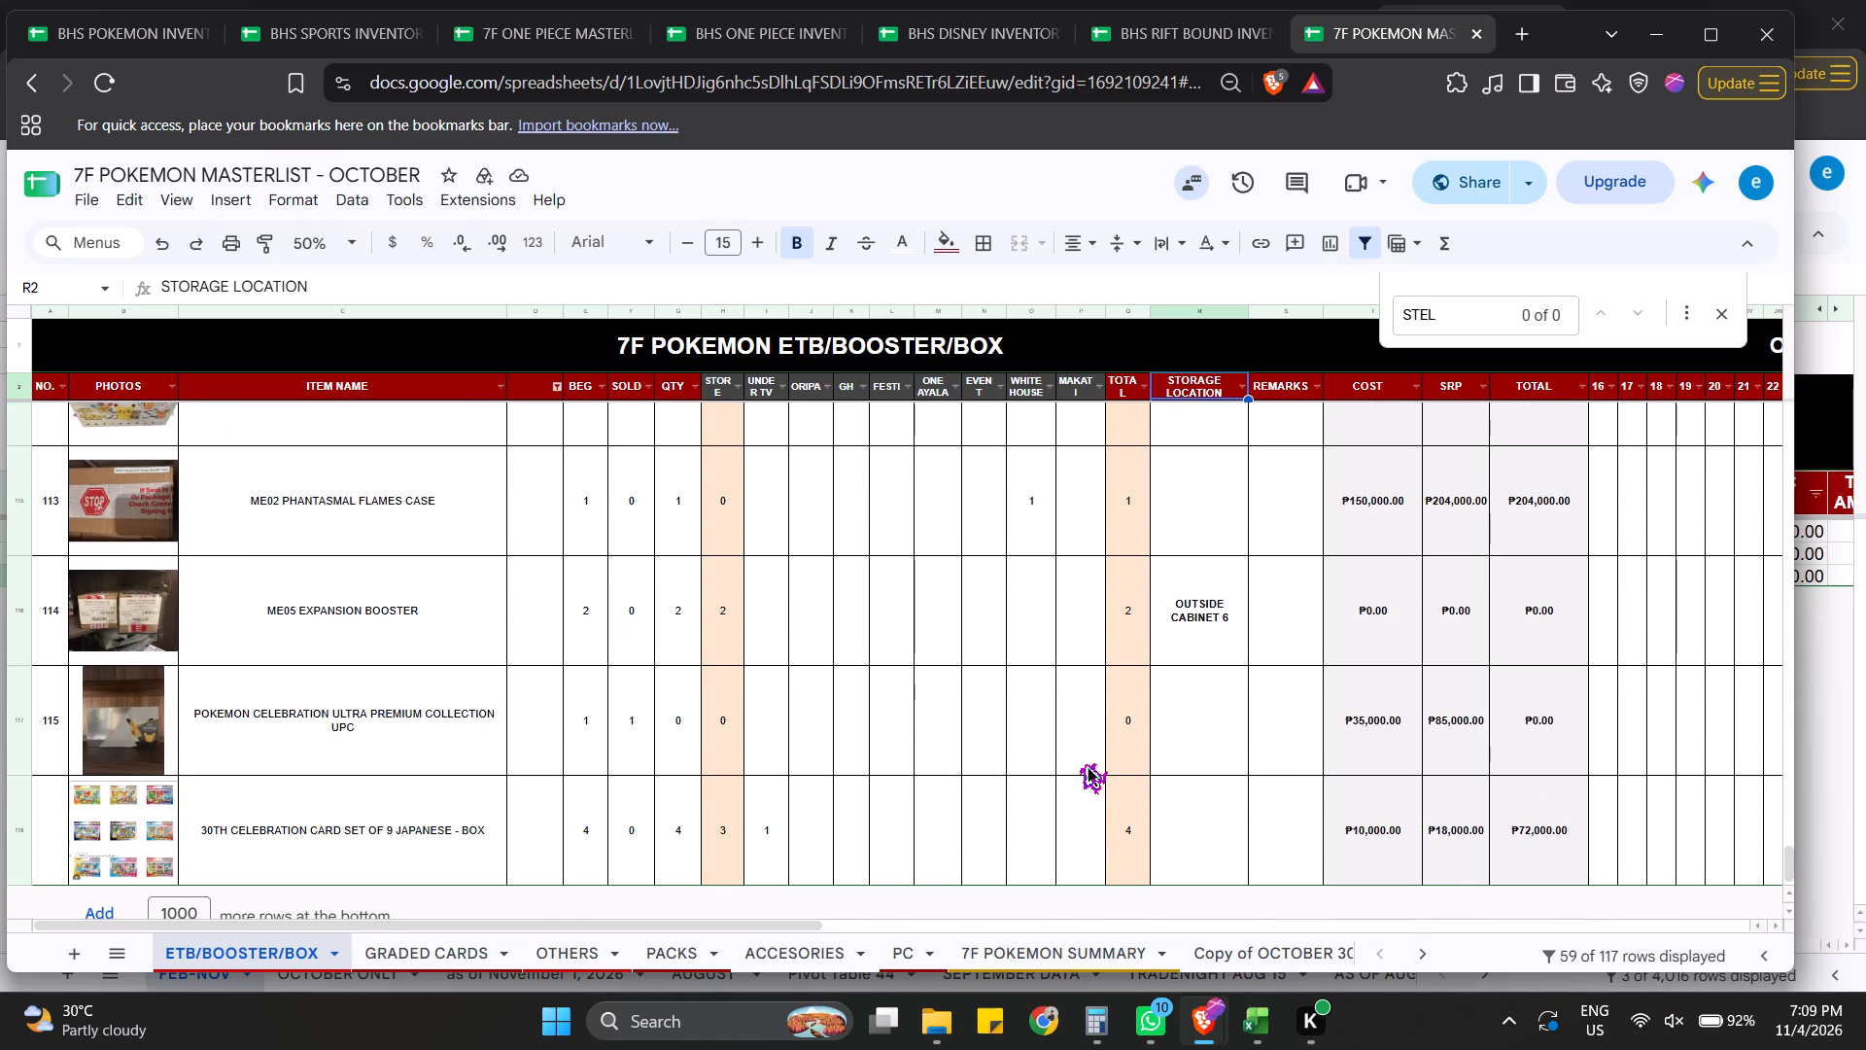
left_click(892, 962)
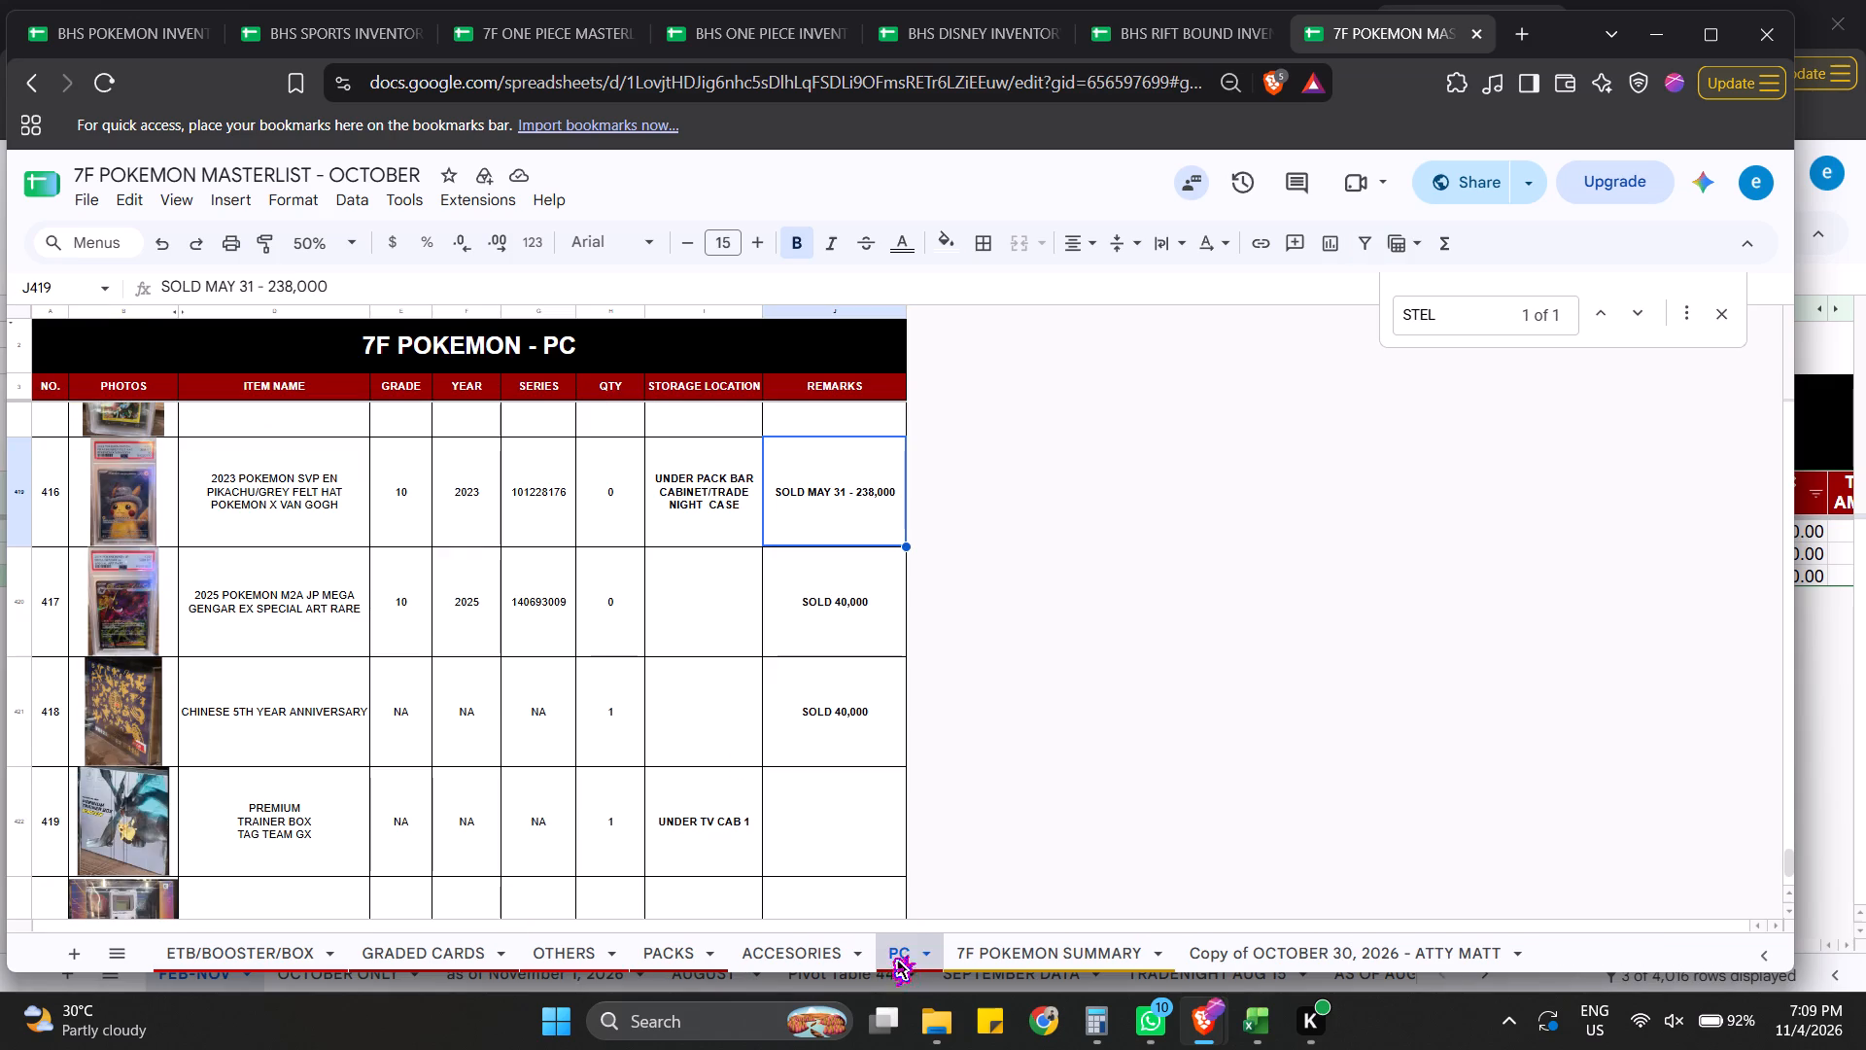
scroll(723, 739, "up", 1)
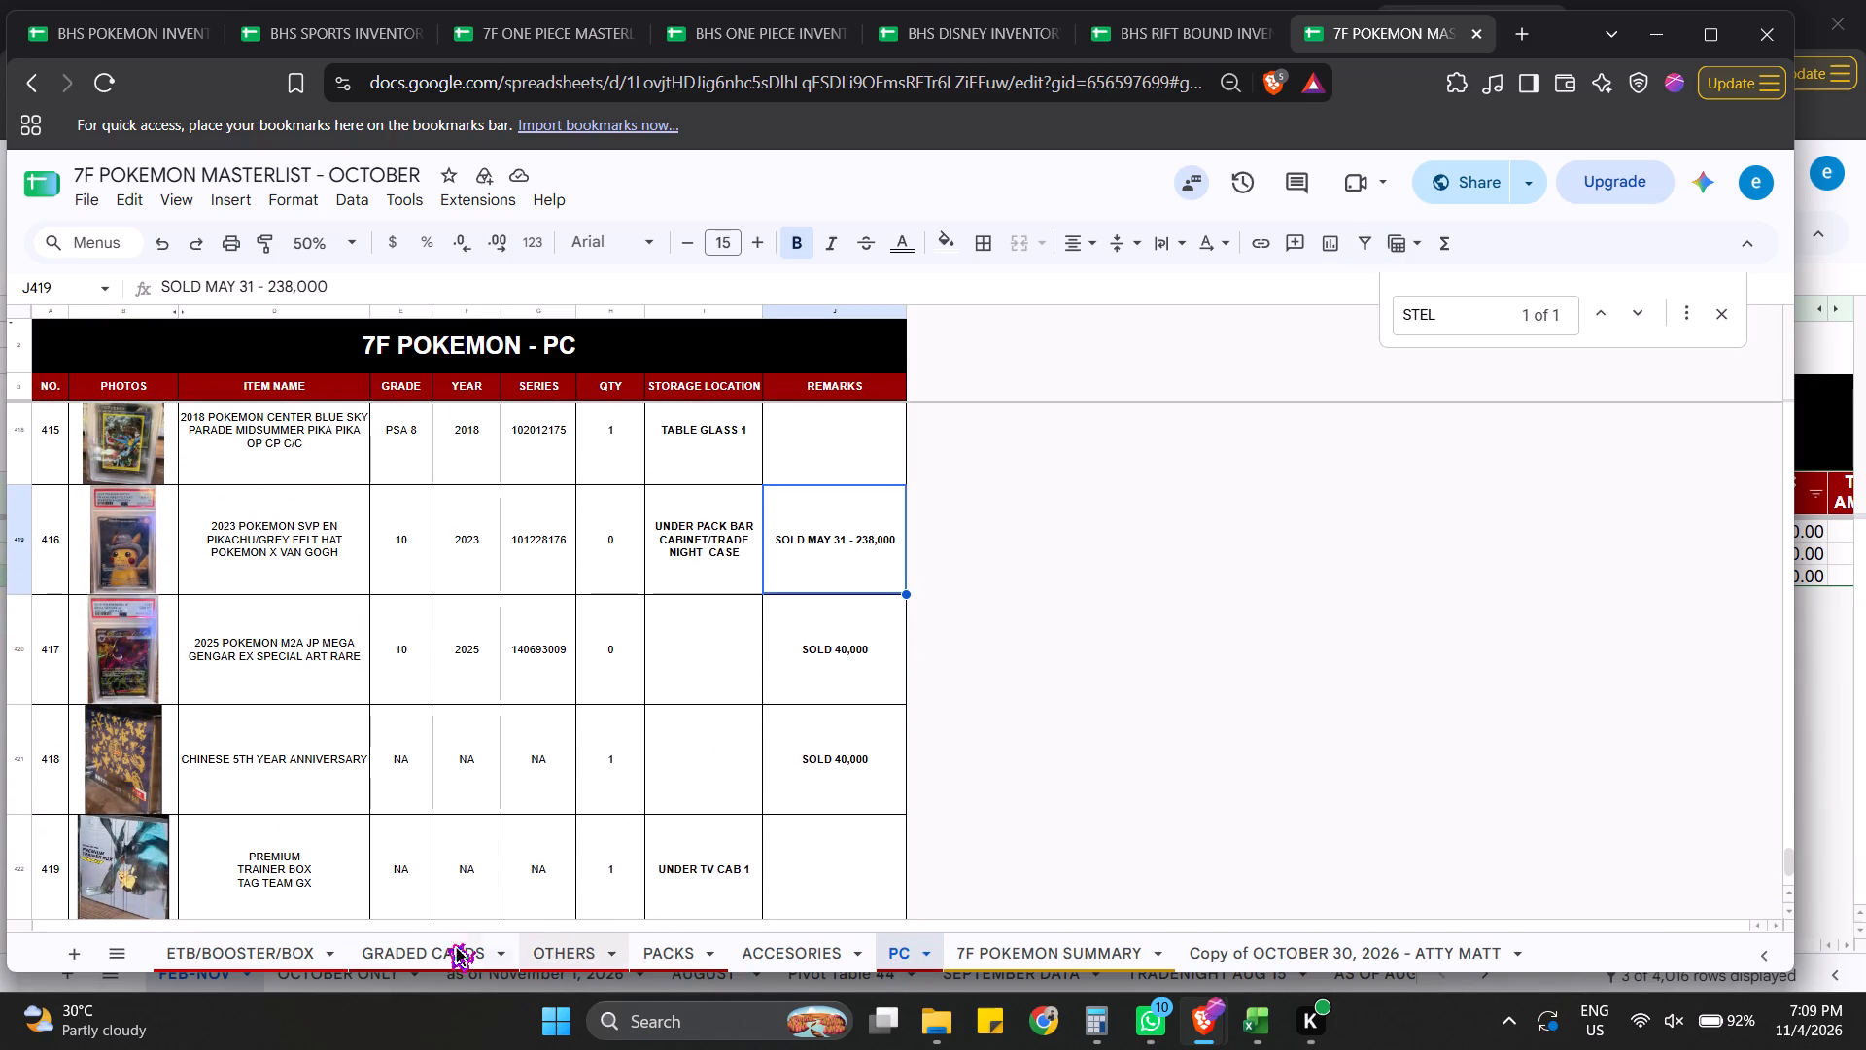
left_click(275, 943)
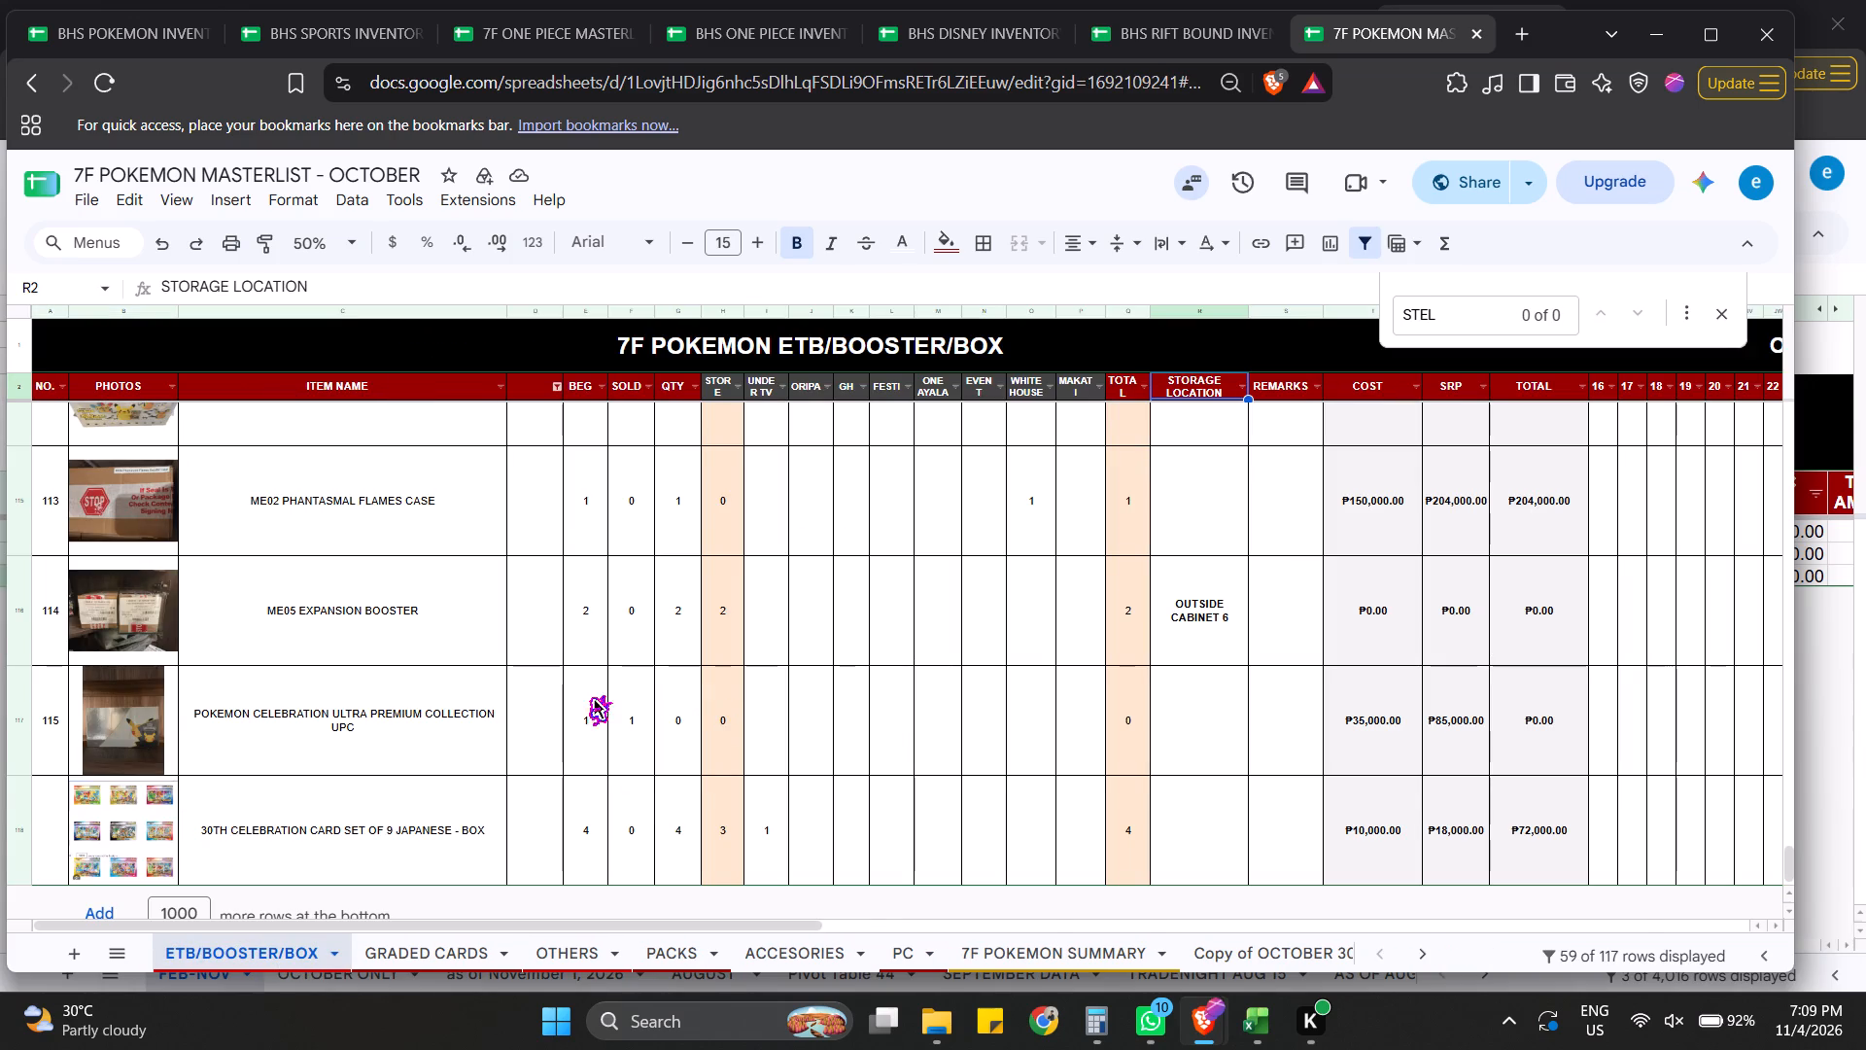
Enter a count of 0 for MEGA EVOLUTION BOOSTER BOX in the ETB/BOOSTER/BOX sheet.
scroll(585, 695, "up", 7)
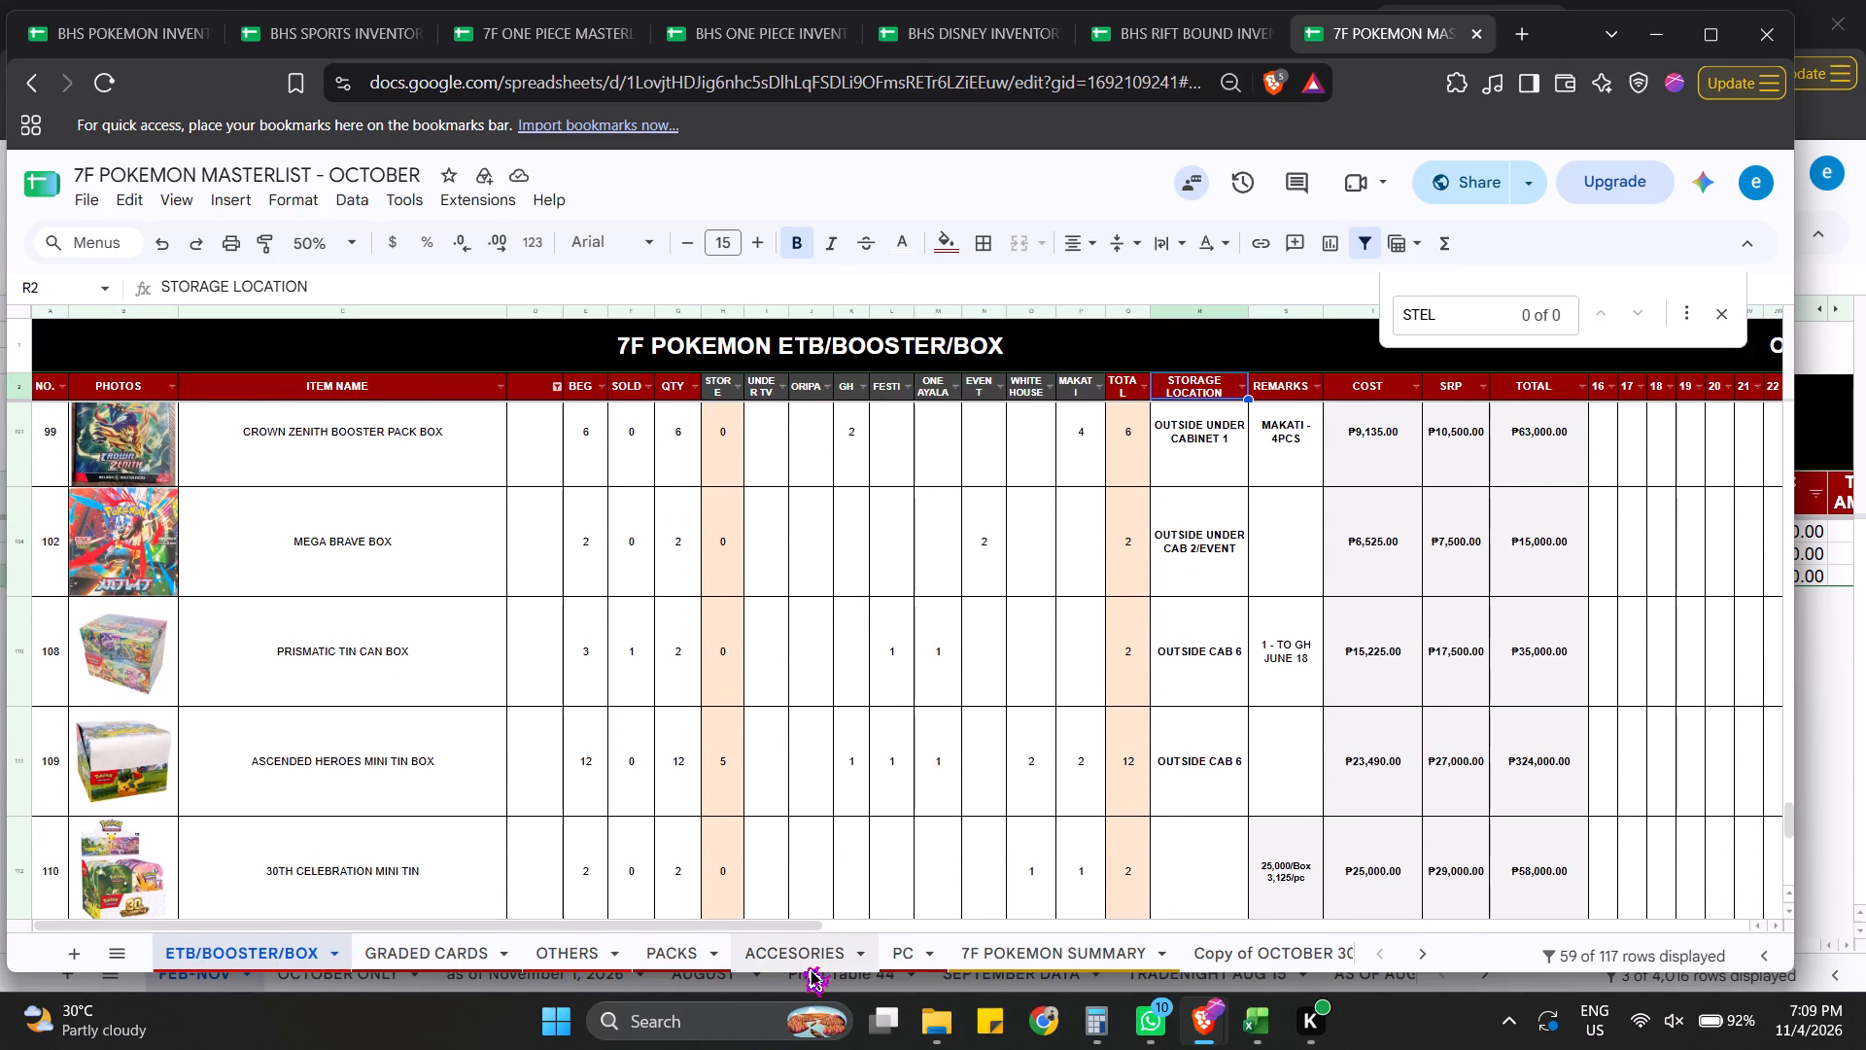
scroll(590, 594, "up", 12)
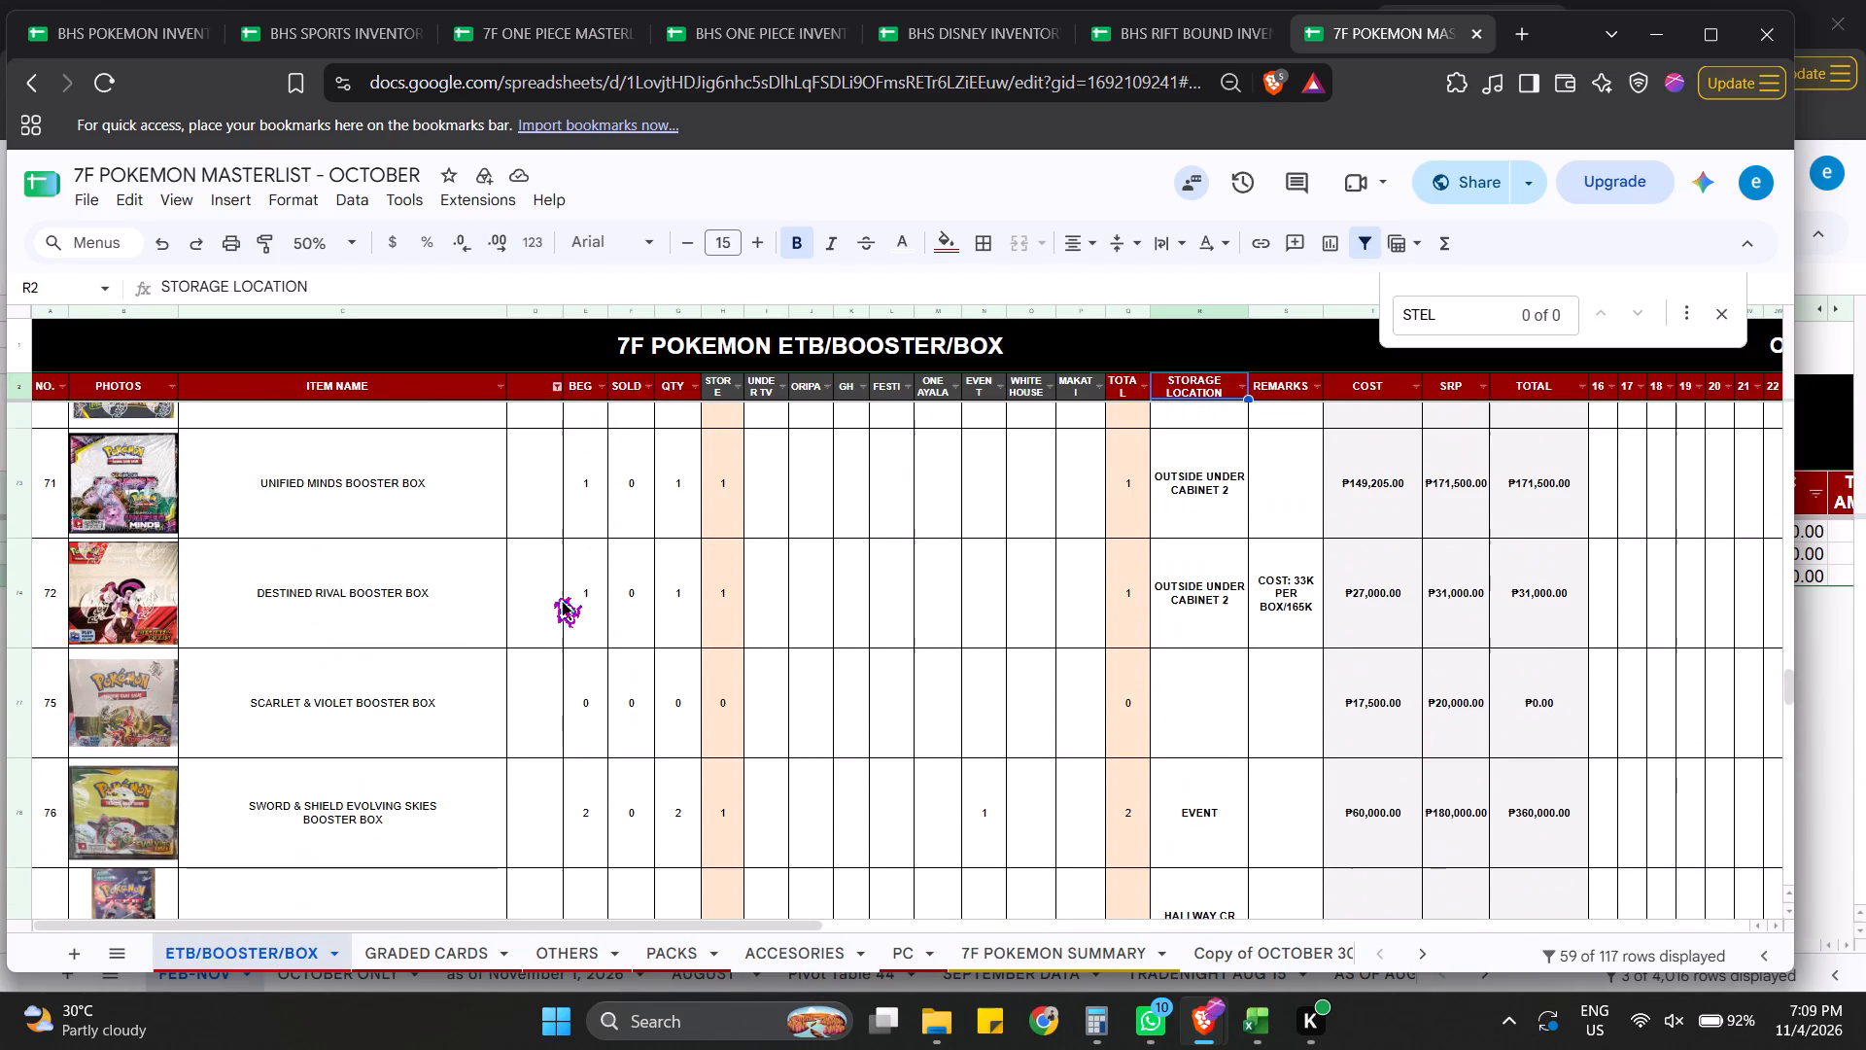
left_click(534, 602)
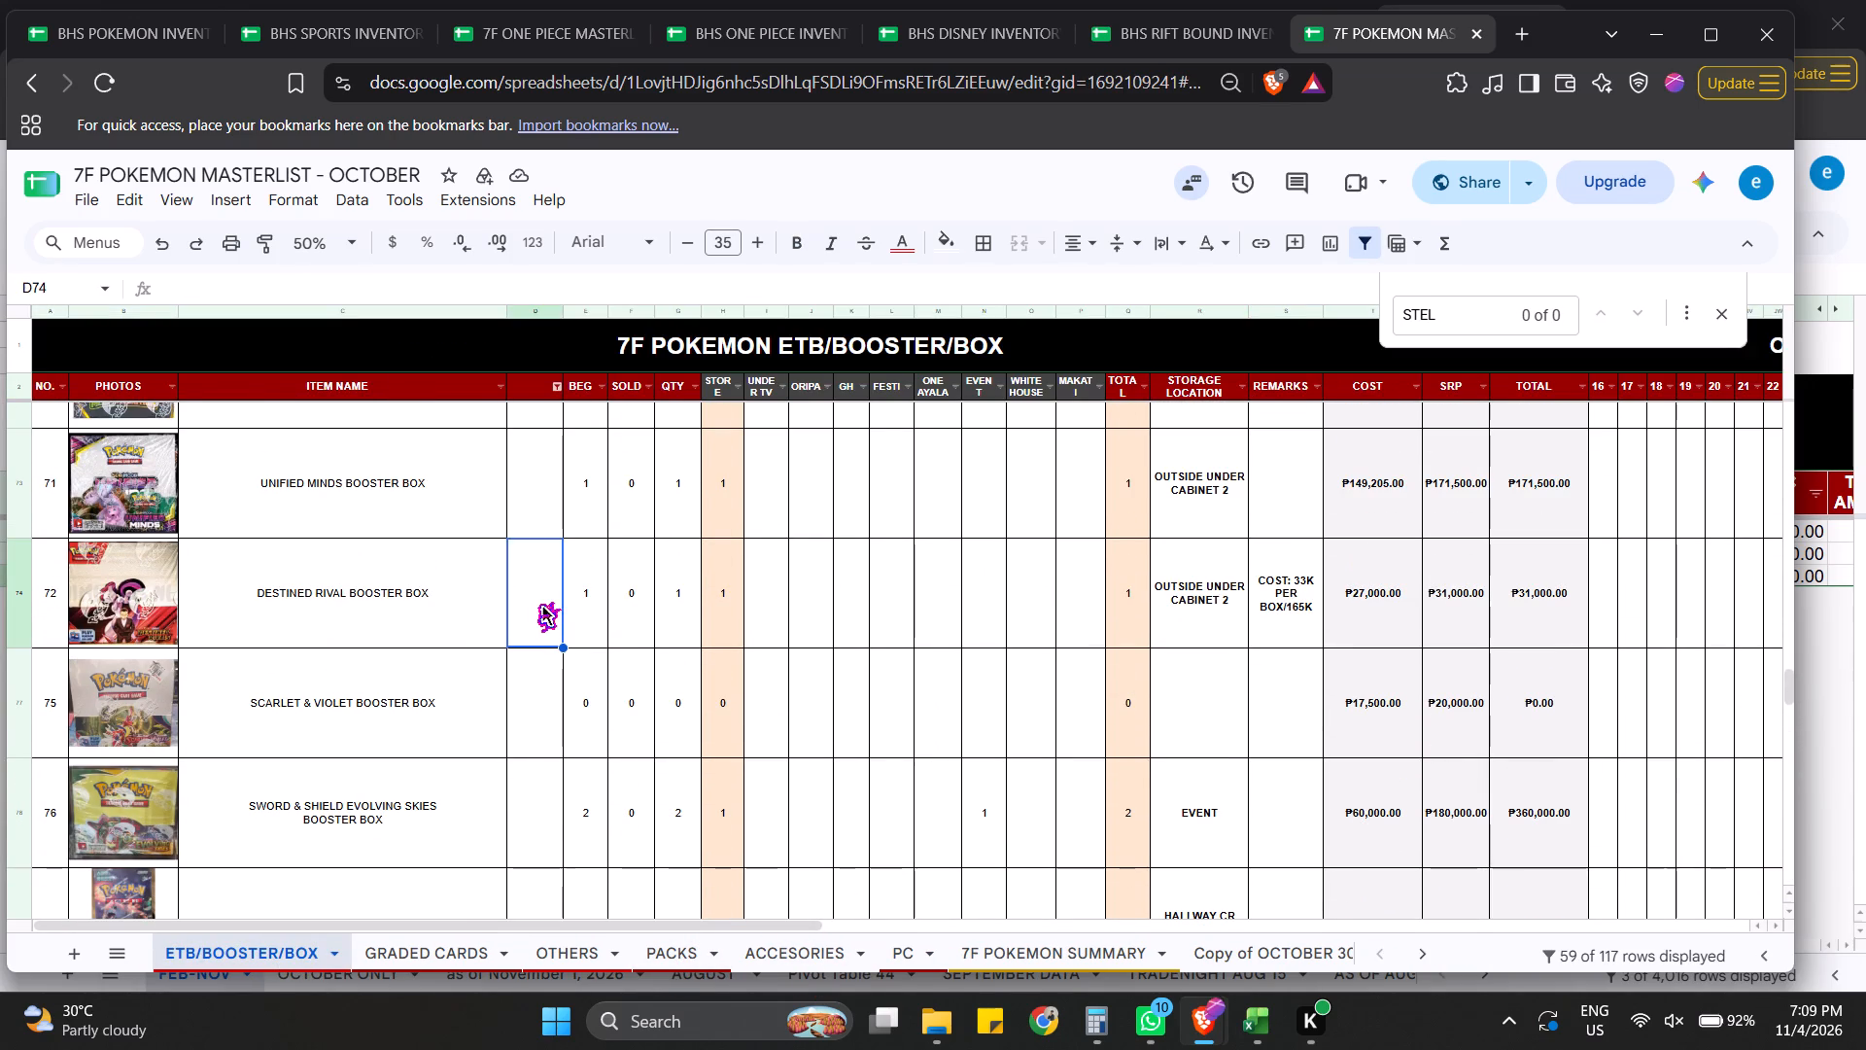
key("ctrl+Up")
key("Down")
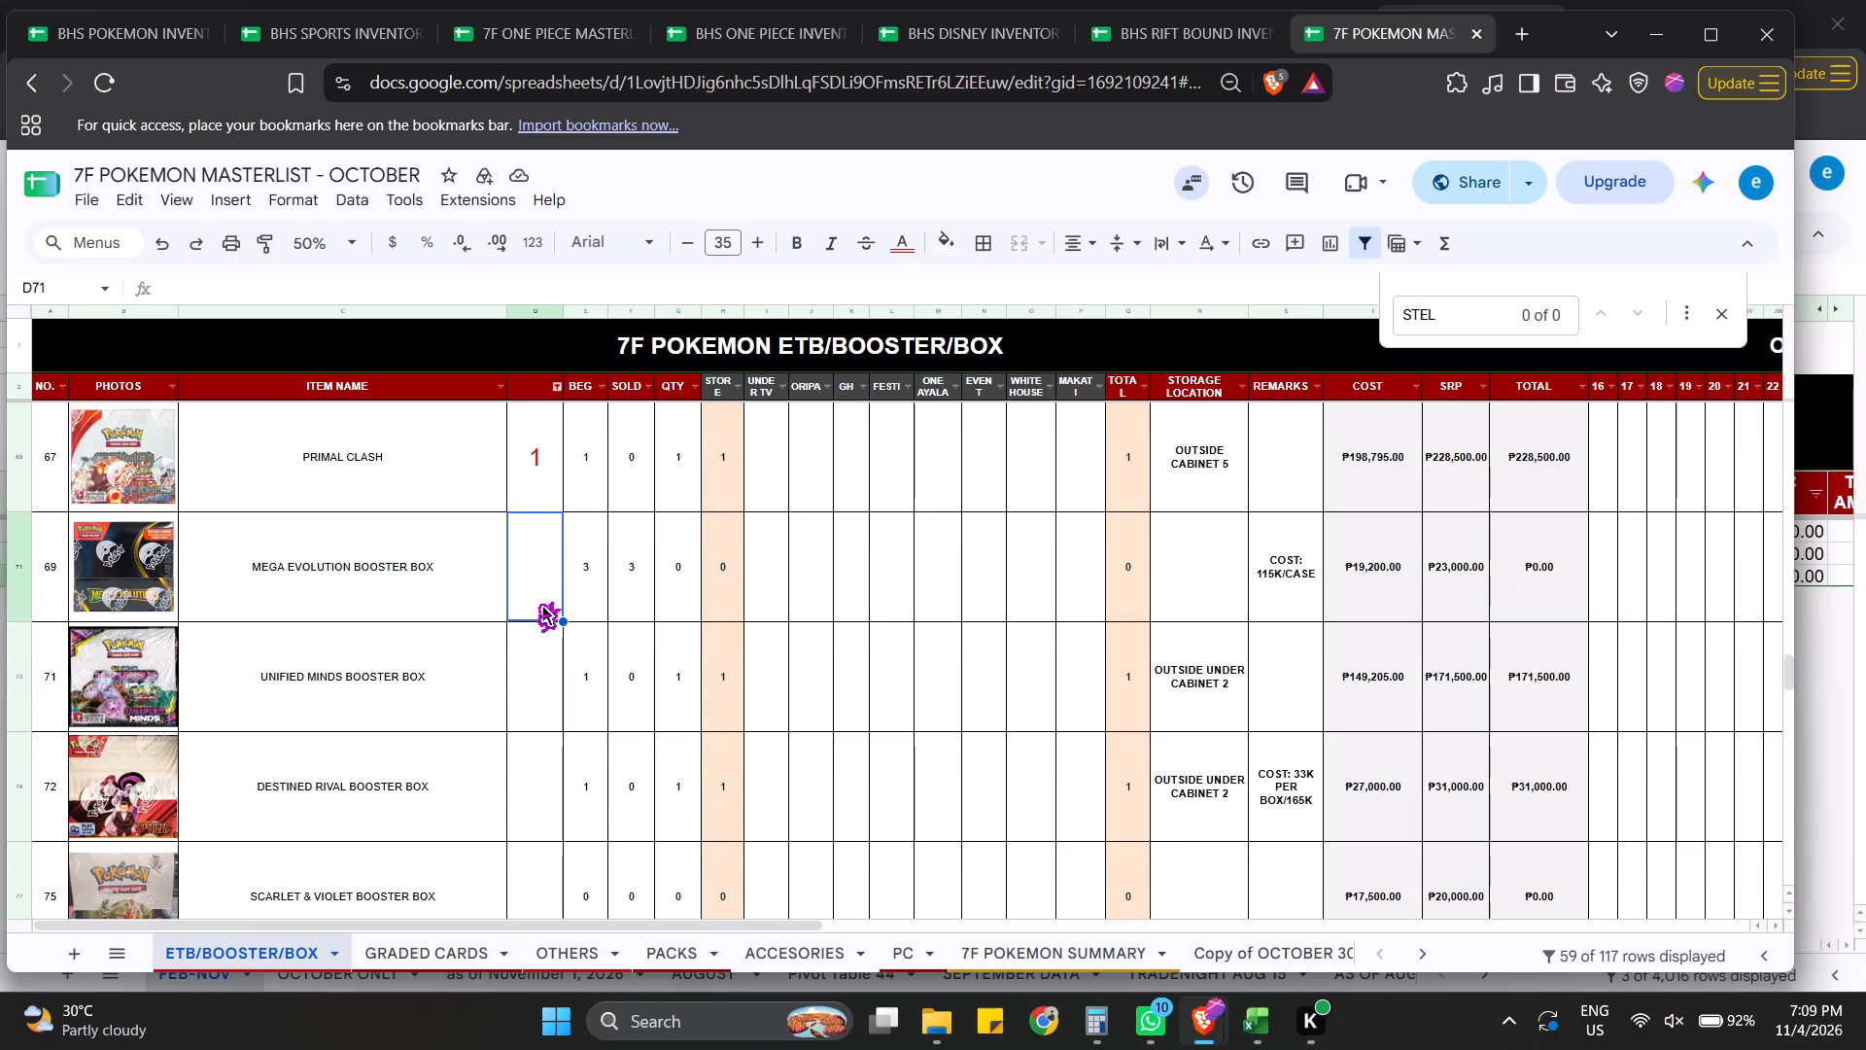
key("0")
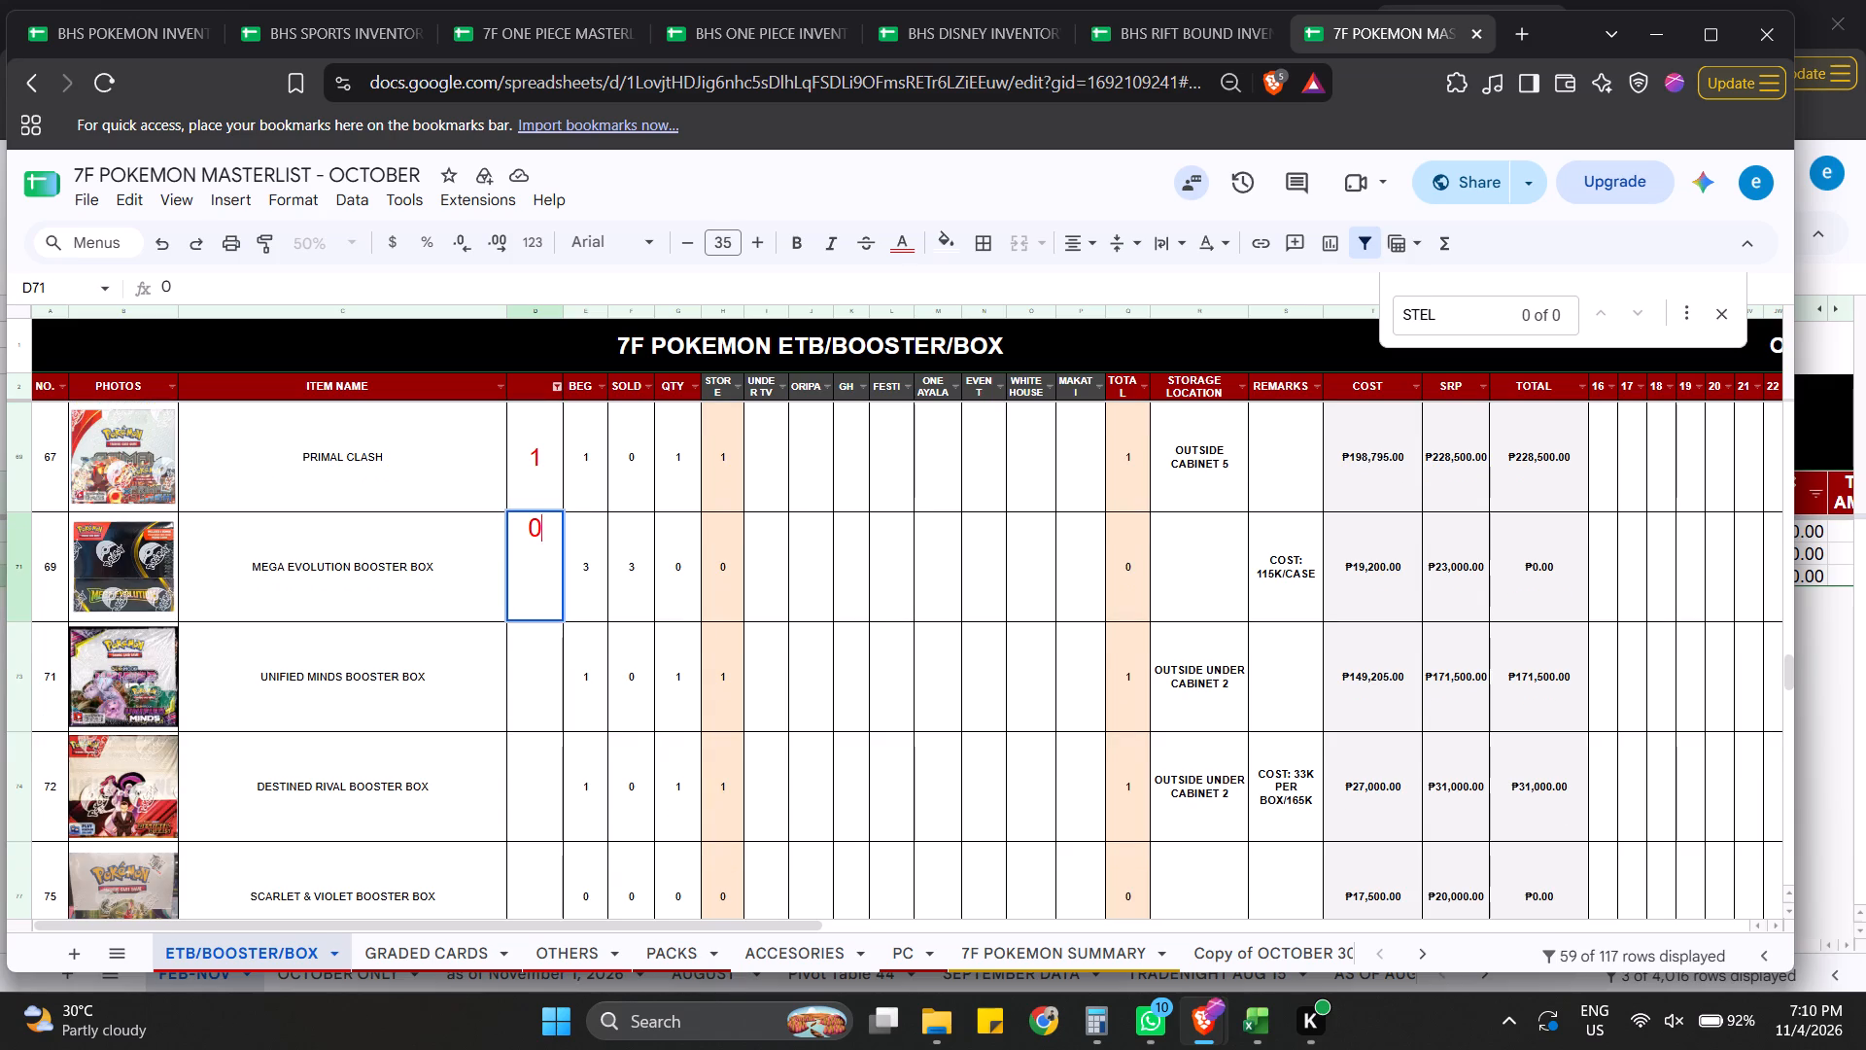
key("Down")
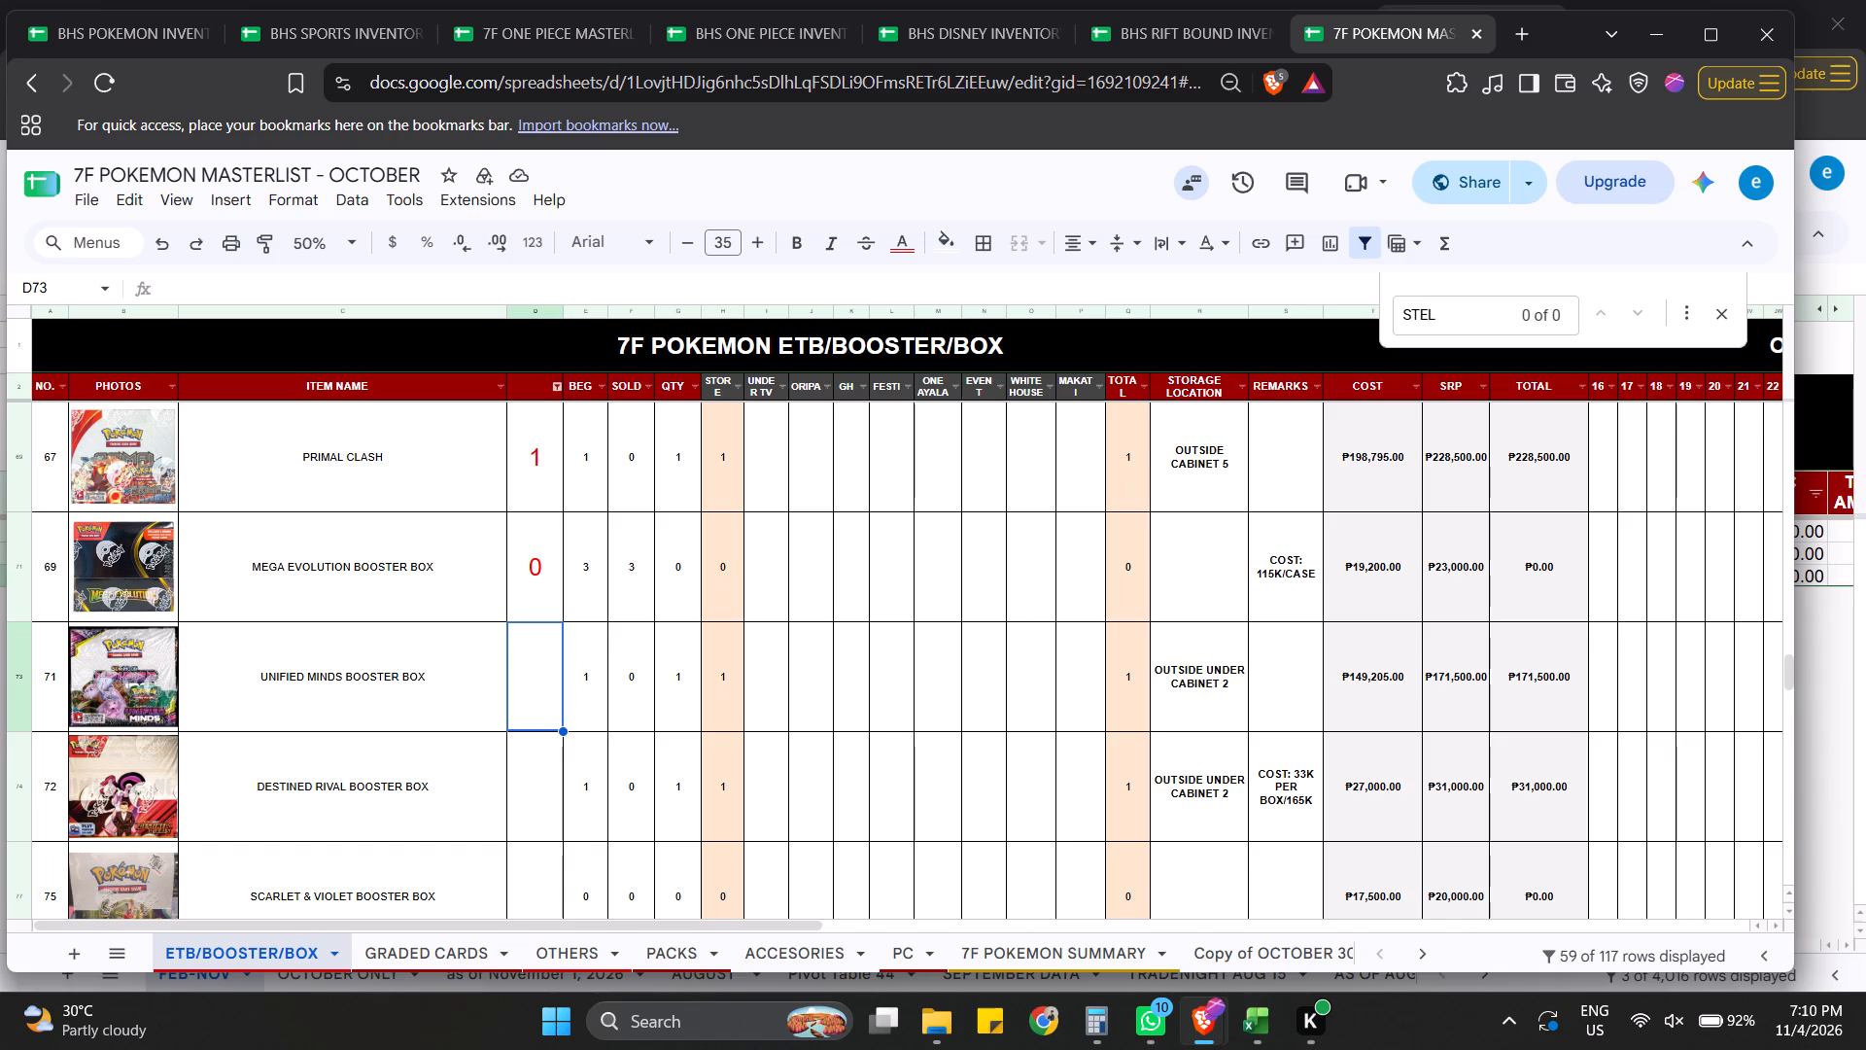
Enter a count of 0 for each of UNIFIED MINDS, DESTINED RIVAL and SCARLET & VIOLET BOOSTER BOX.
key("Down")
key("Up")
key("0")
key("Down")
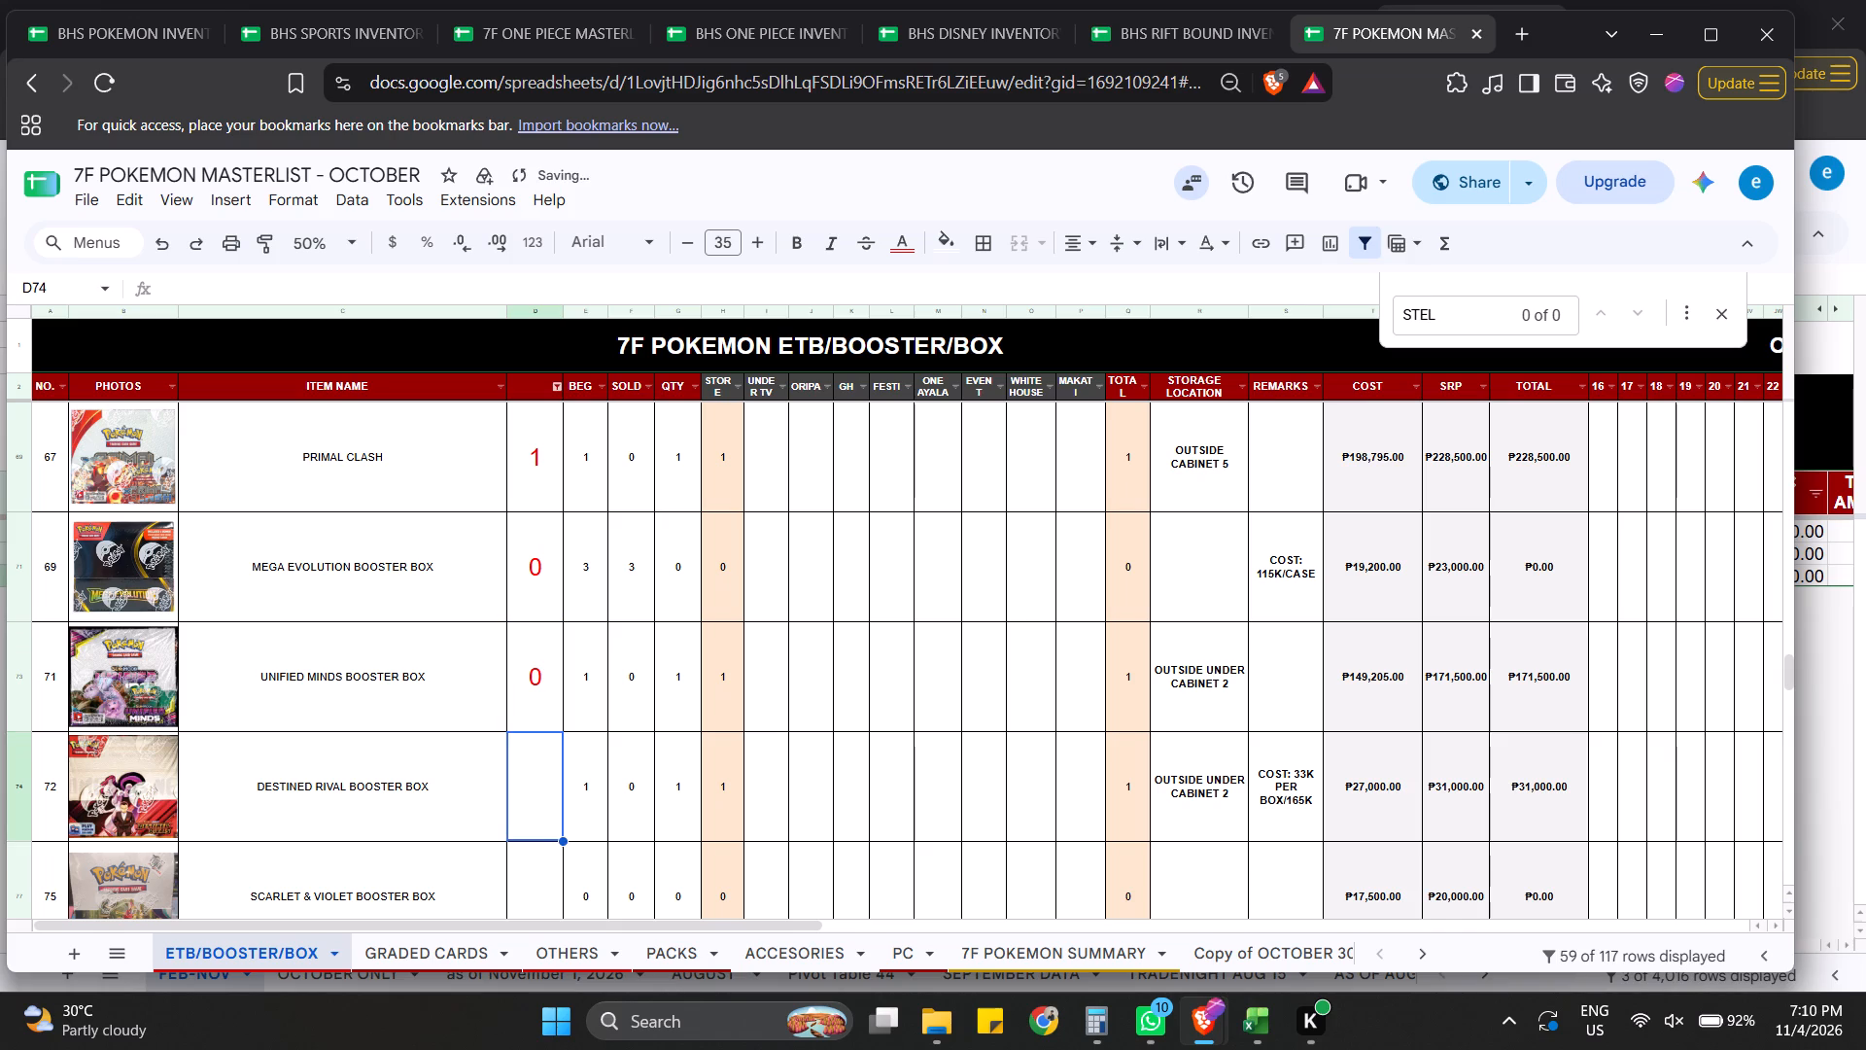
key("0")
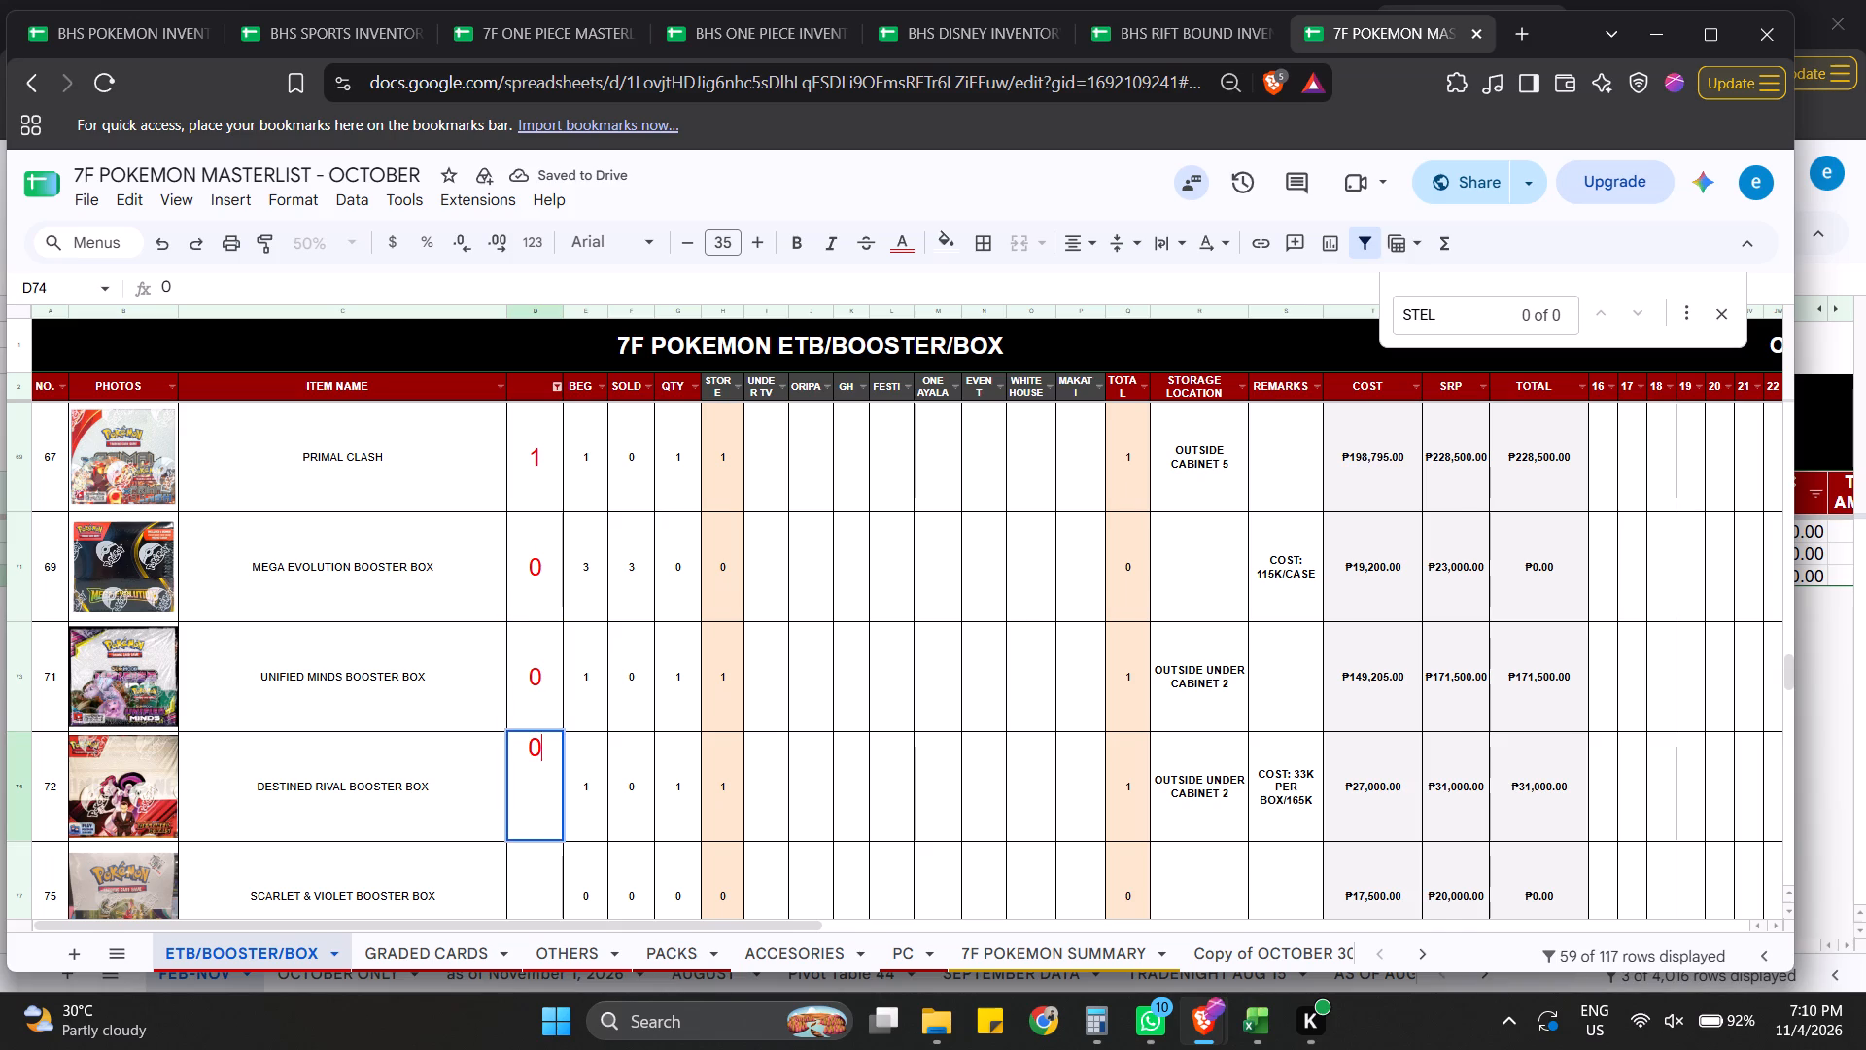
key("Down")
key("0")
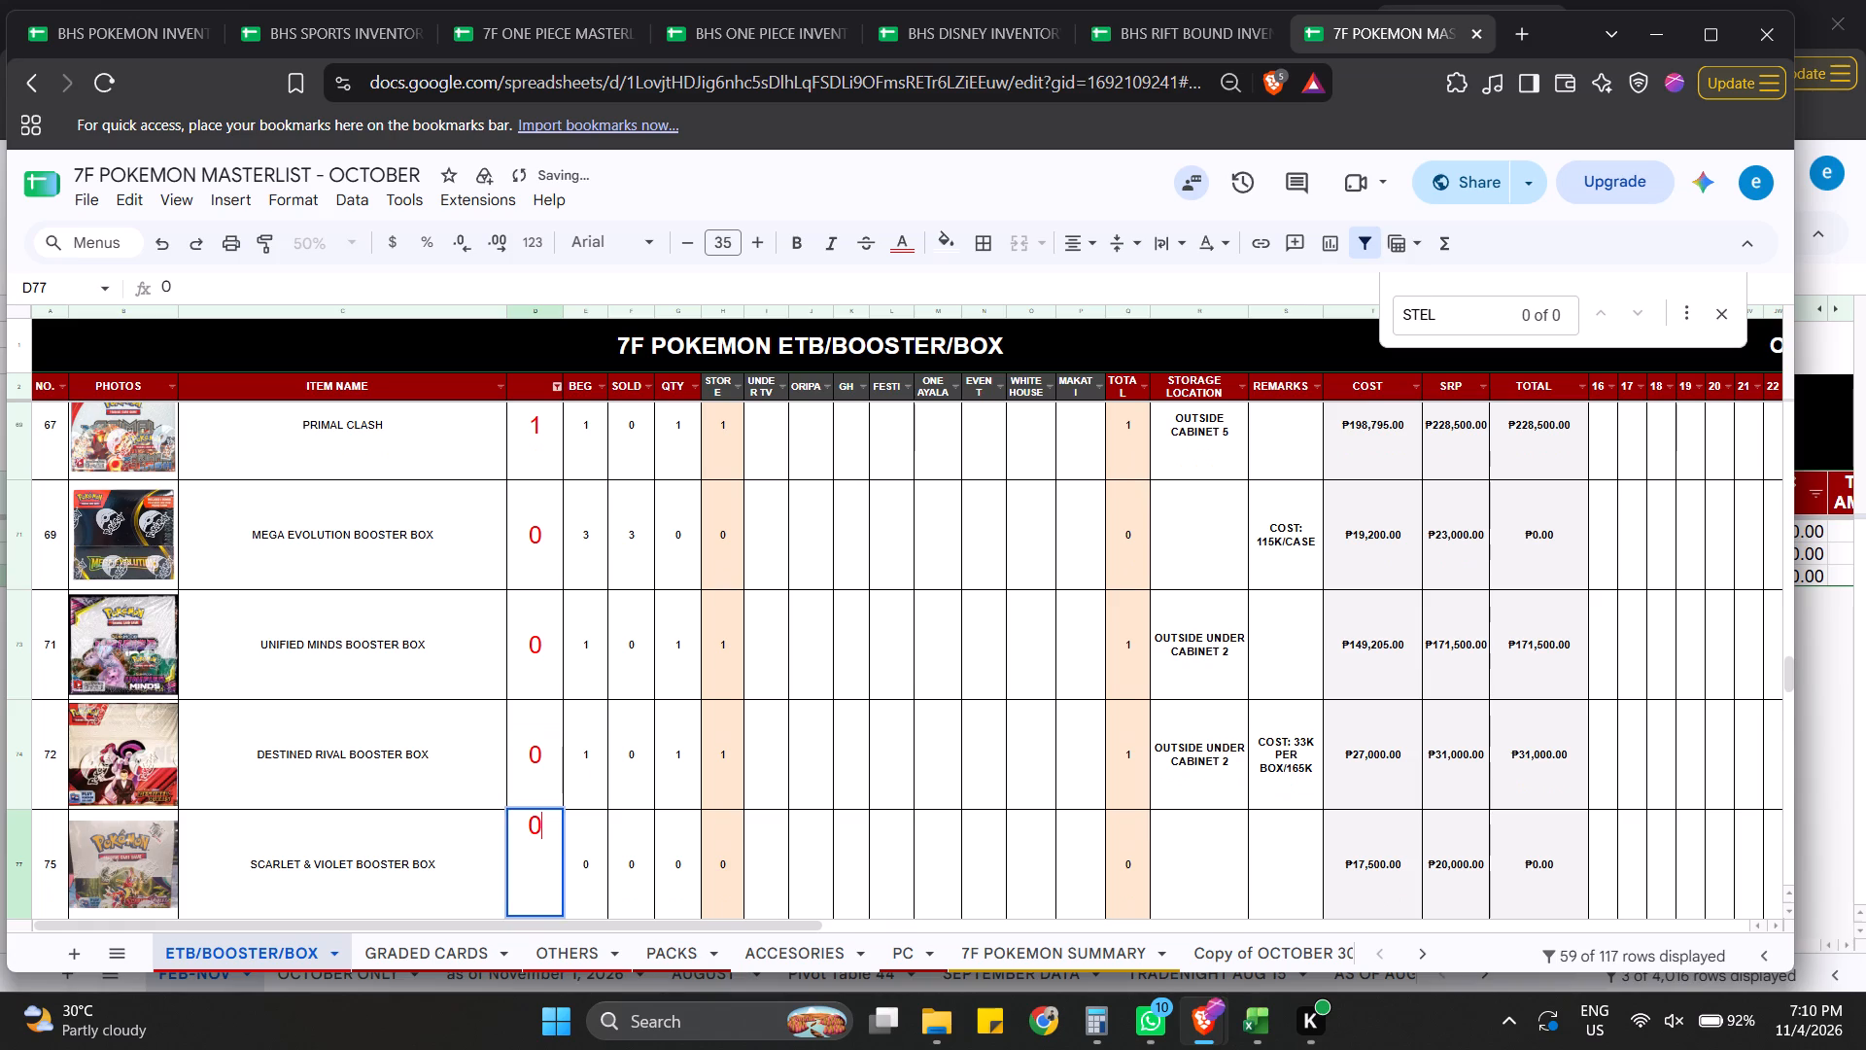
key("Down")
Enter a count of 1 for SCARLET & VIOLET CRIMZON HAZE and CARD JOURNEY TOGETHER KOREAN, leaving EVOLVING SKIES and 151 GENGAR CHINESE PURPLE blank.
key("Down")
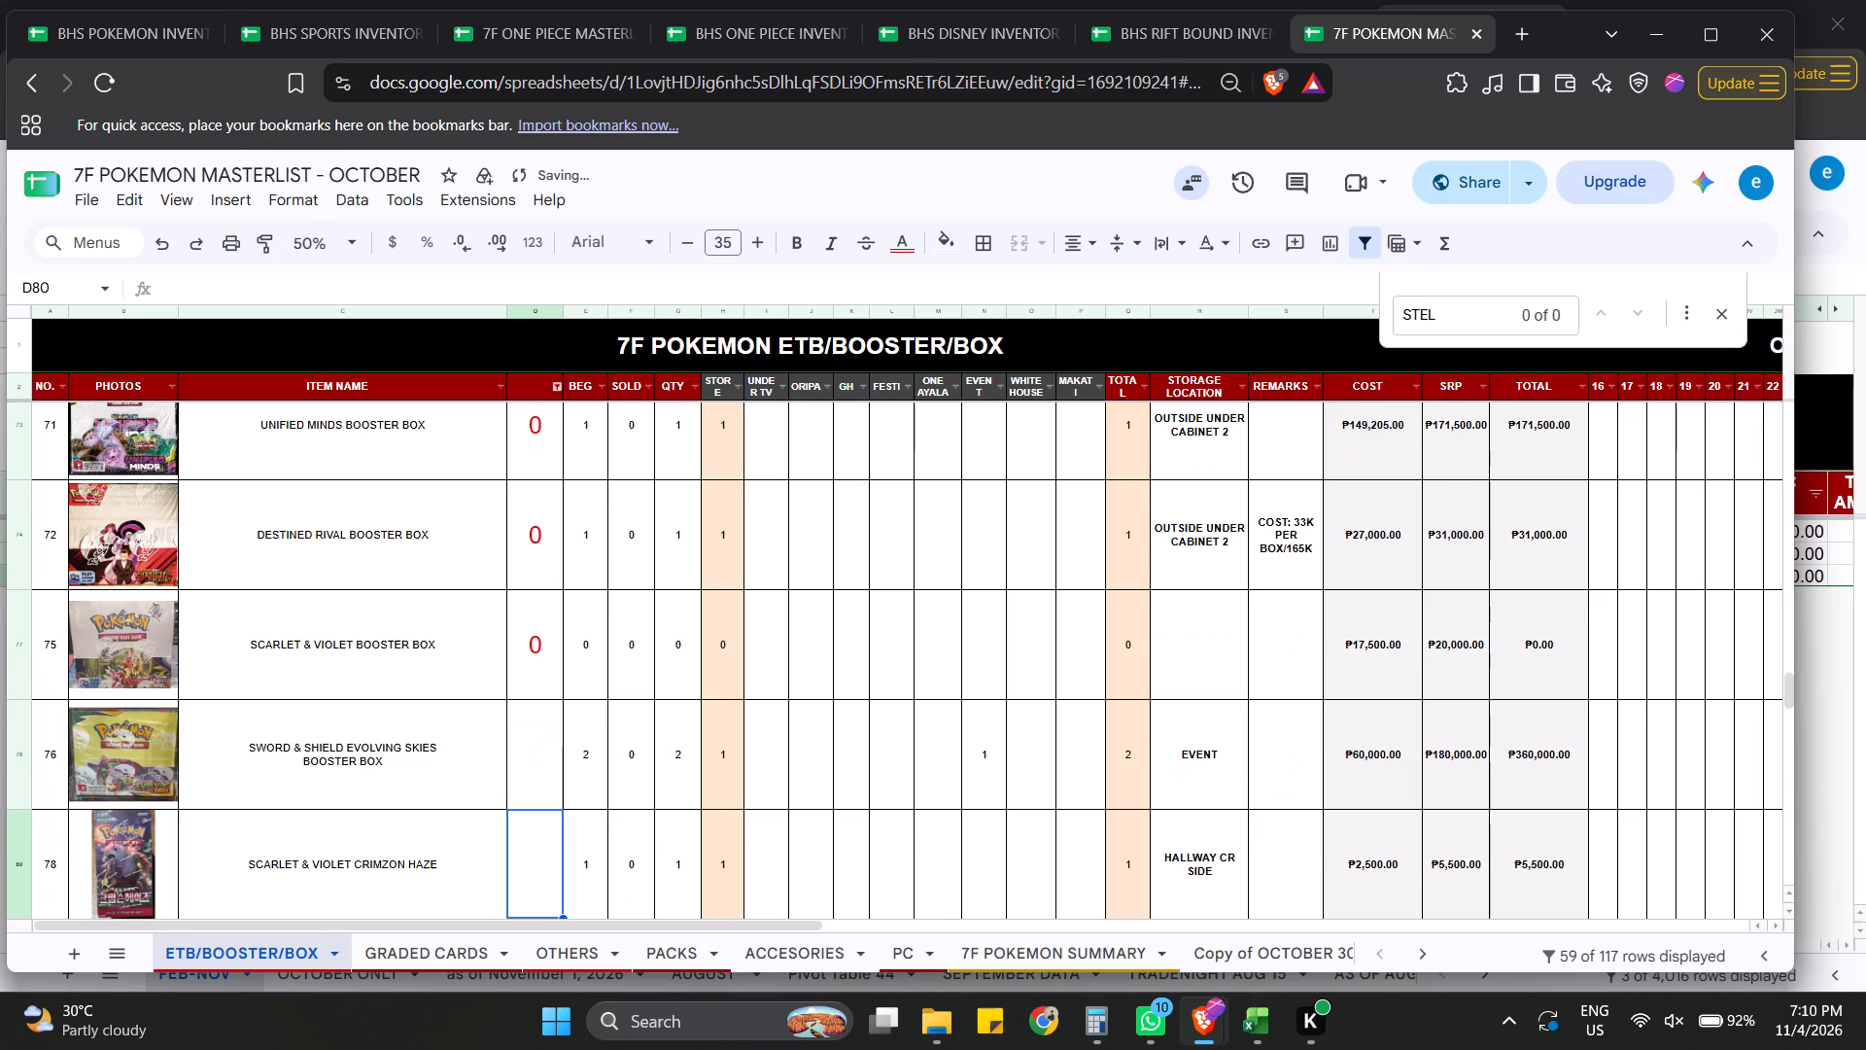
key("Down")
key("Up")
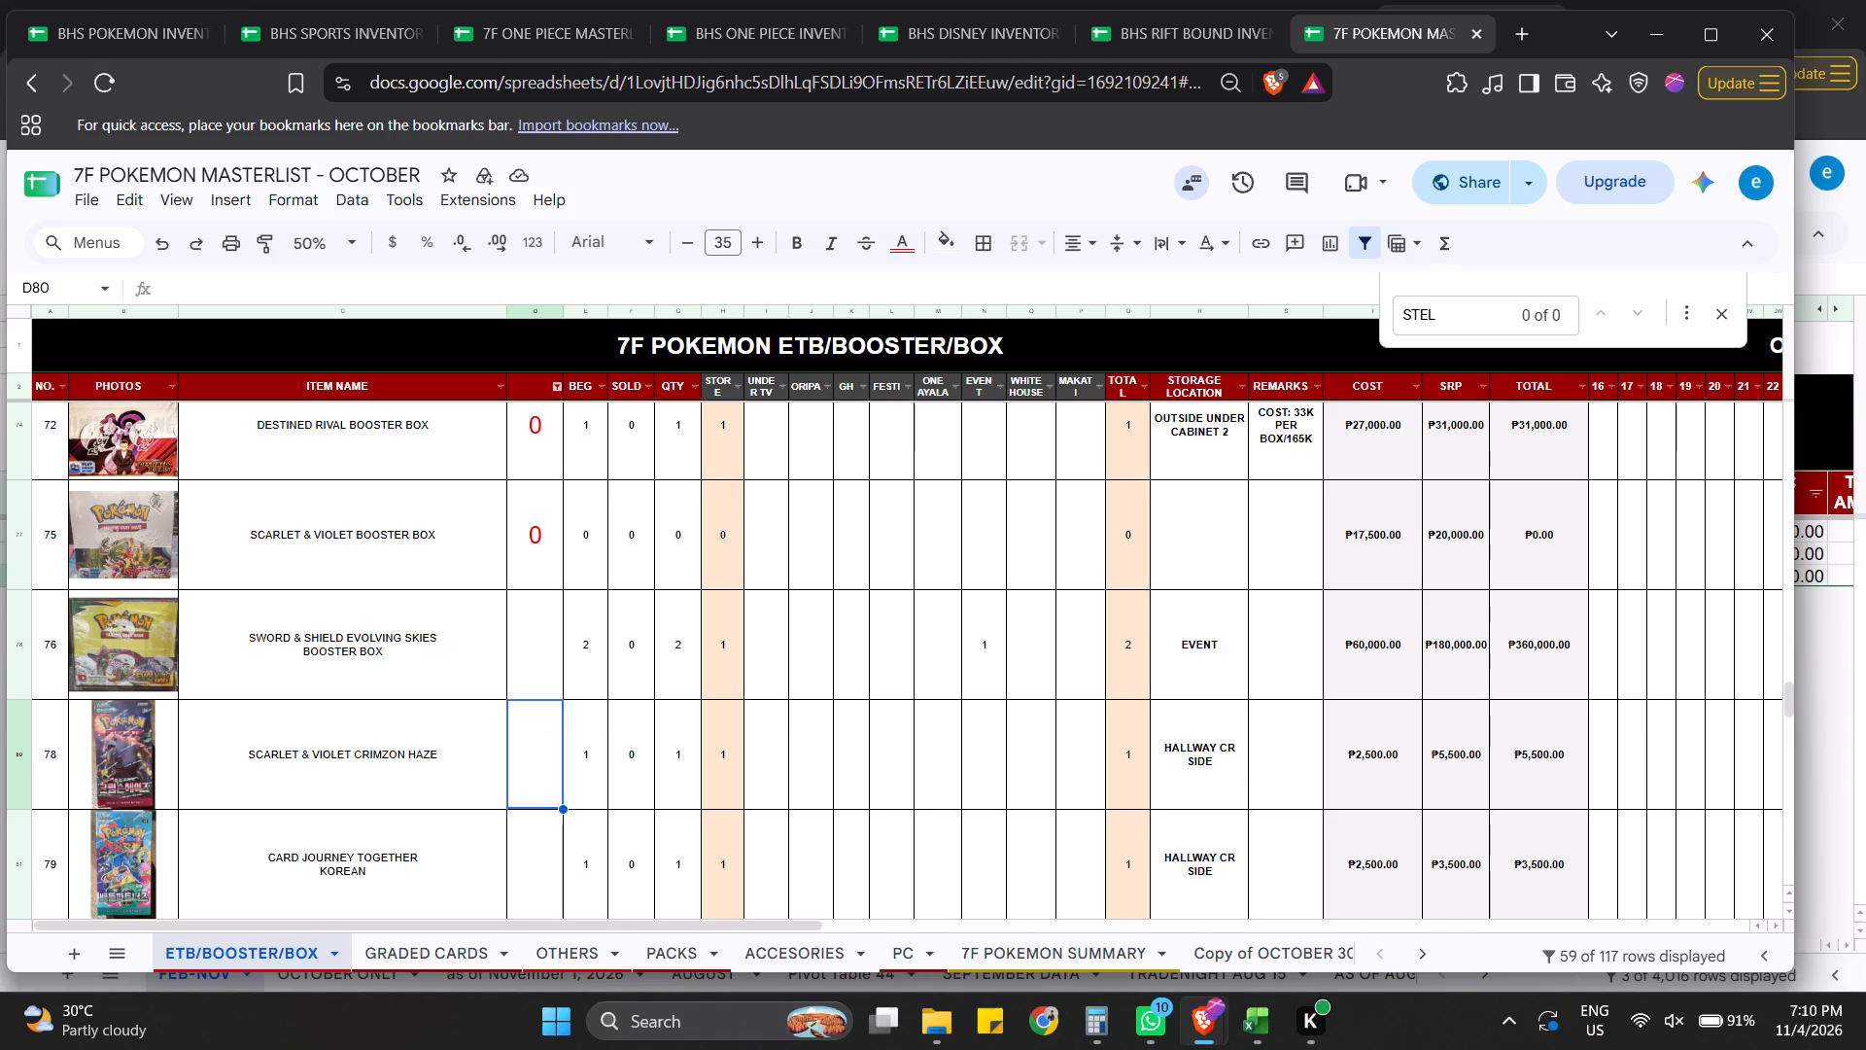
key("1")
key("Down")
key("1")
key("Down")
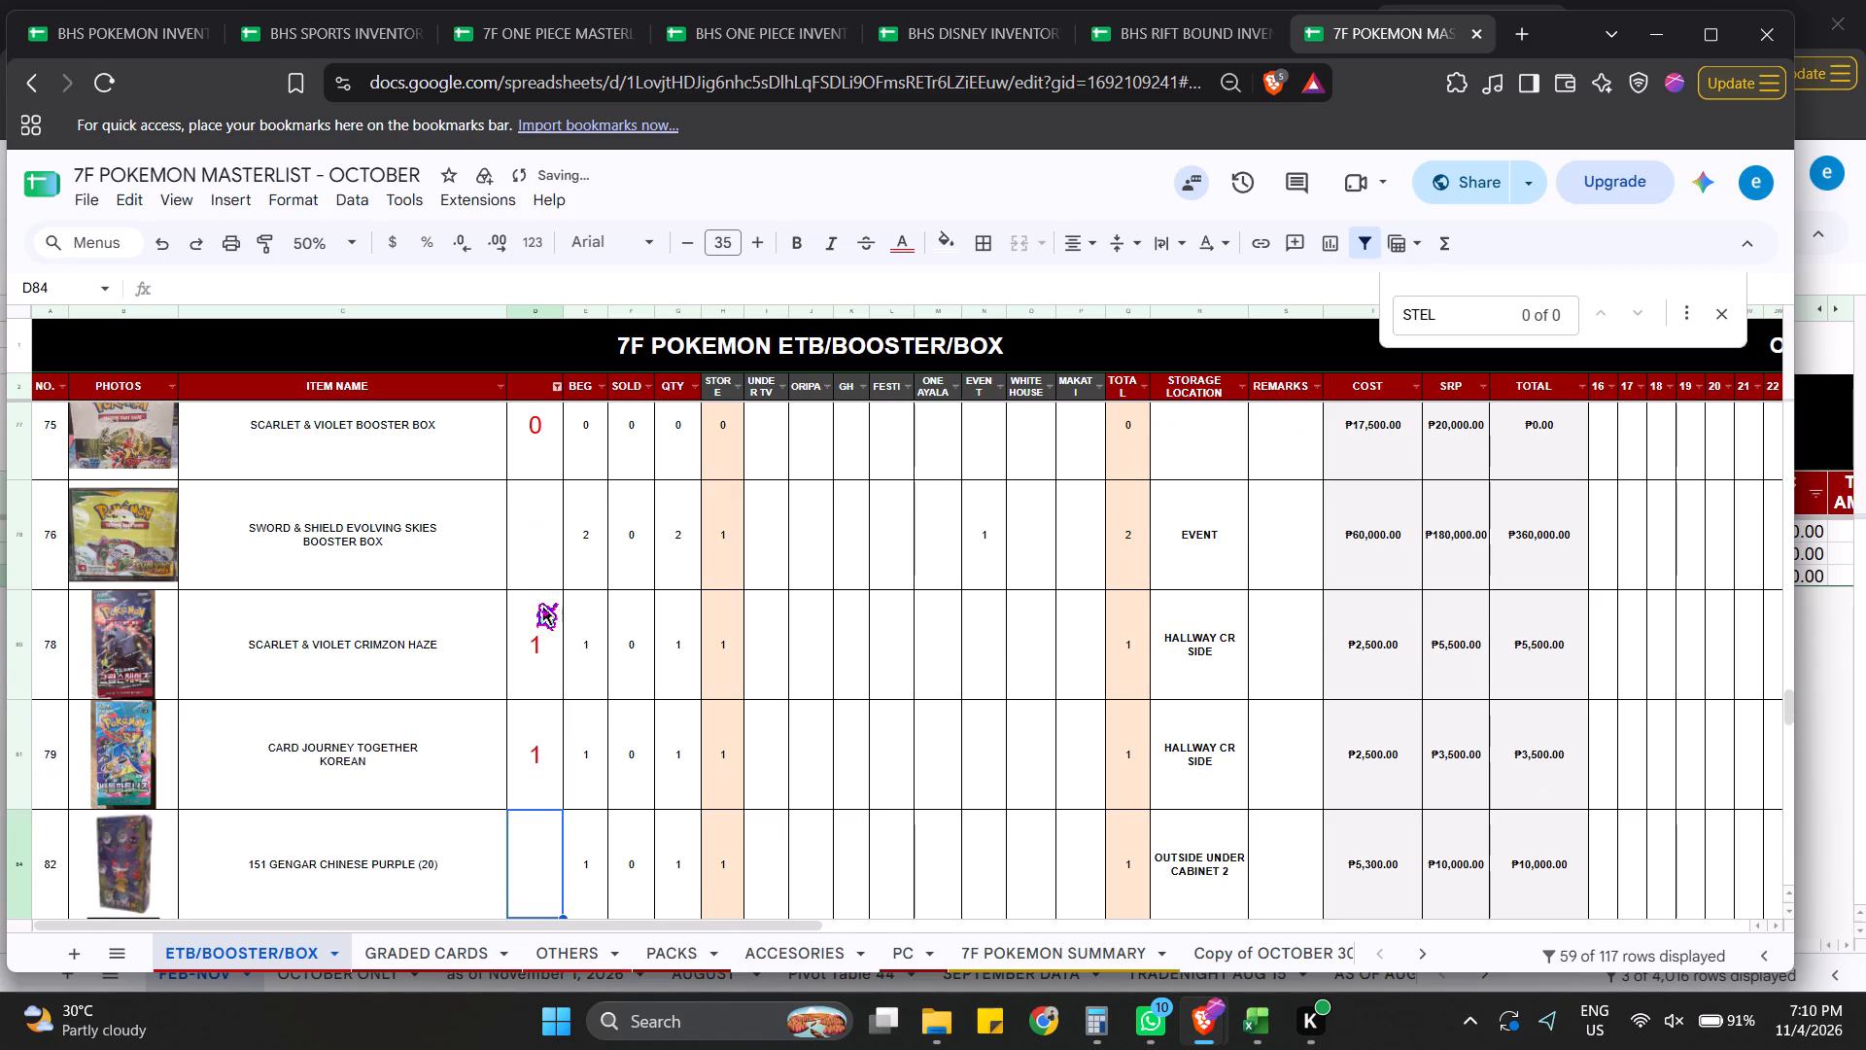
key("Down")
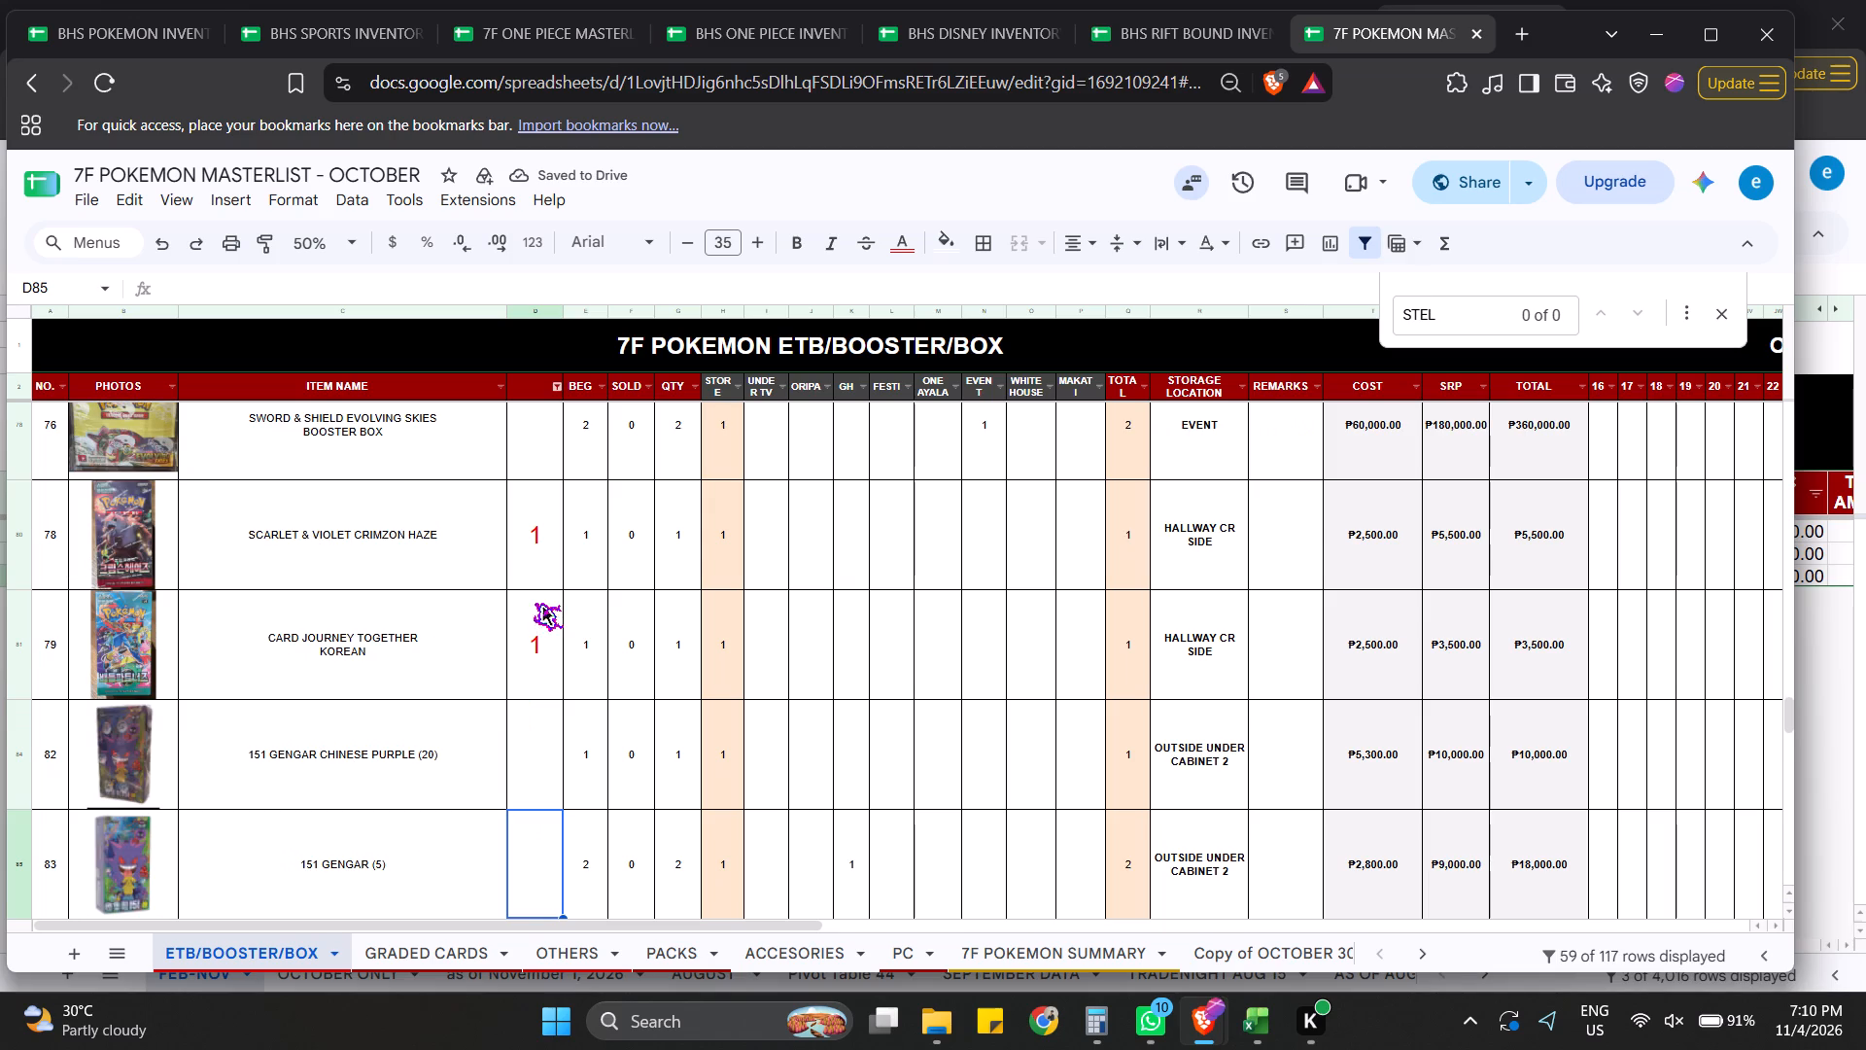
Enter a count of 0 for 151 GENGAR CHINESE PURPLE (20) and for 151 GENGAR (5).
key("Up")
key("0")
key("Down")
key("0")
key("Down")
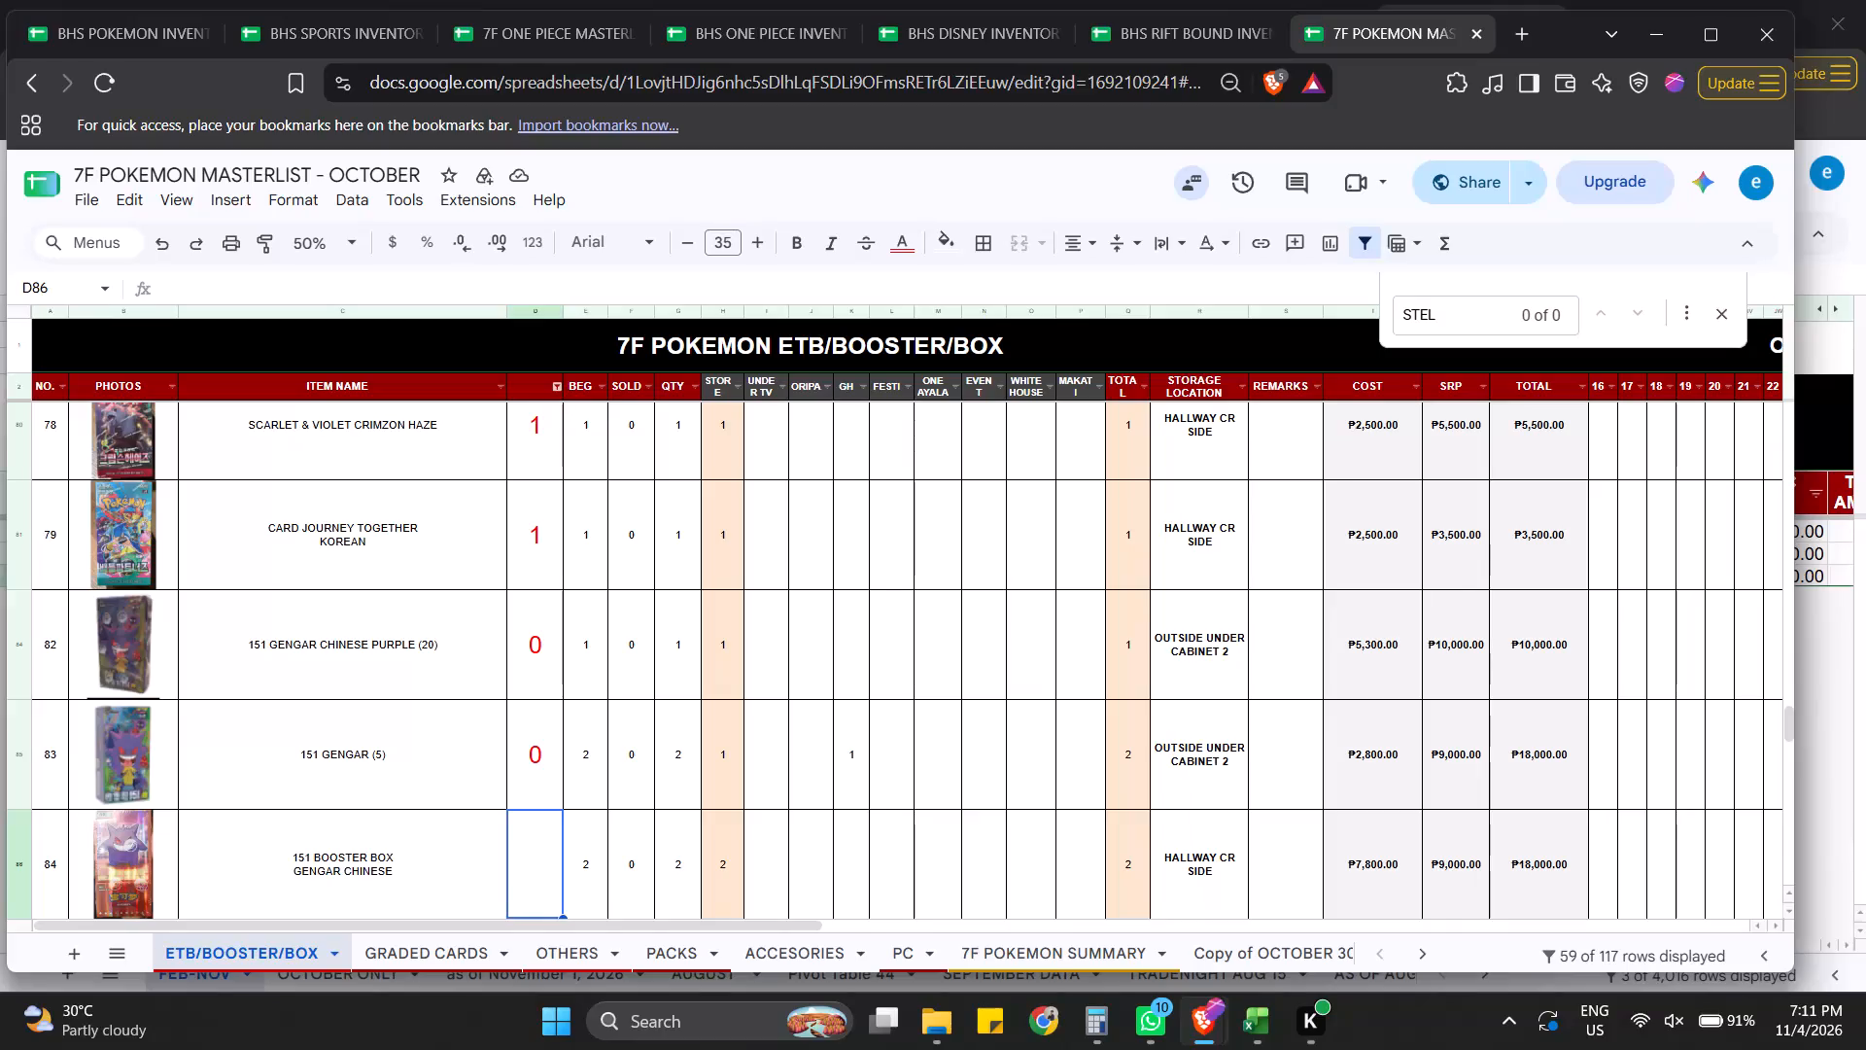
Enter a count of 0 for 25TH ANNIVERSARY CHINESE and PARADOX RIFT, leaving the three 151 booster rows numbered 84, 85 and 88 blank.
key("Down")
key("Up")
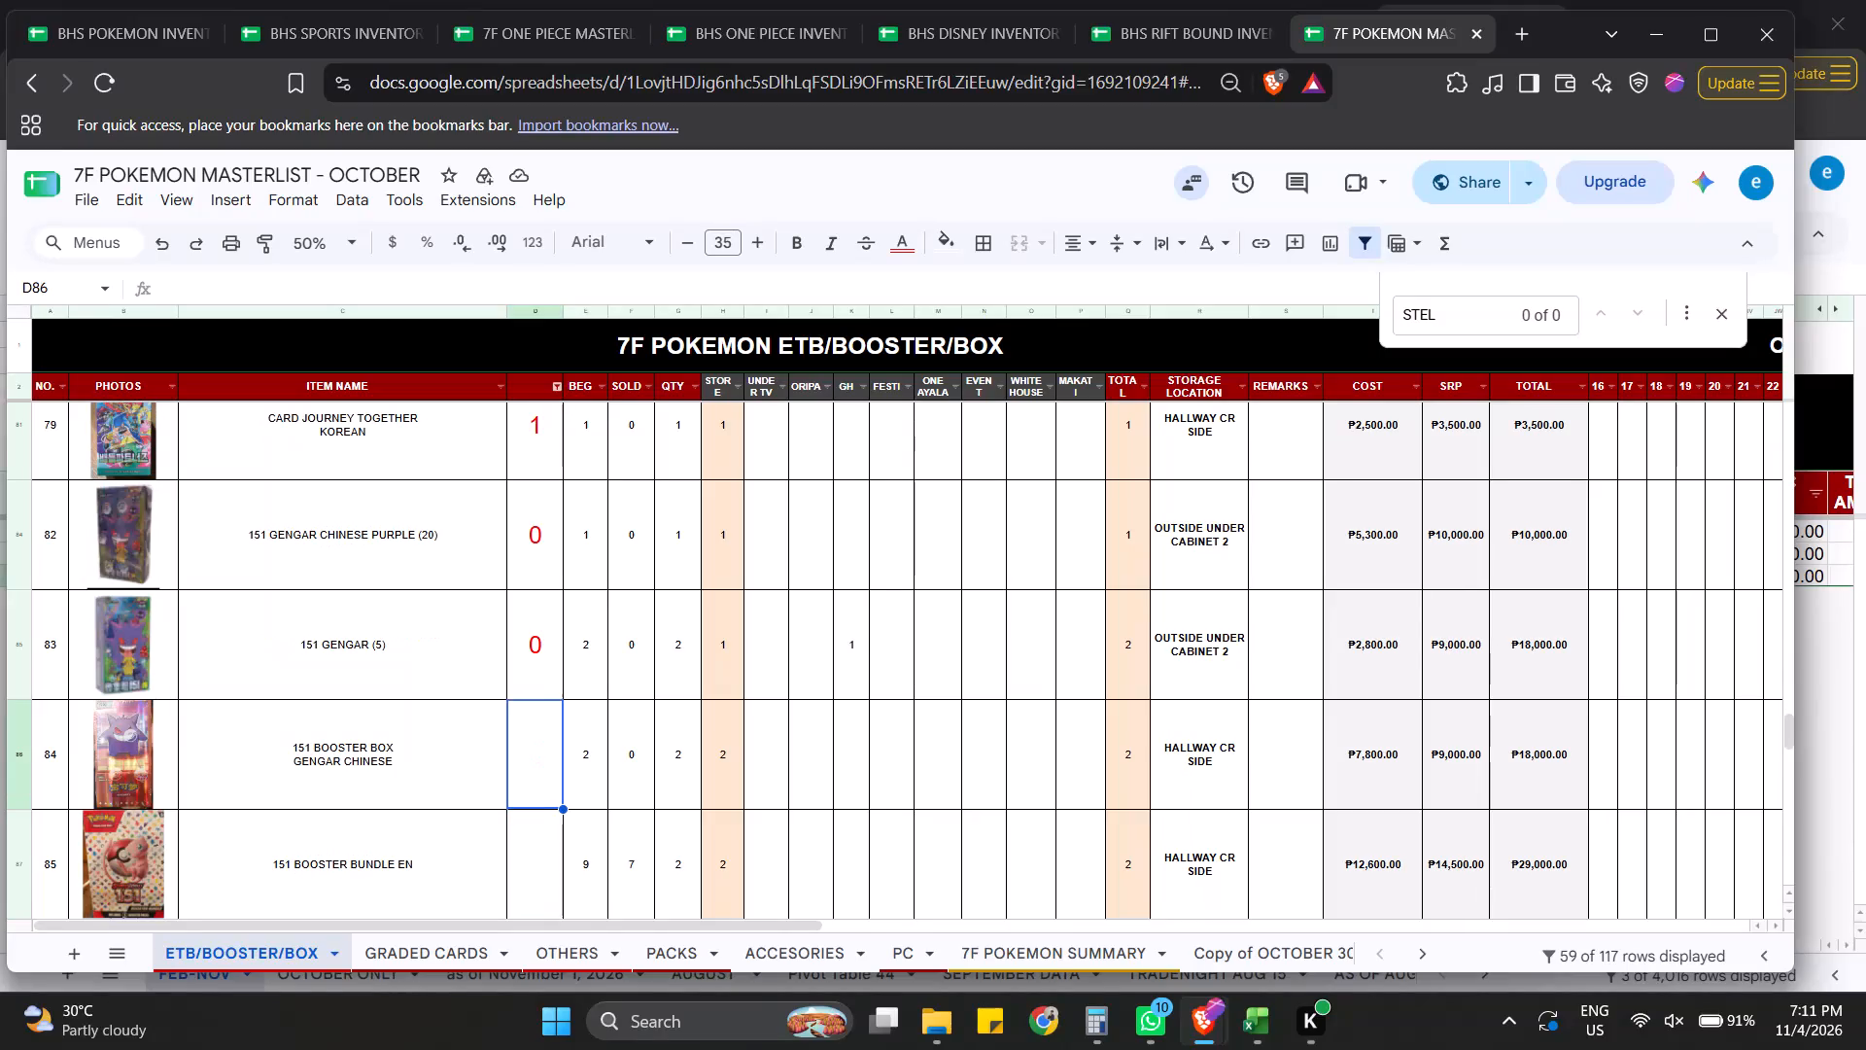
key("Down")
key("Up")
key("Up")
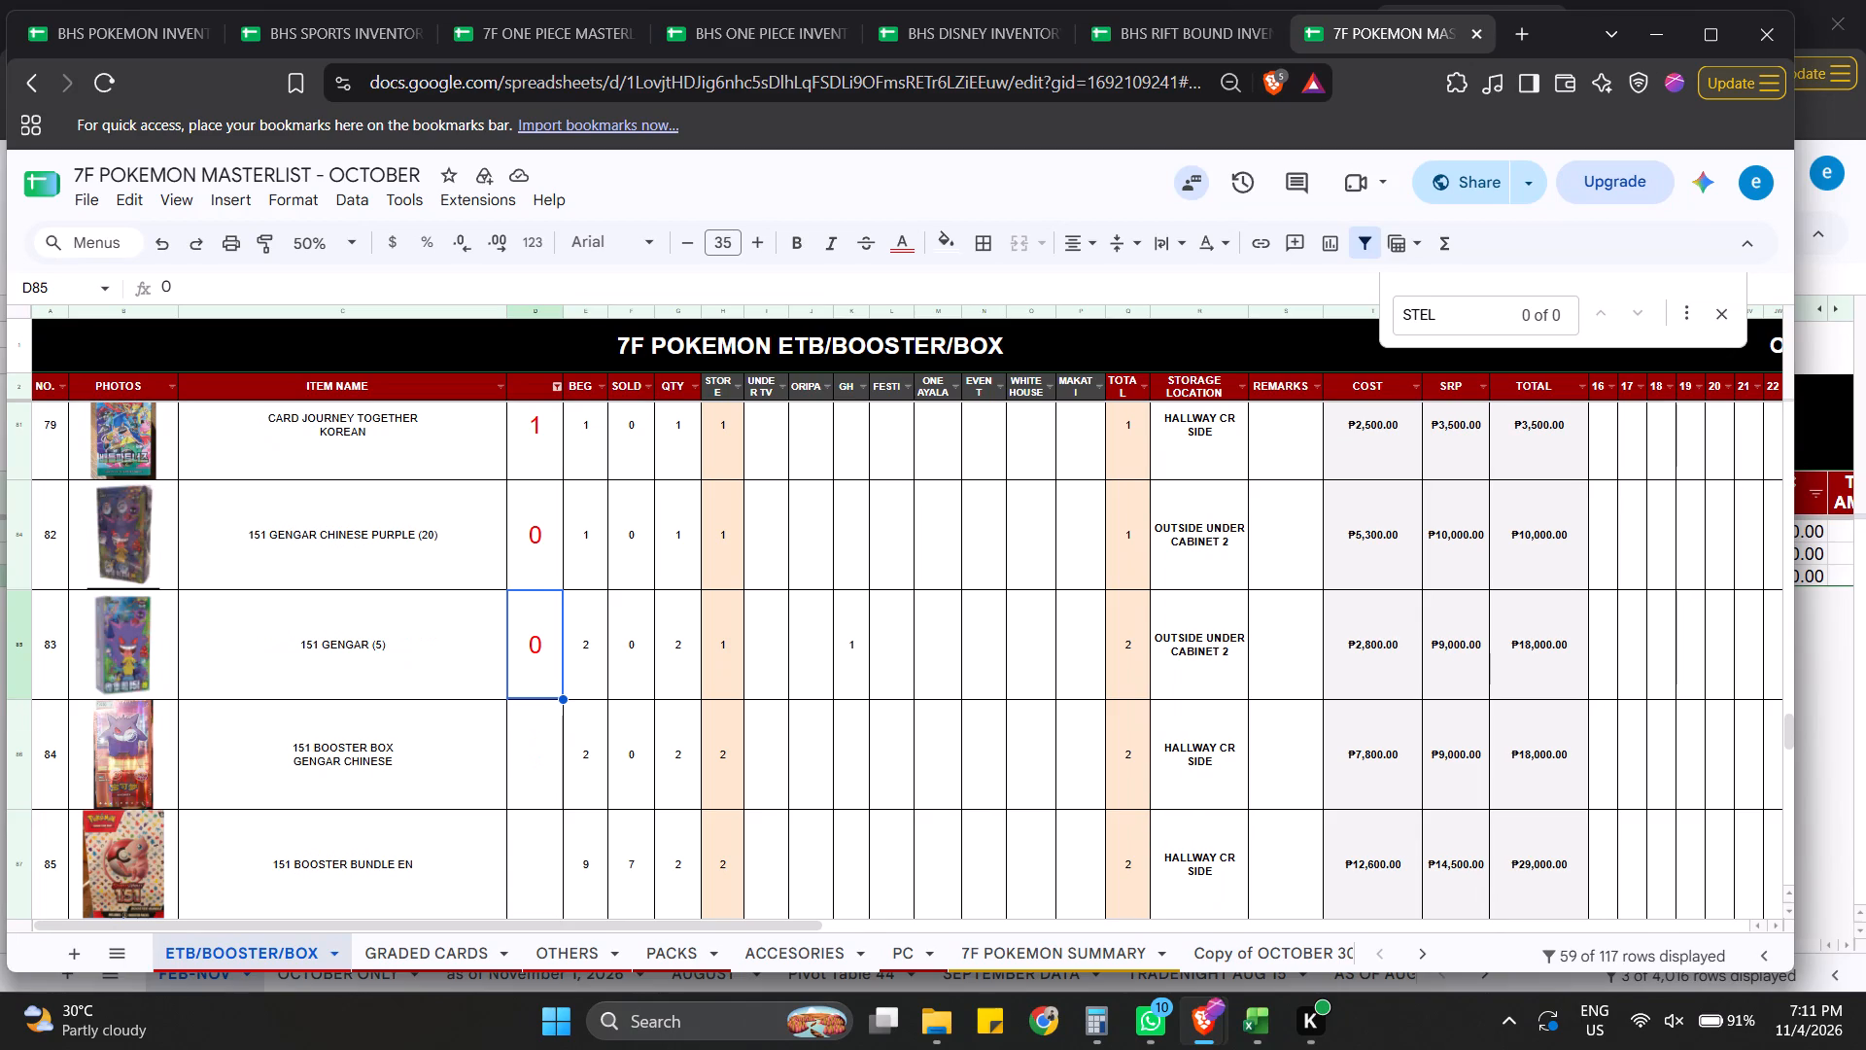
key("Down")
key("Down")
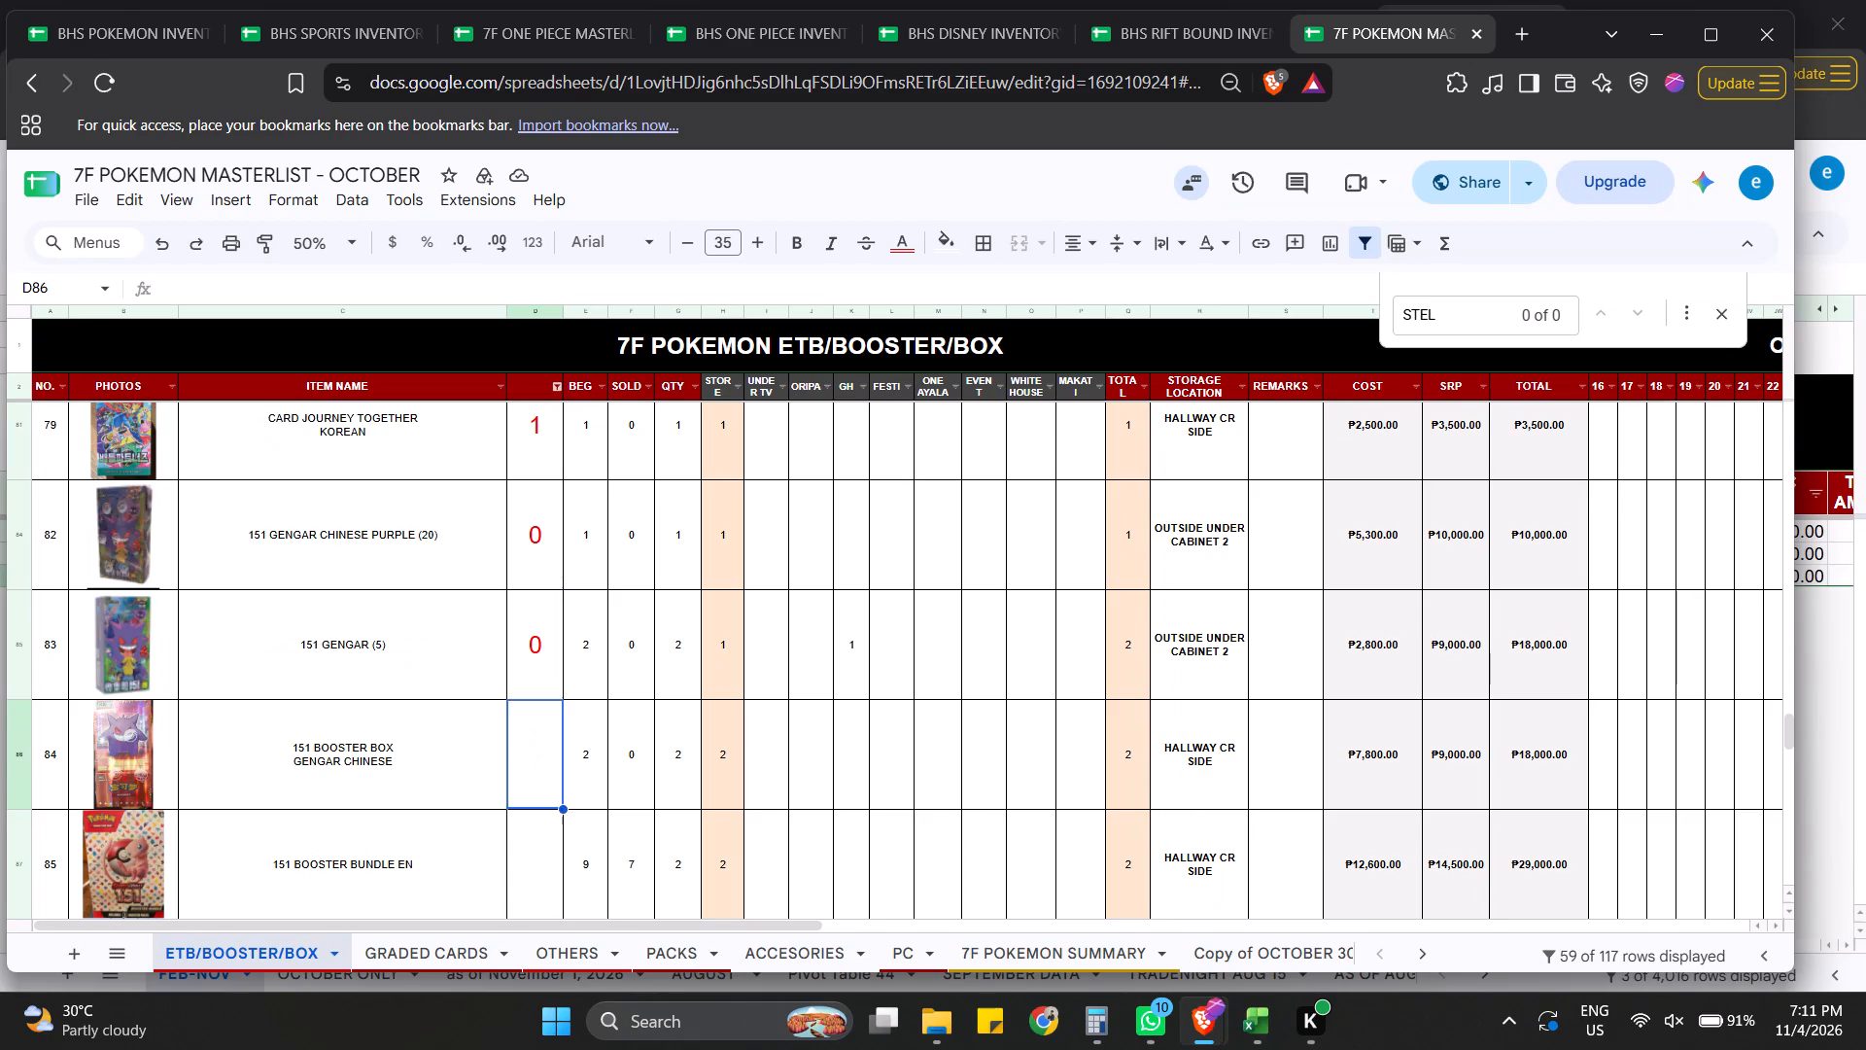
key("Down")
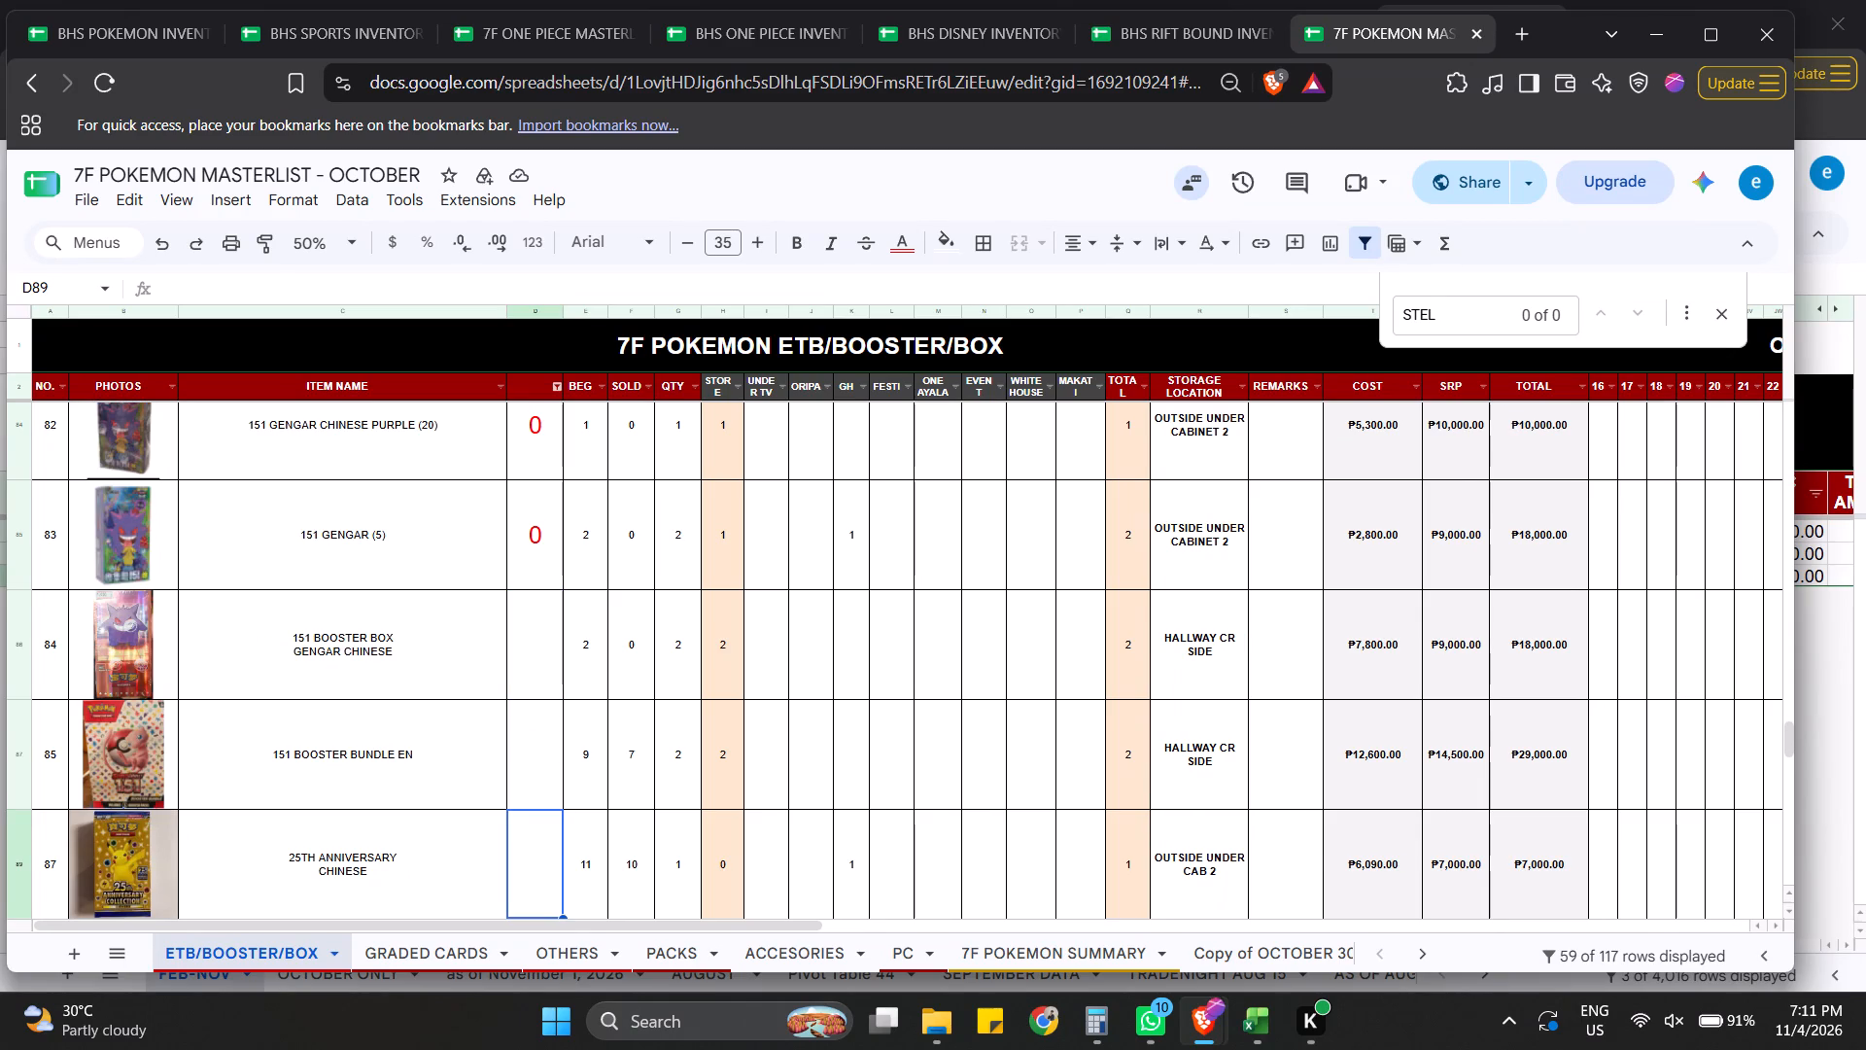
key("Down")
key("Up")
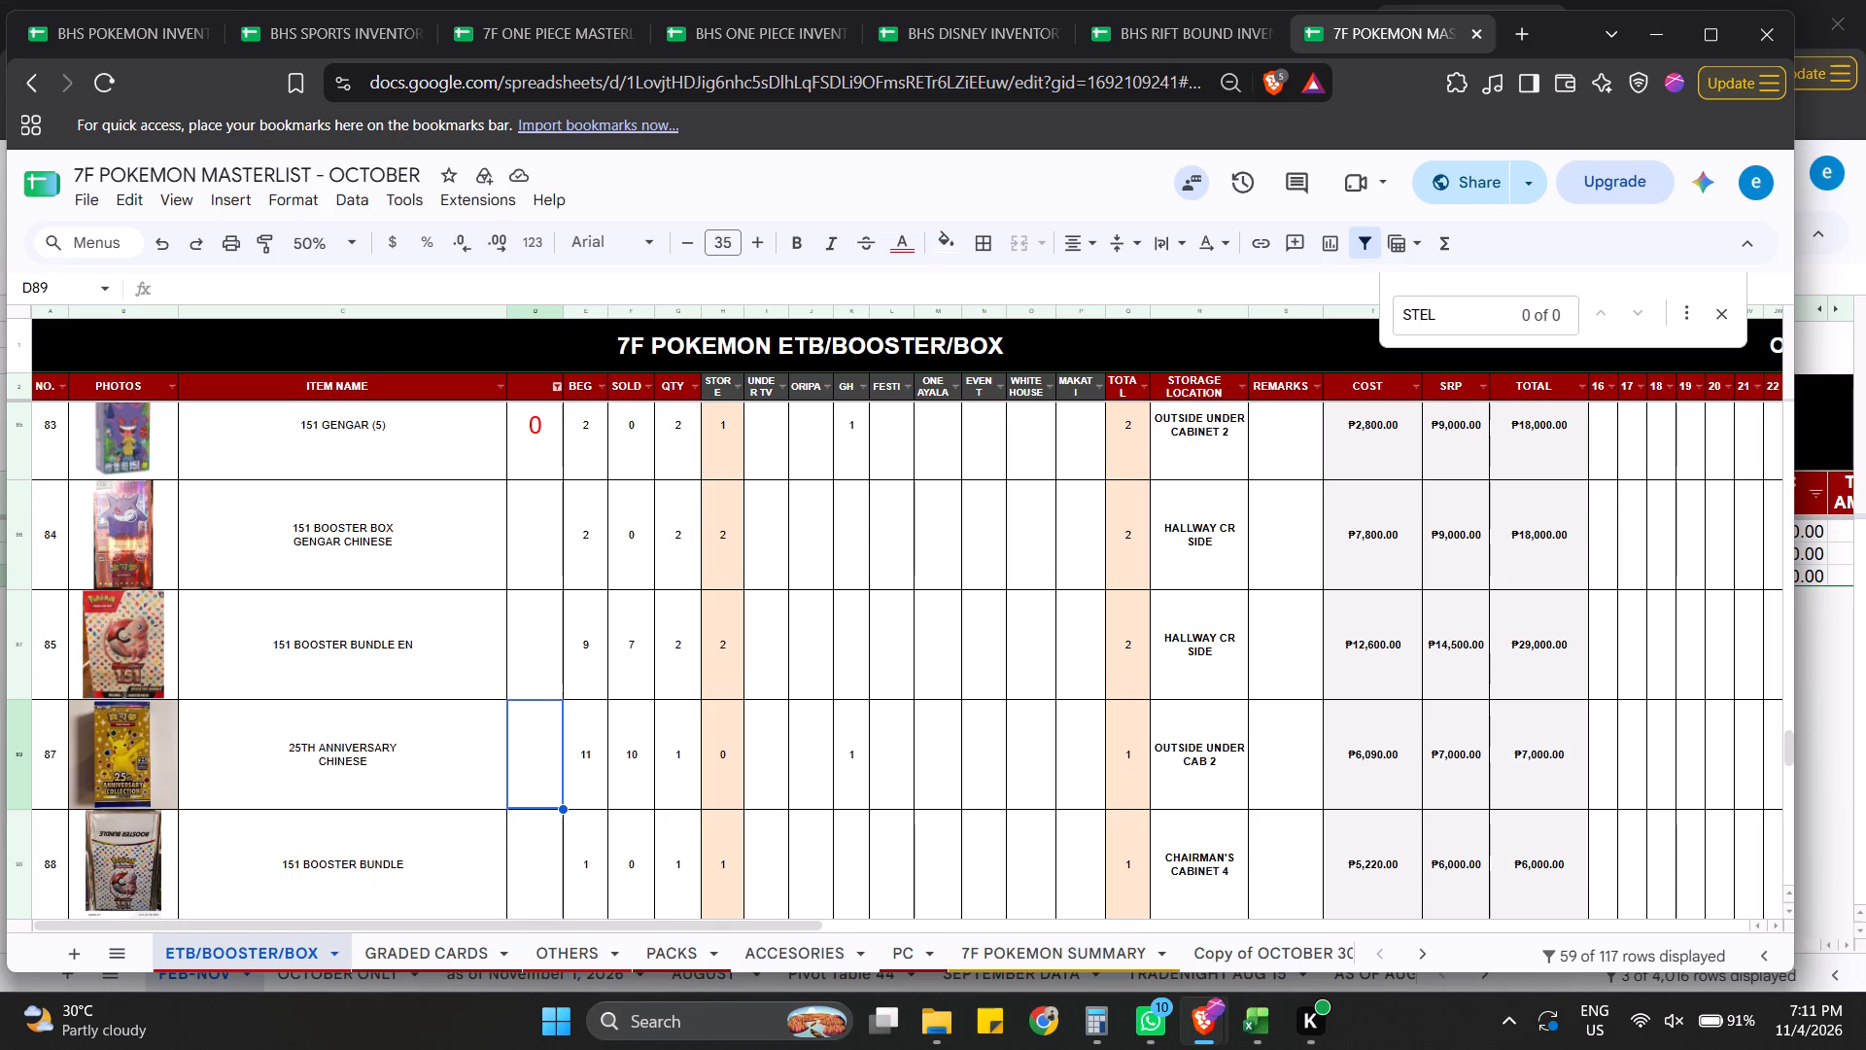
key("0")
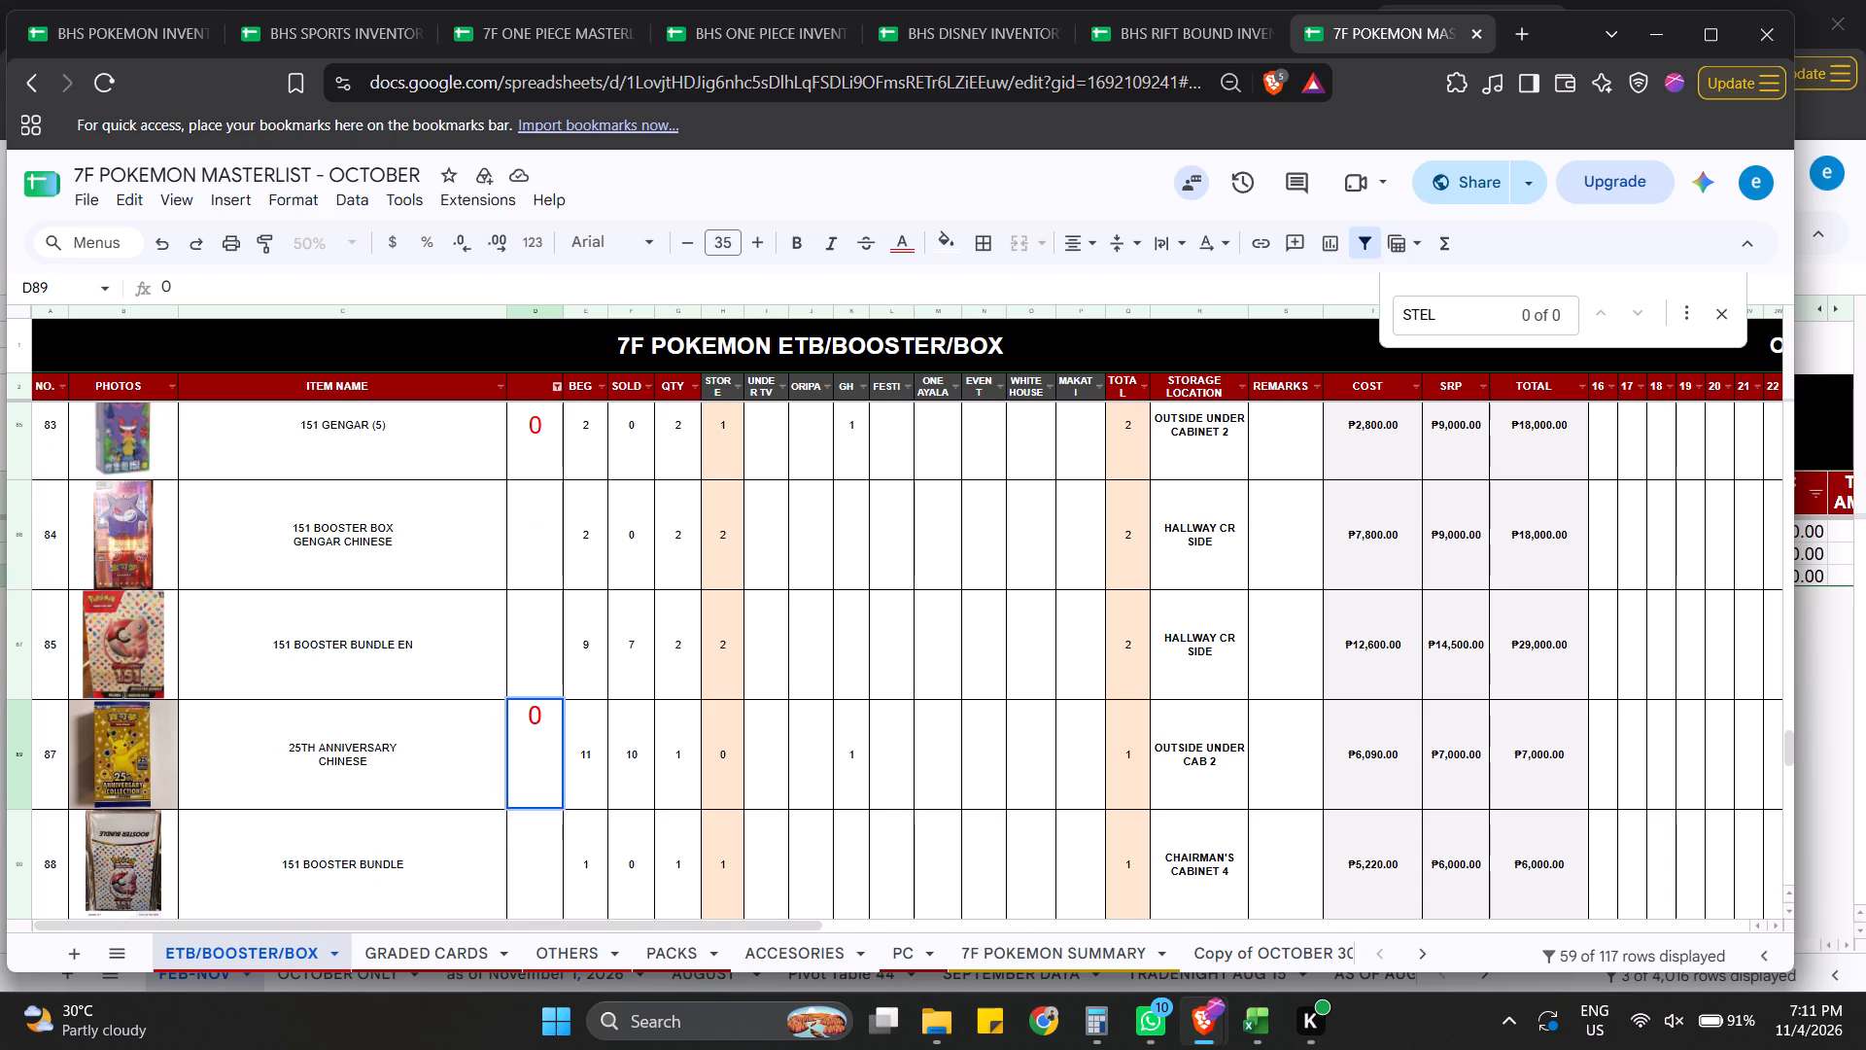
key("Down")
key("Down")
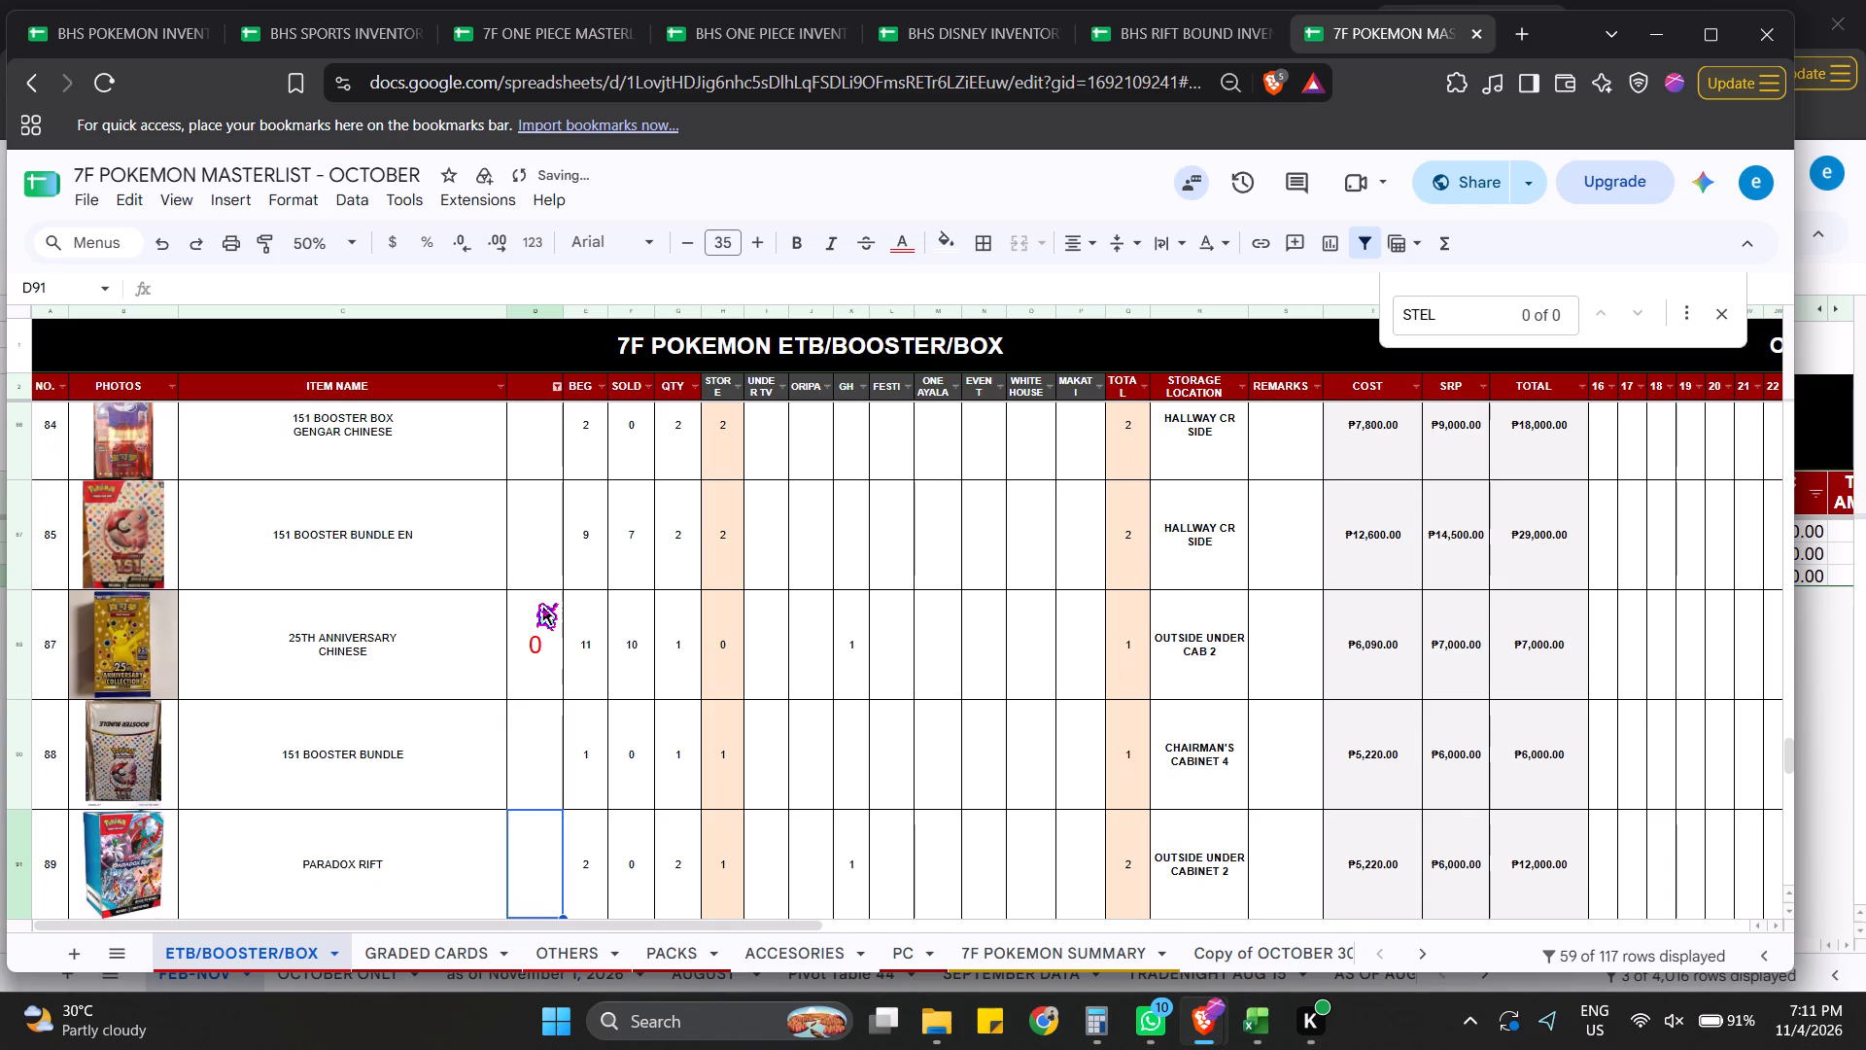
key("0")
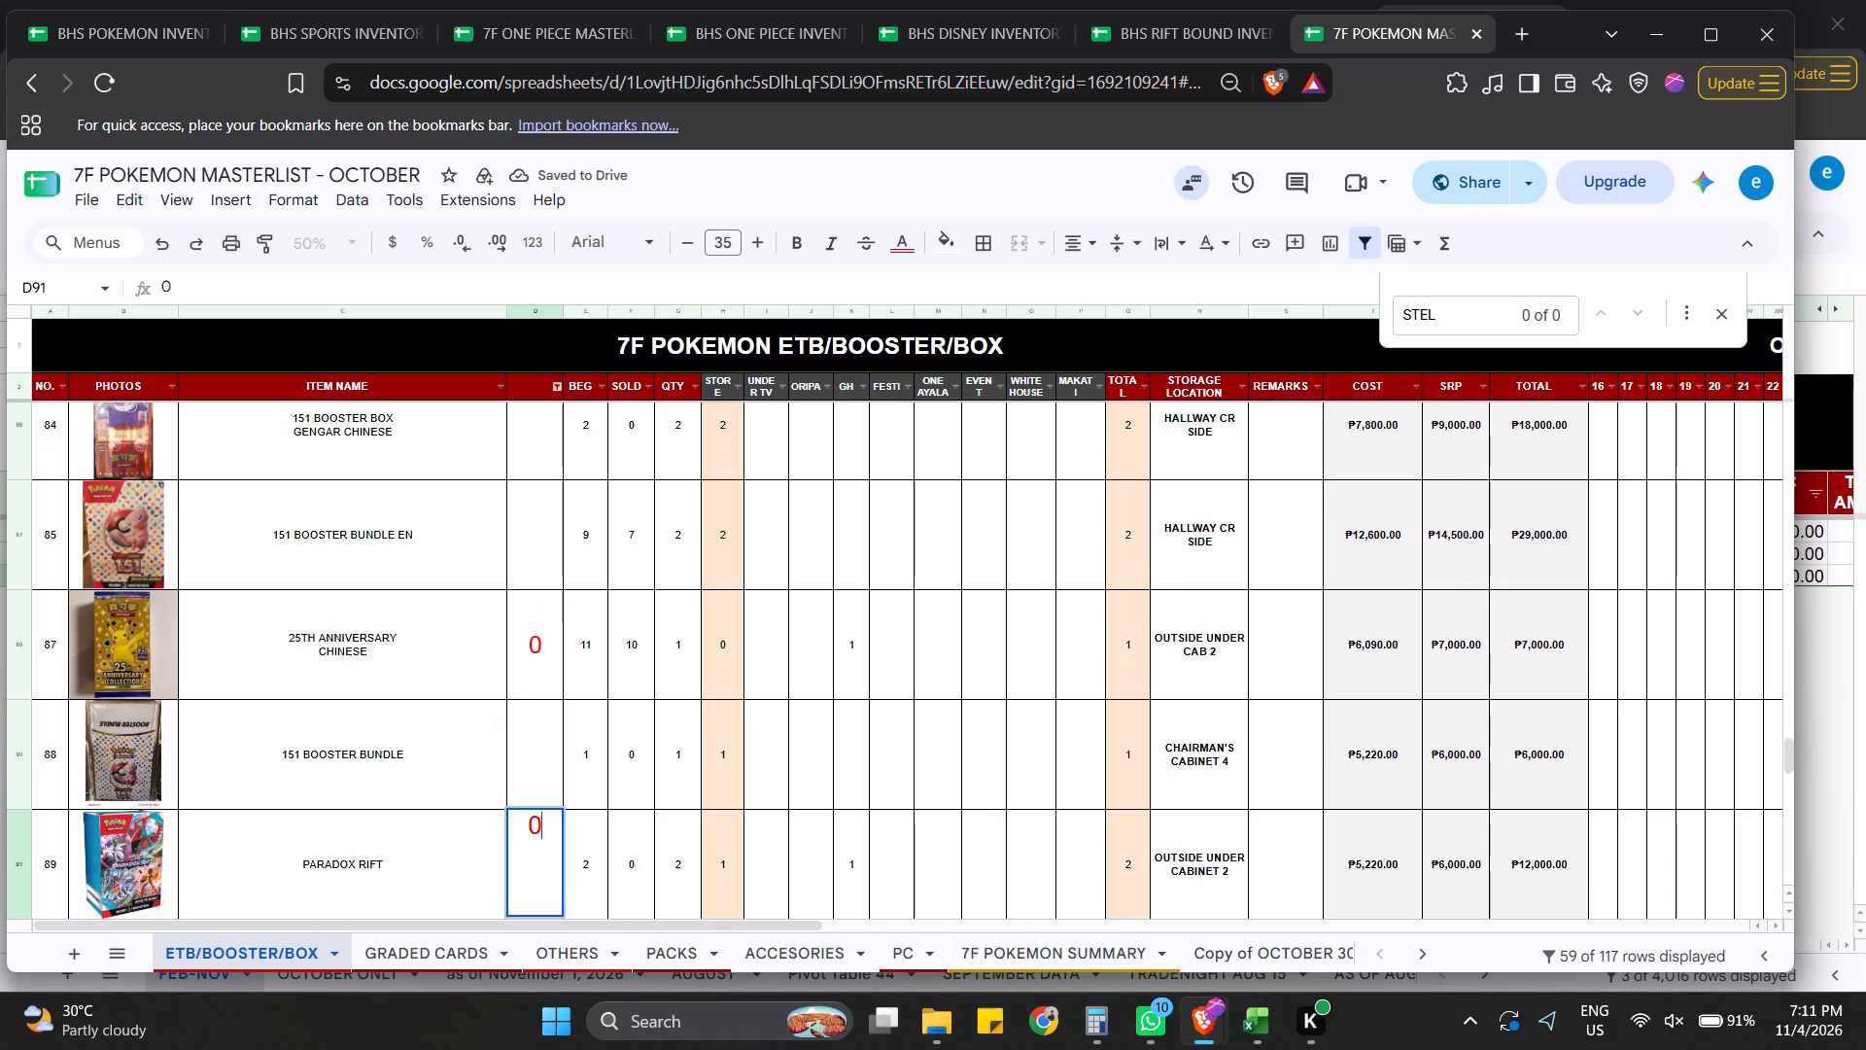
key("Down")
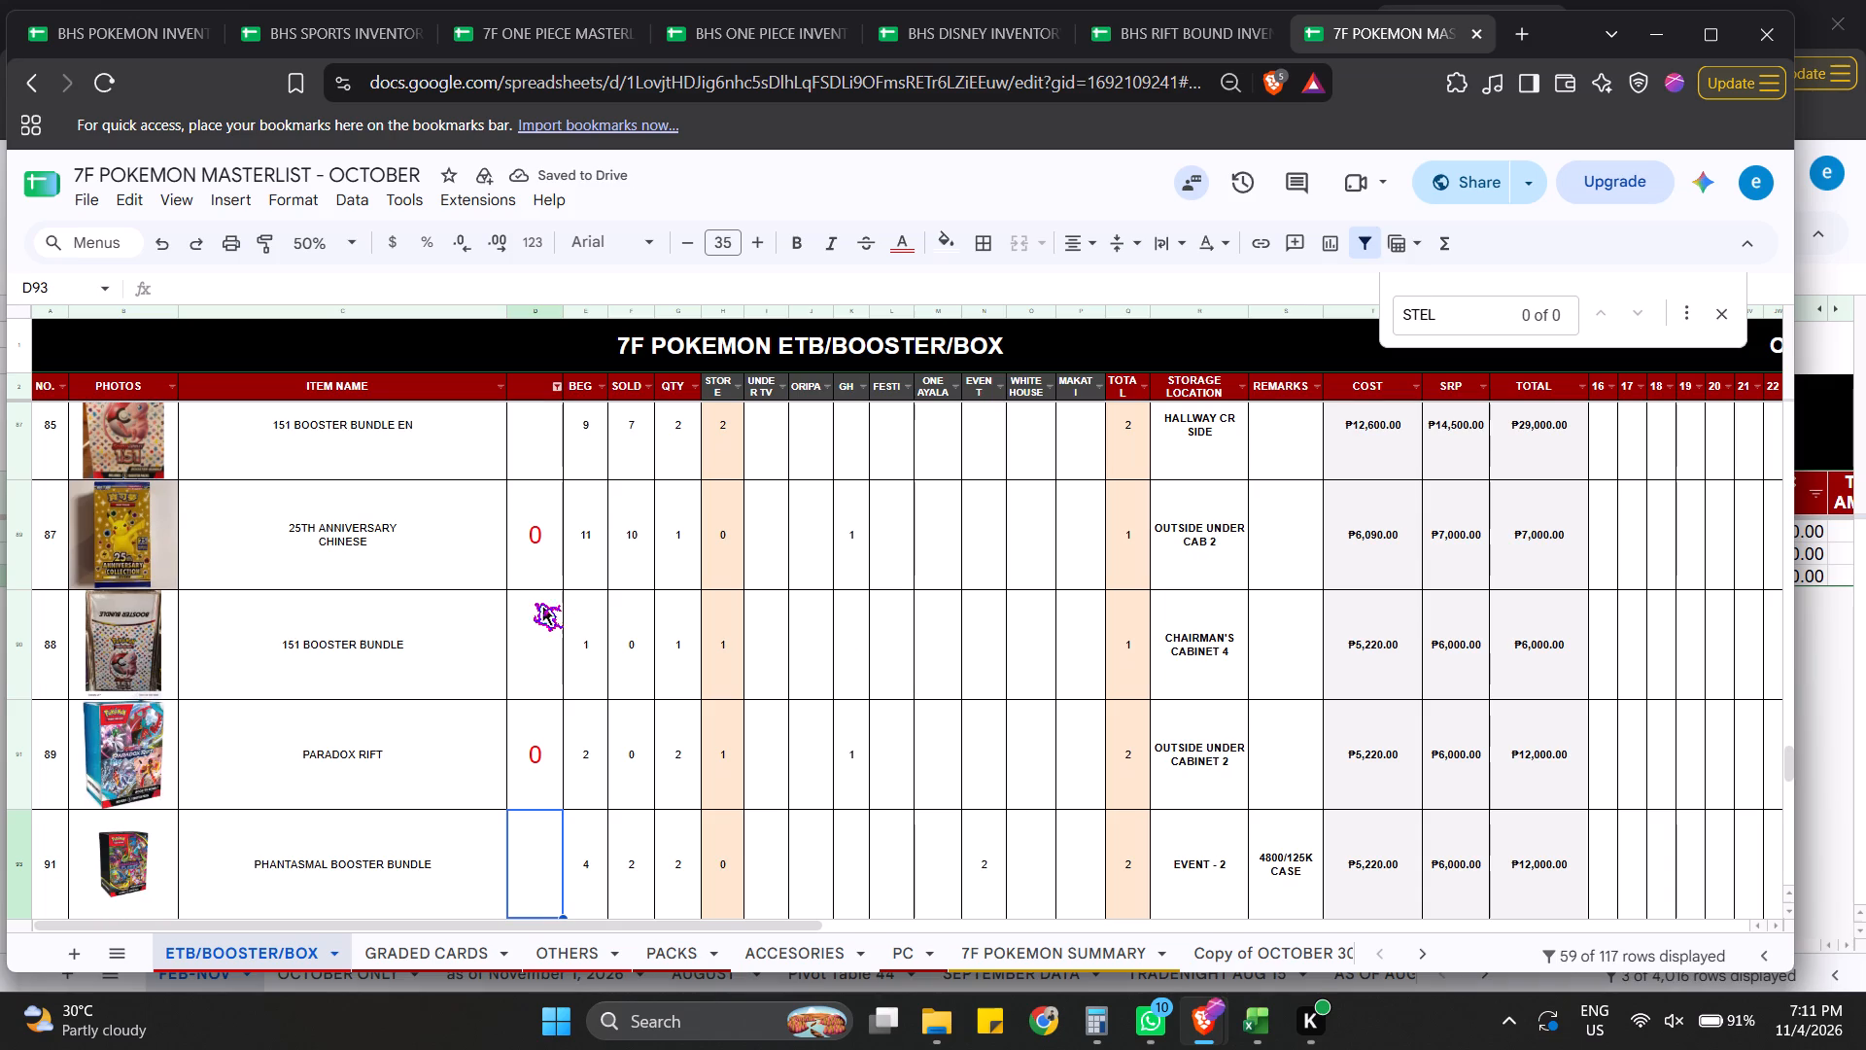
Enter a count of 0 for PITCH BLACK BUILD AND BATTLE, CROWN ZENITH BOOSTER PACK BOX and MEGA BRAVE BOX, skipping the PHANTASMAL and PITCH BLACK bundles.
key("Down")
key("Down")
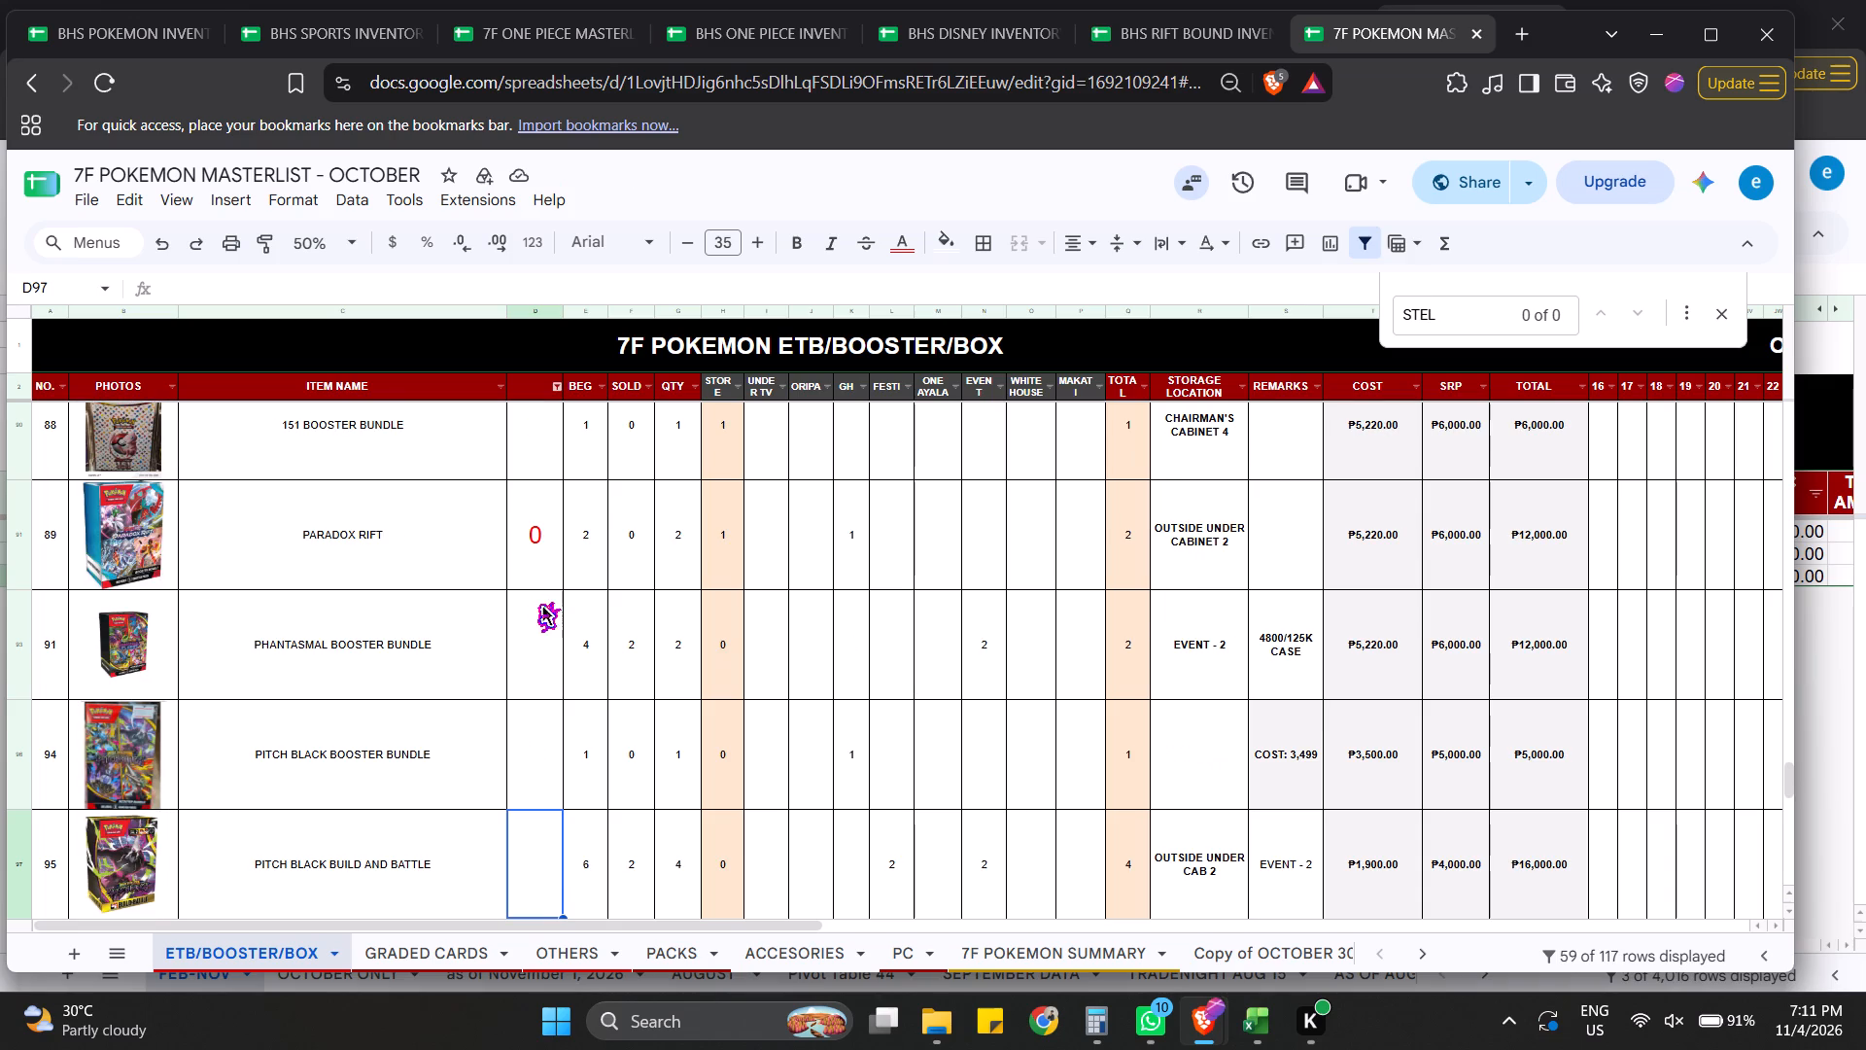
key("0")
key("Down")
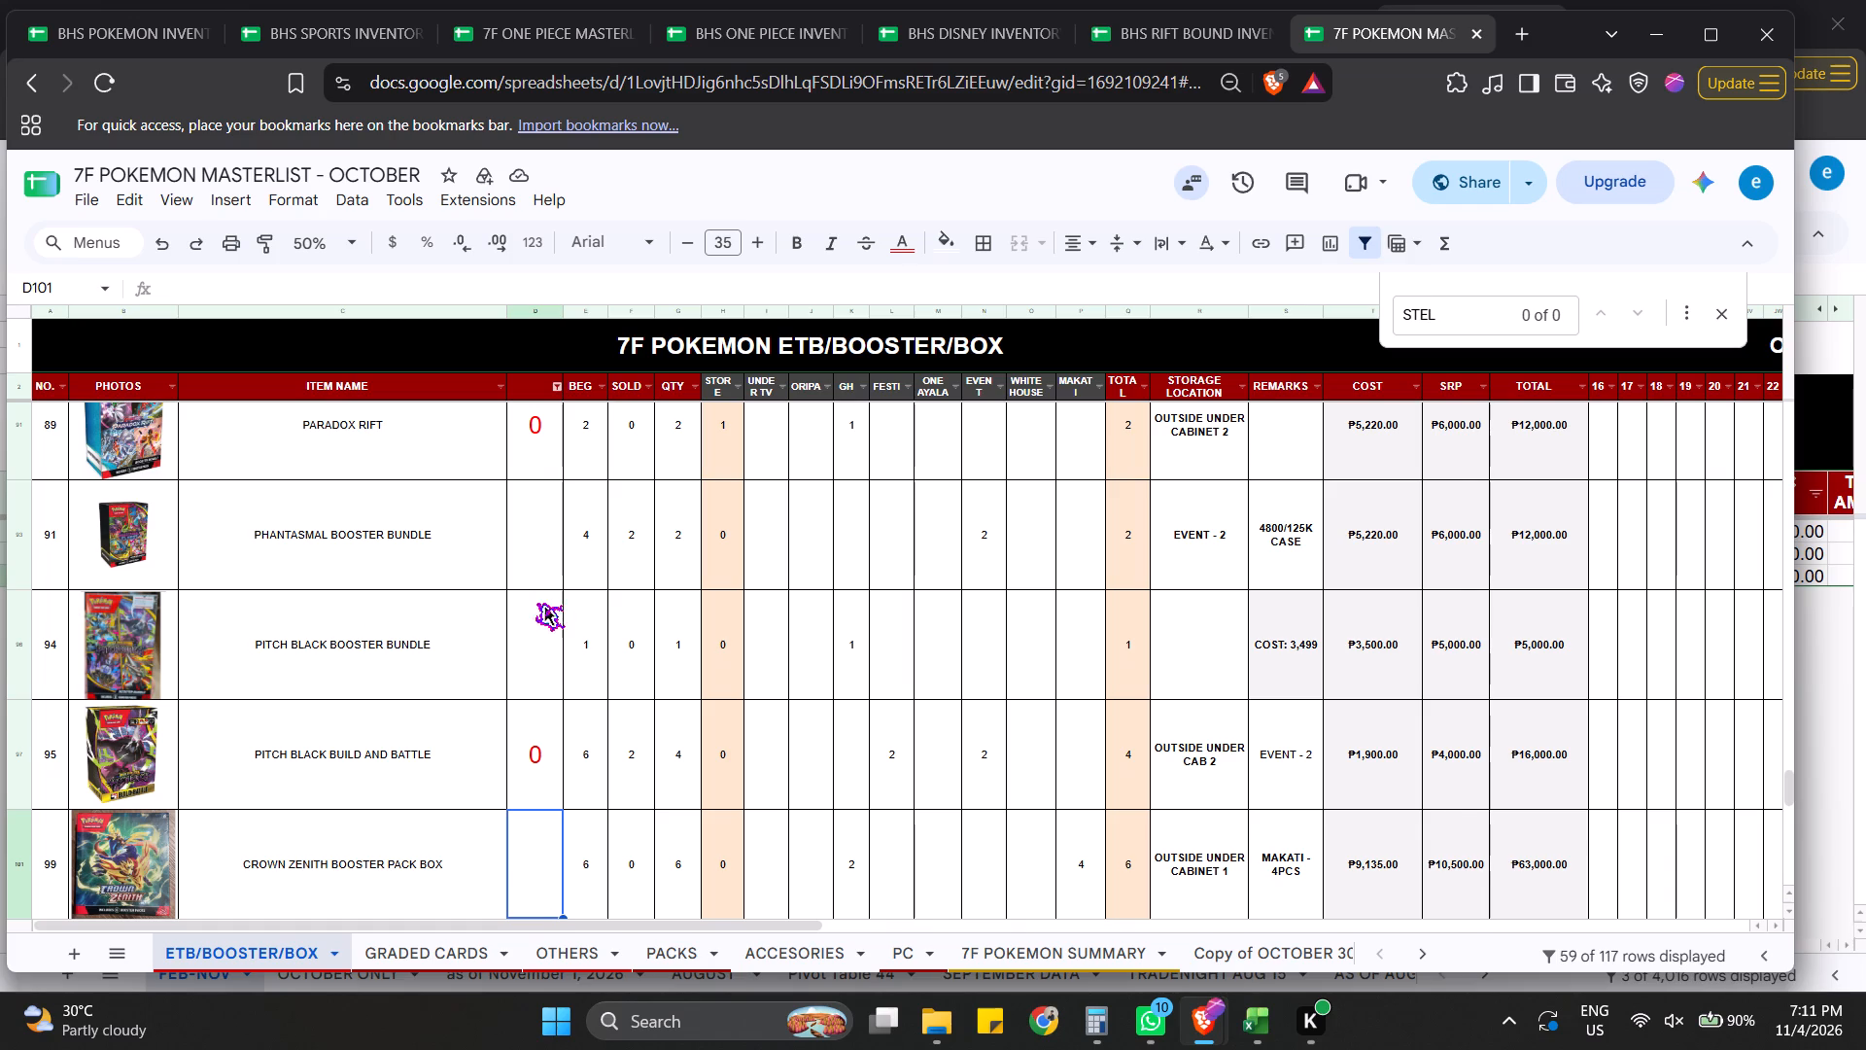
key("0")
key("Down")
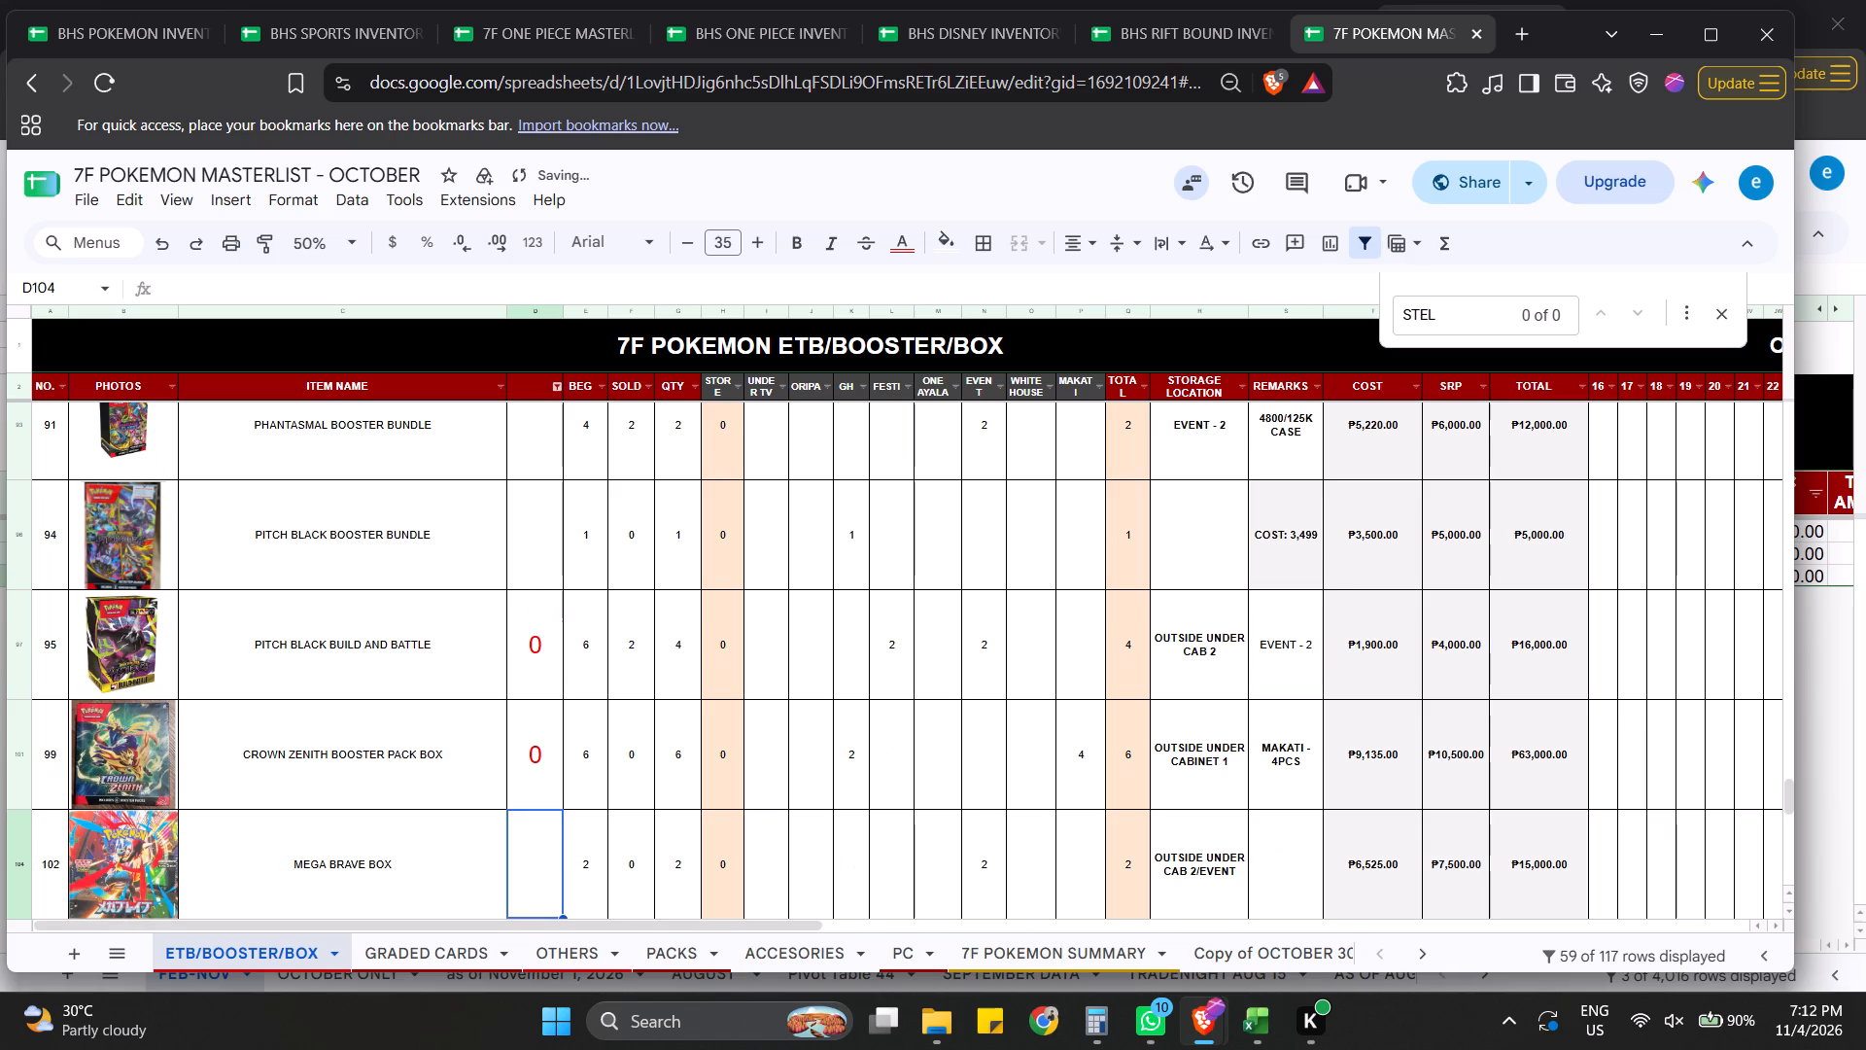
key("0")
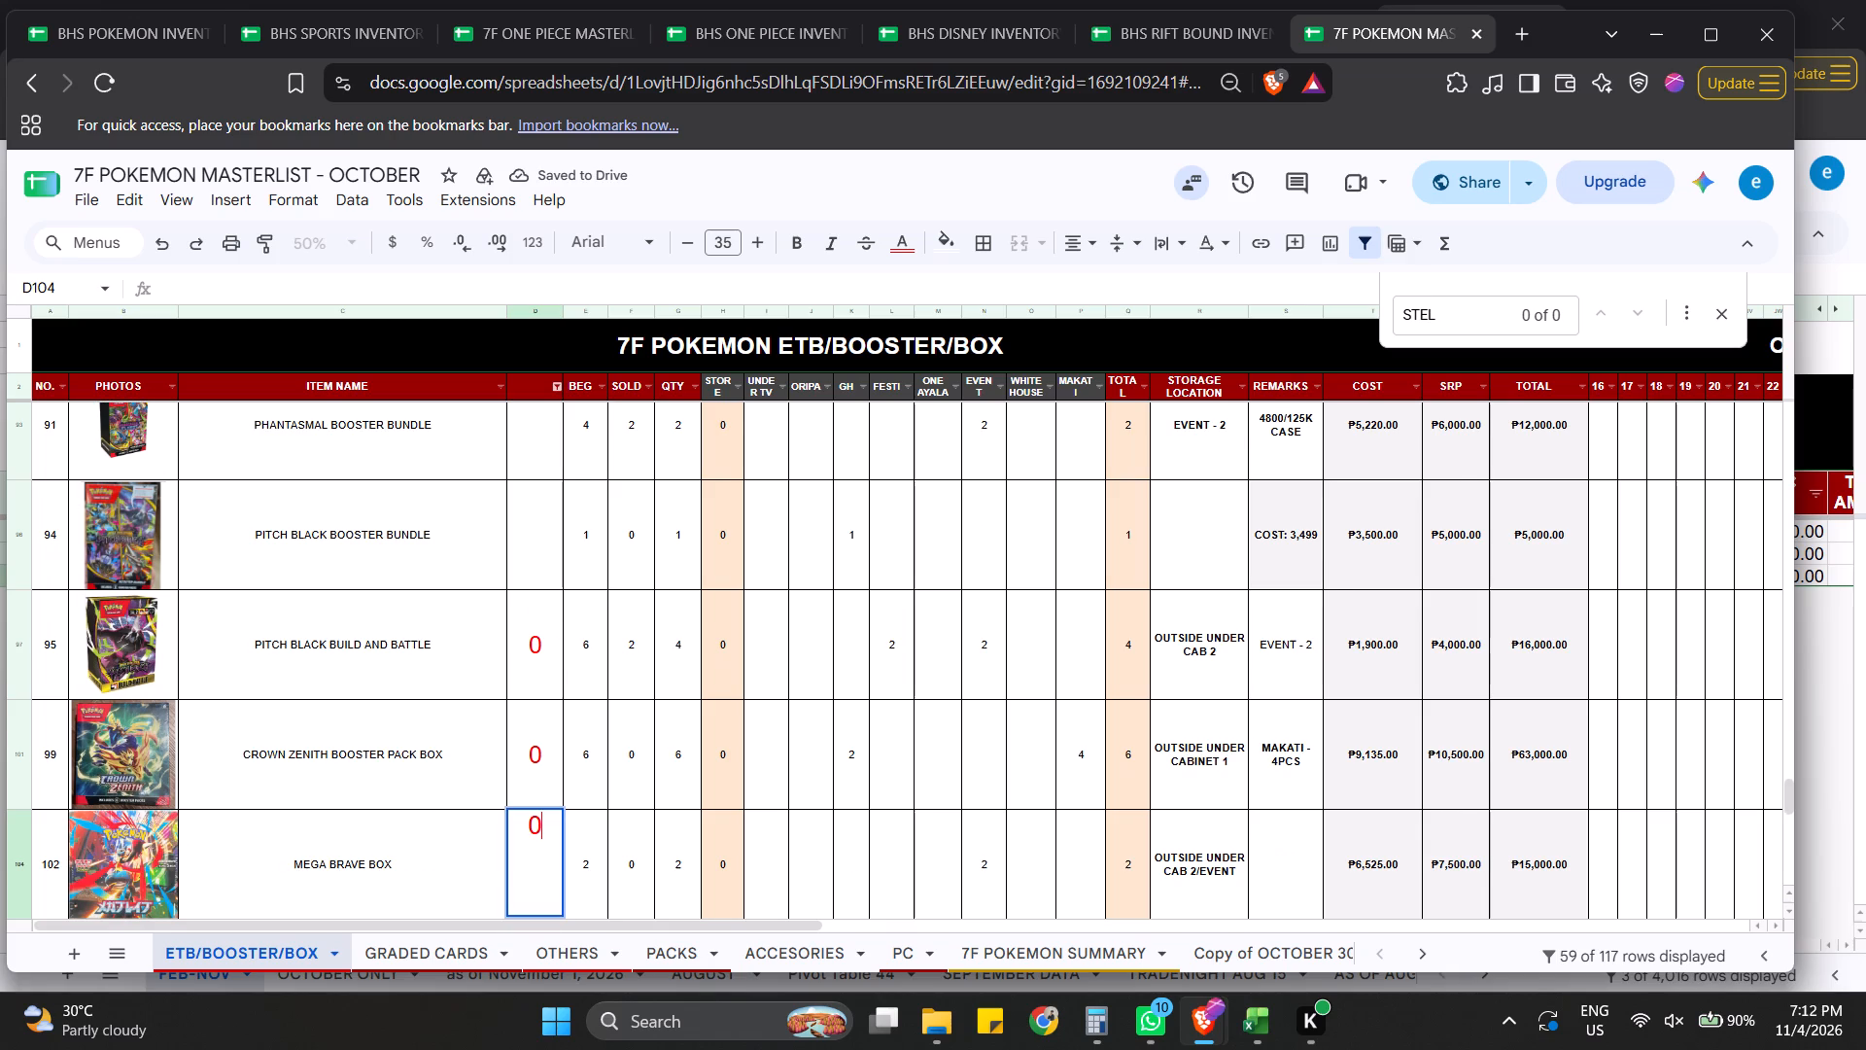
key("Down")
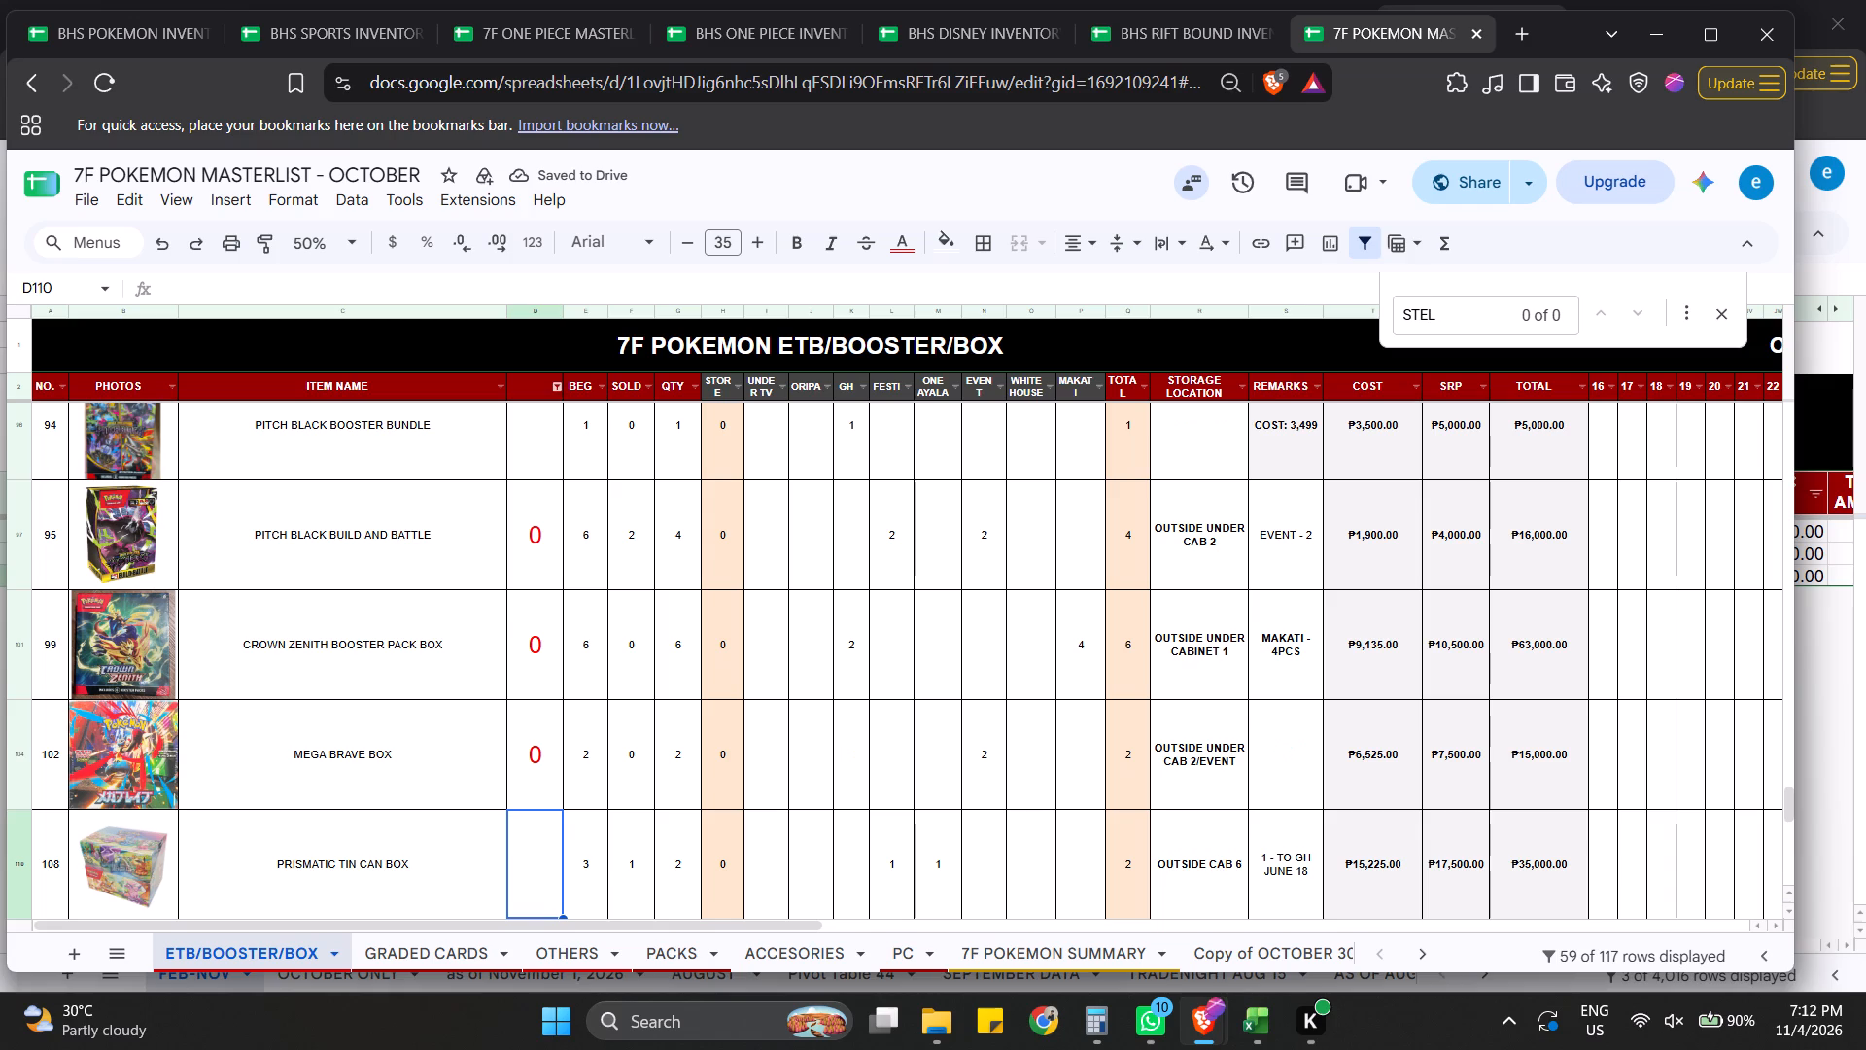
Enter a count of 0 for POKEMON TCG NUZZLE CHEEKS BLIND BOX, leaving the three tin rows above it blank.
key("Down")
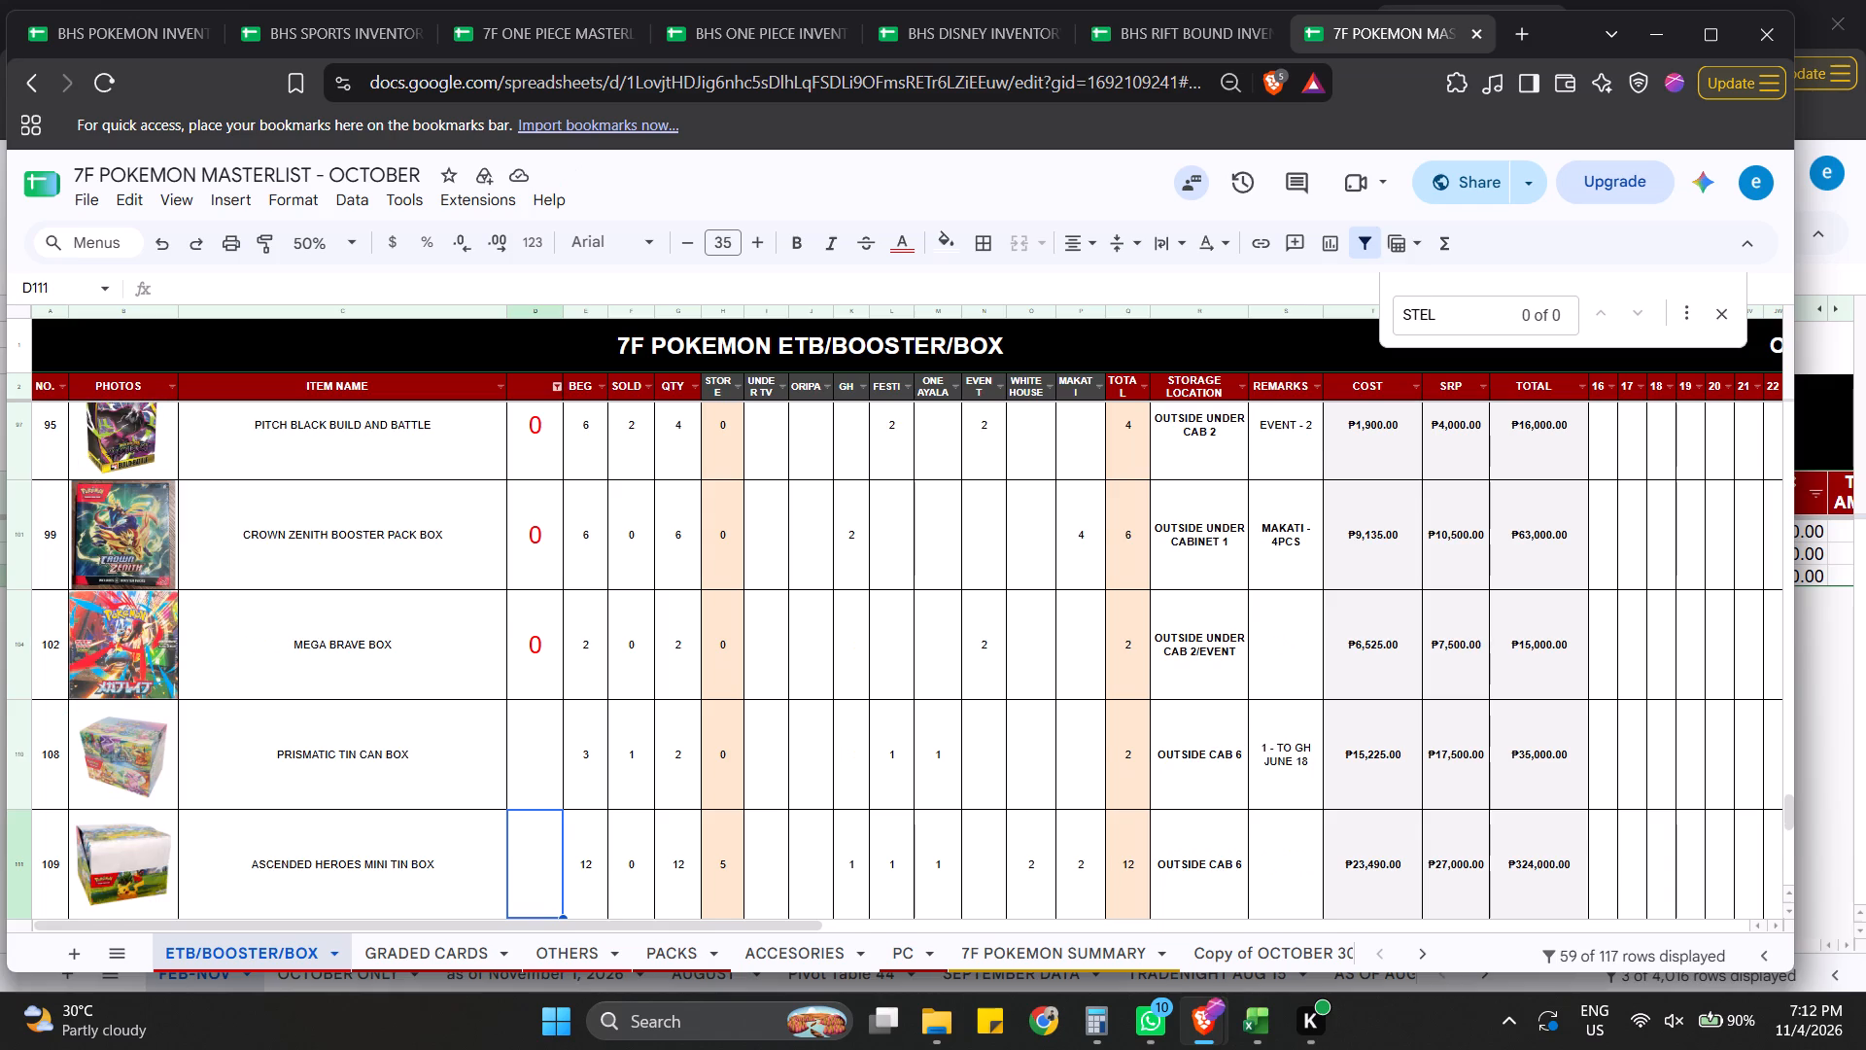
key("Down")
key("Down")
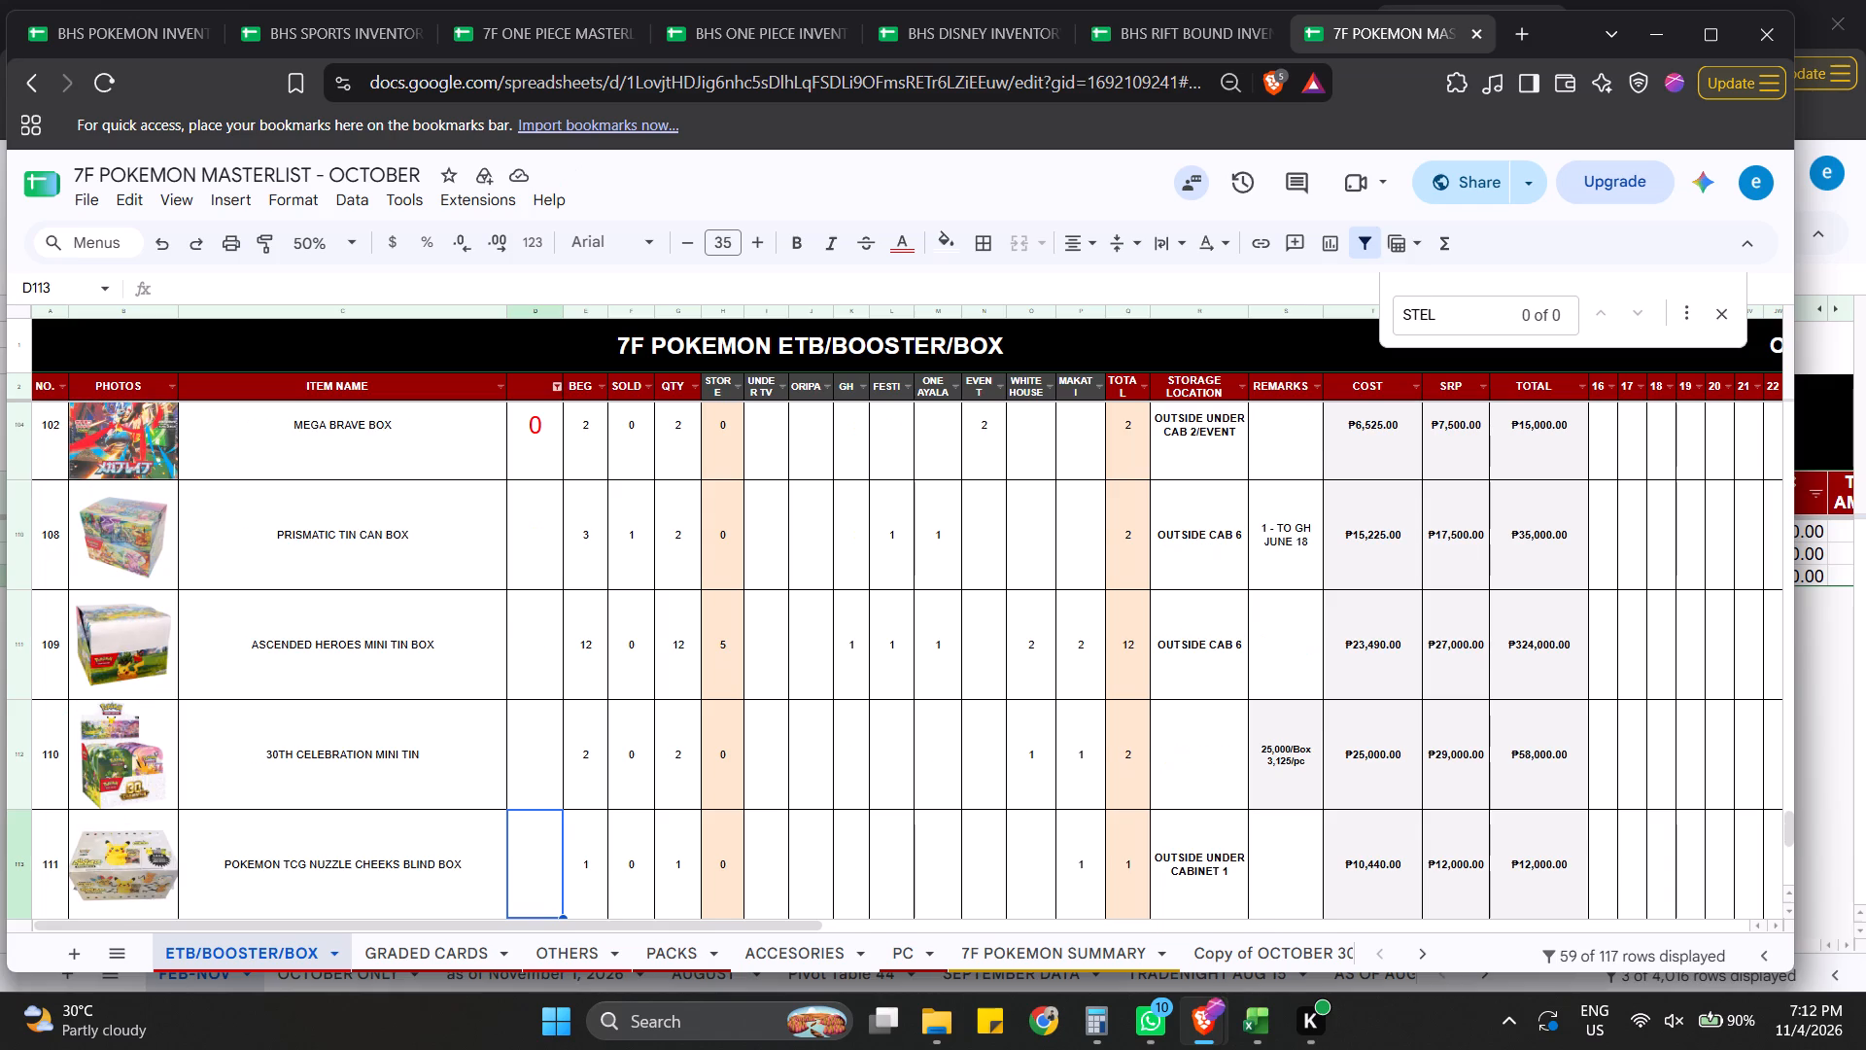
key("0")
key("Down")
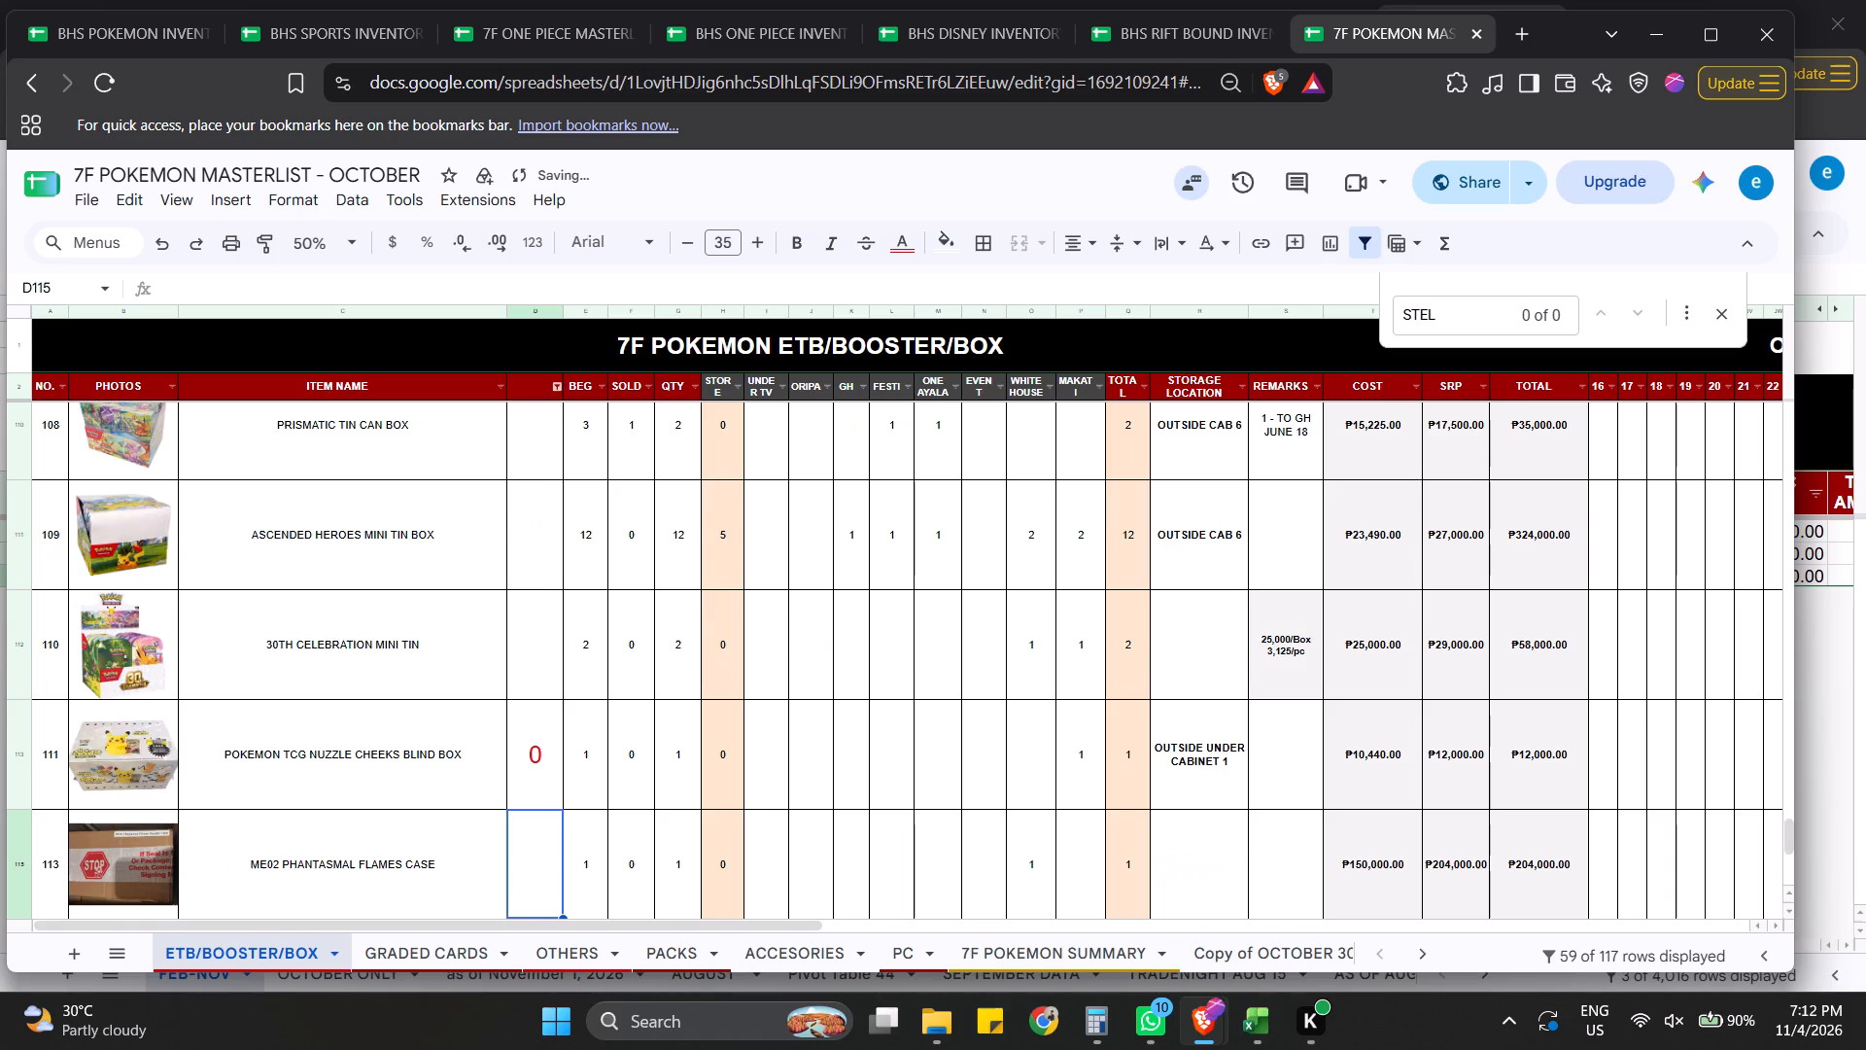
Check the last blank-count rows from ME02 PHANTASMAL FLAMES CASE down to 30TH CELEBRATION CARD SET OF 9 JAPANESE - BOX.
key("Down")
key("Up")
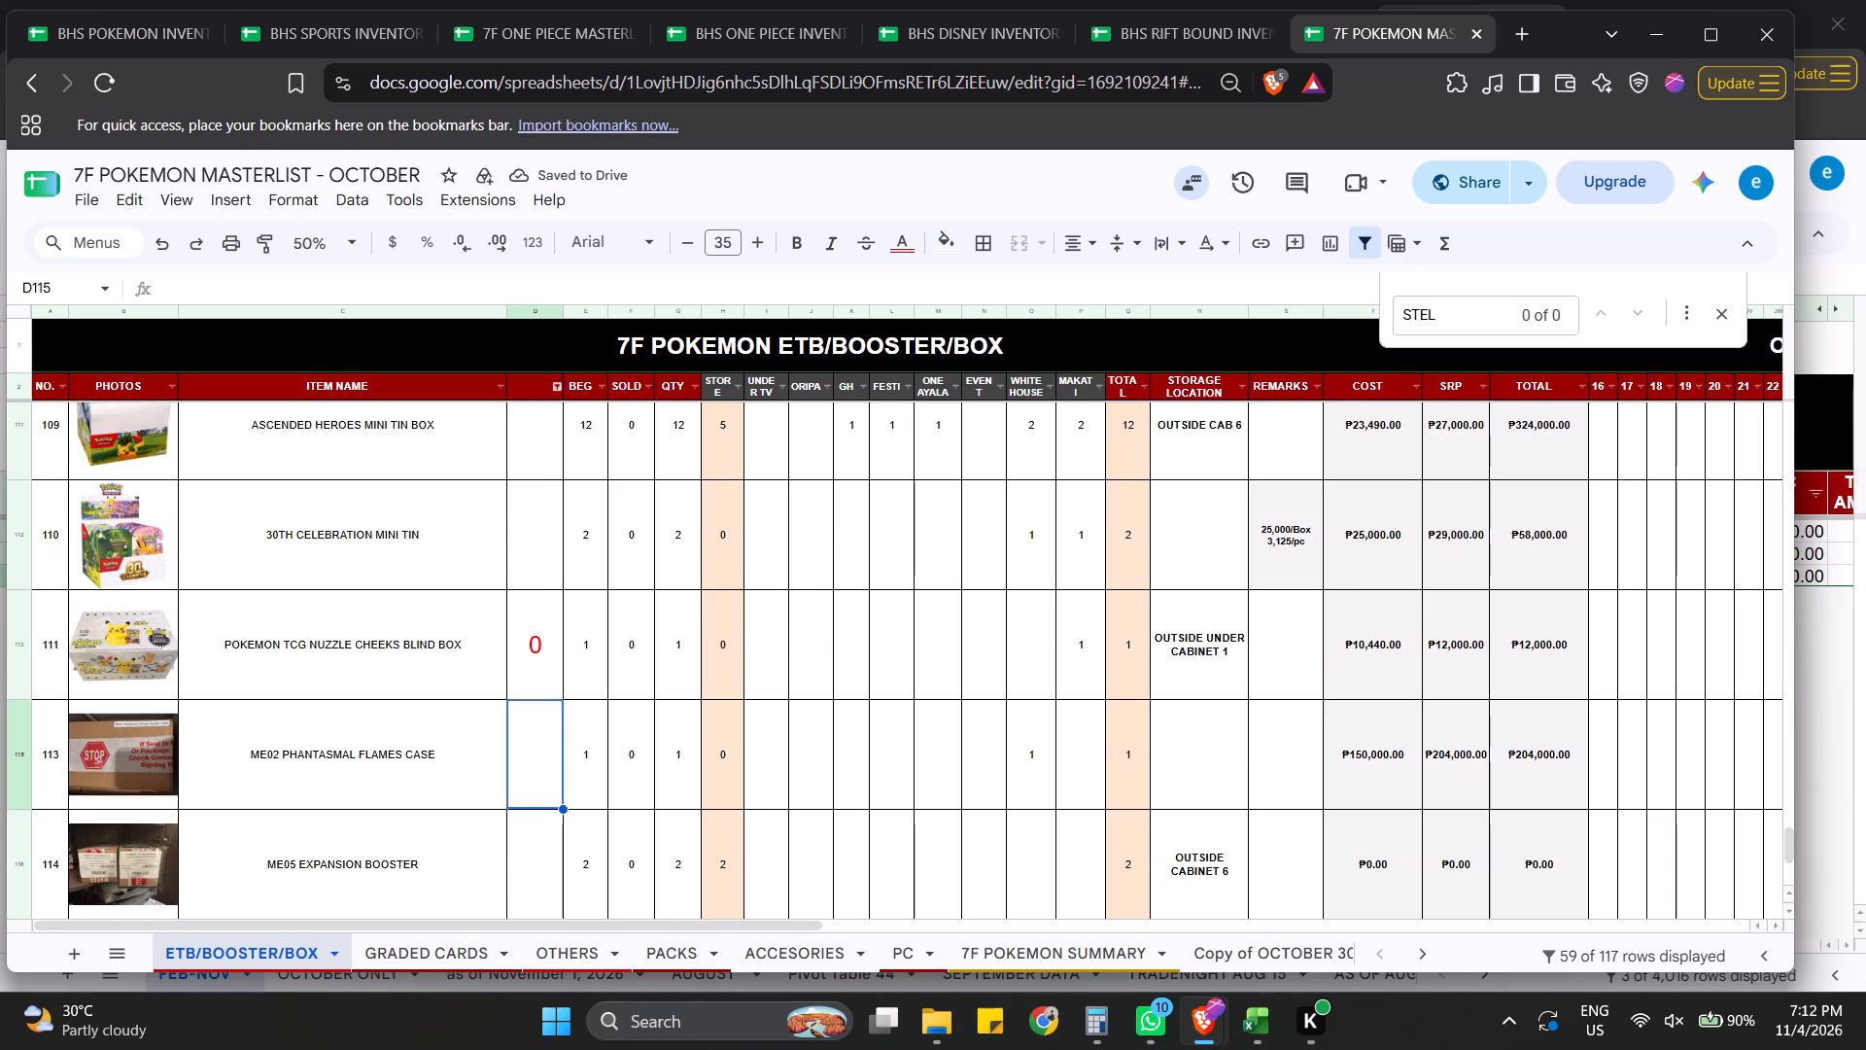
key("Down")
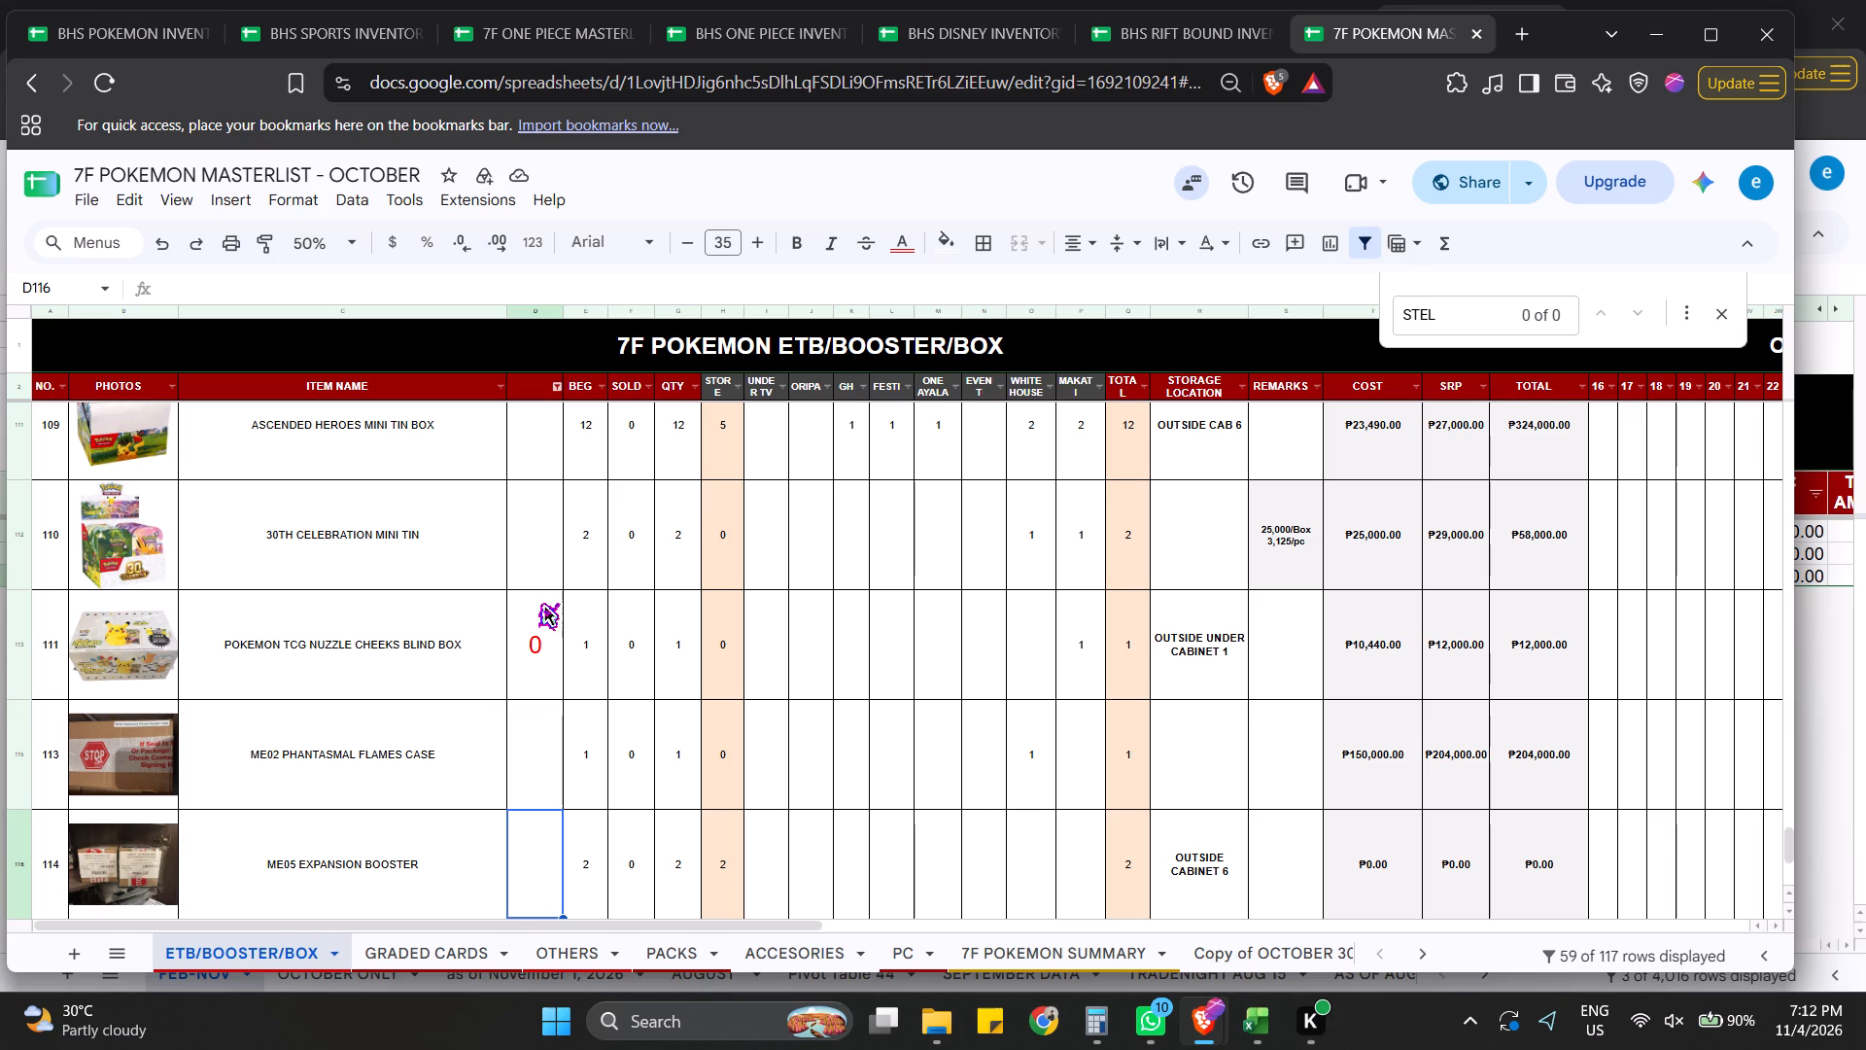
key("Down")
key("Down")
key("Down")
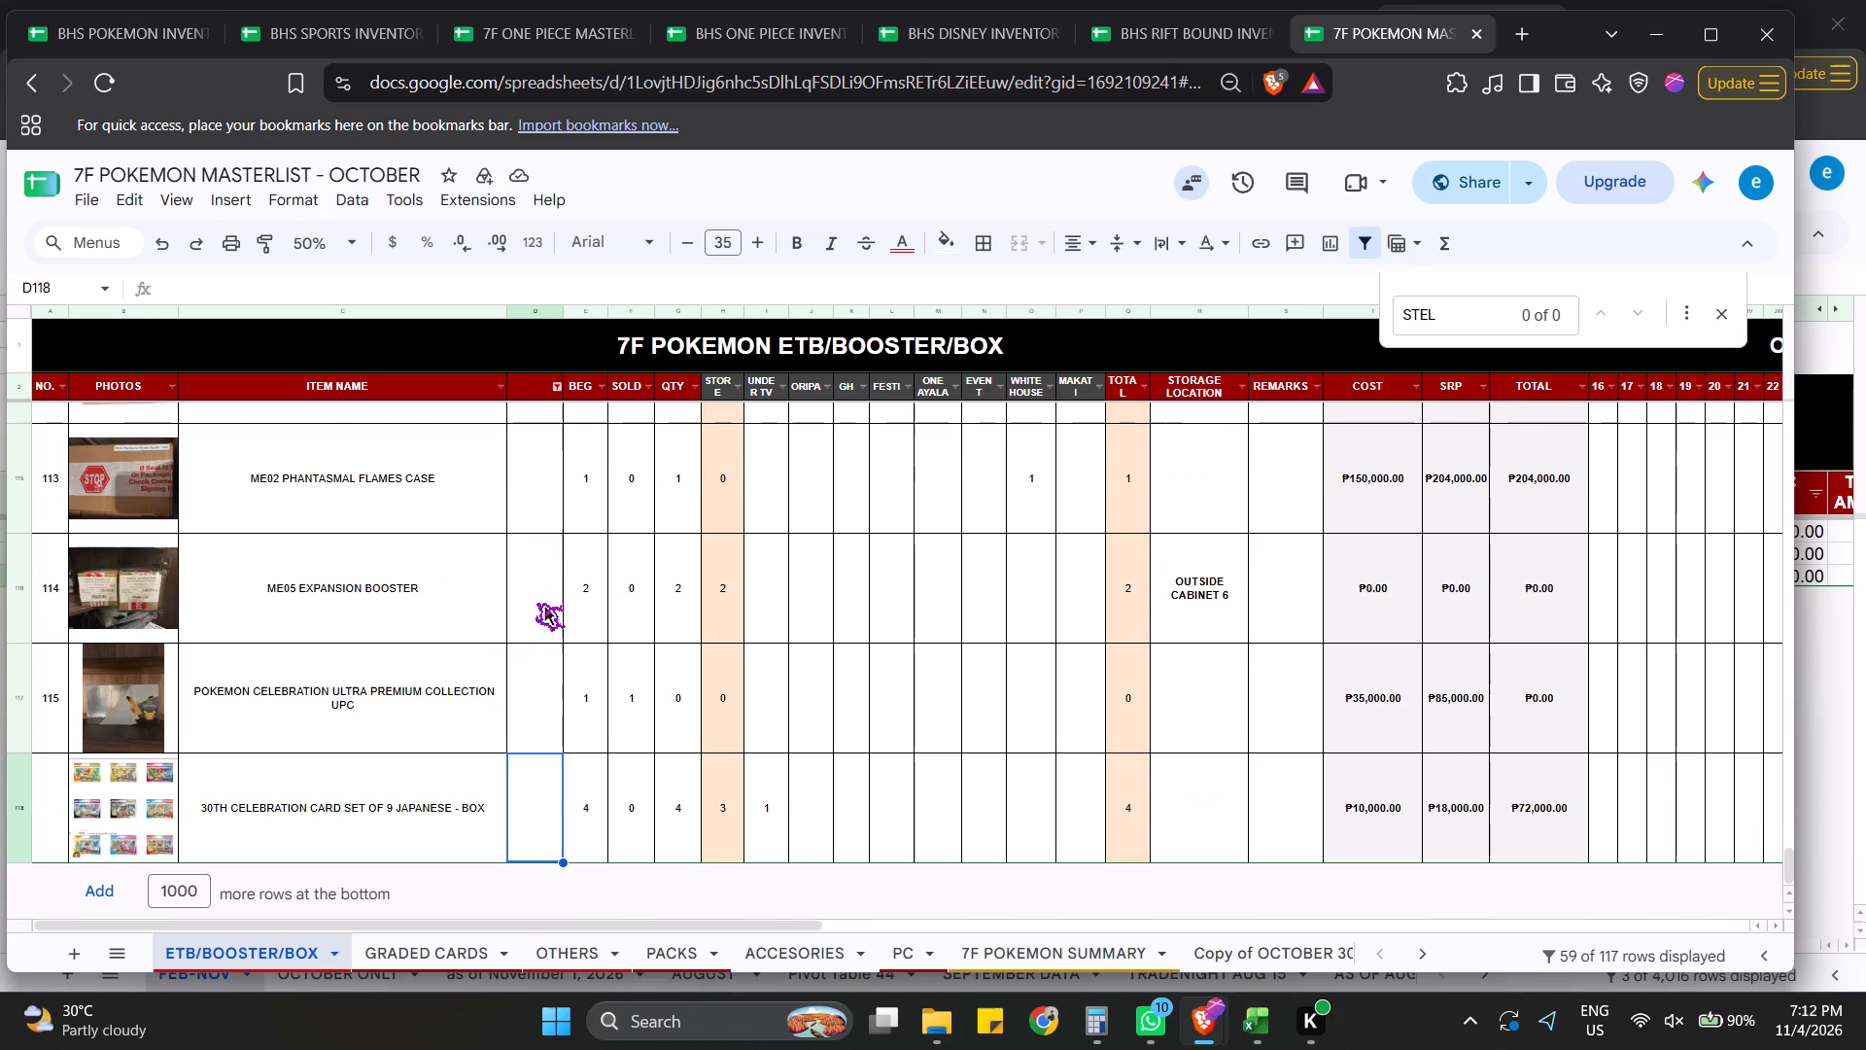
Go back up through the blank-count rows and examine the TCG SWORD & SHIELD EVOLVING SKIES ETB entries and their storage locations.
key("Up")
key("Up")
key("Up")
key("Up")
key("Up")
key("Up")
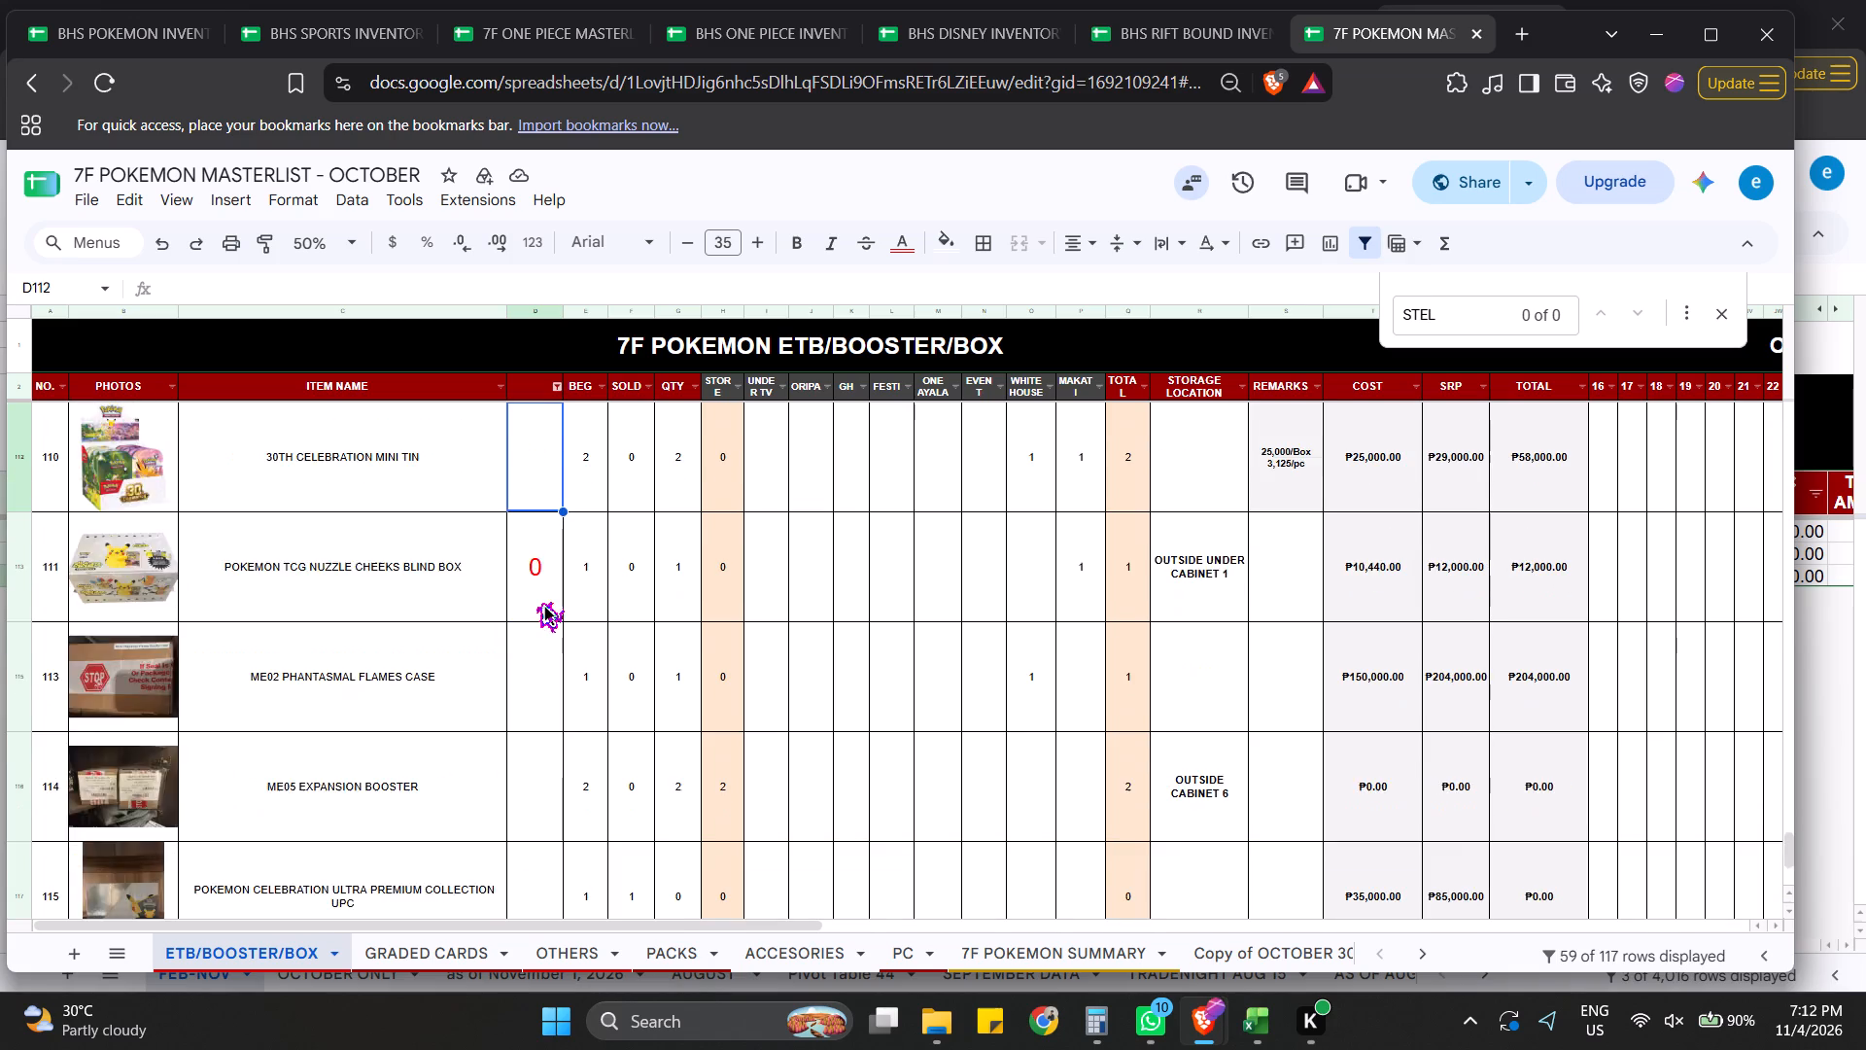
key("Up")
key("Up")
key("Up")
key("Up")
key("Up")
key("Up")
key("Up")
key("Up")
key("Up")
key("Up")
key("Up")
key("Up")
key("Up")
key("Up")
key("Up")
key("Up")
key("Up")
key("Up")
key("Up")
key("Up")
key("Up")
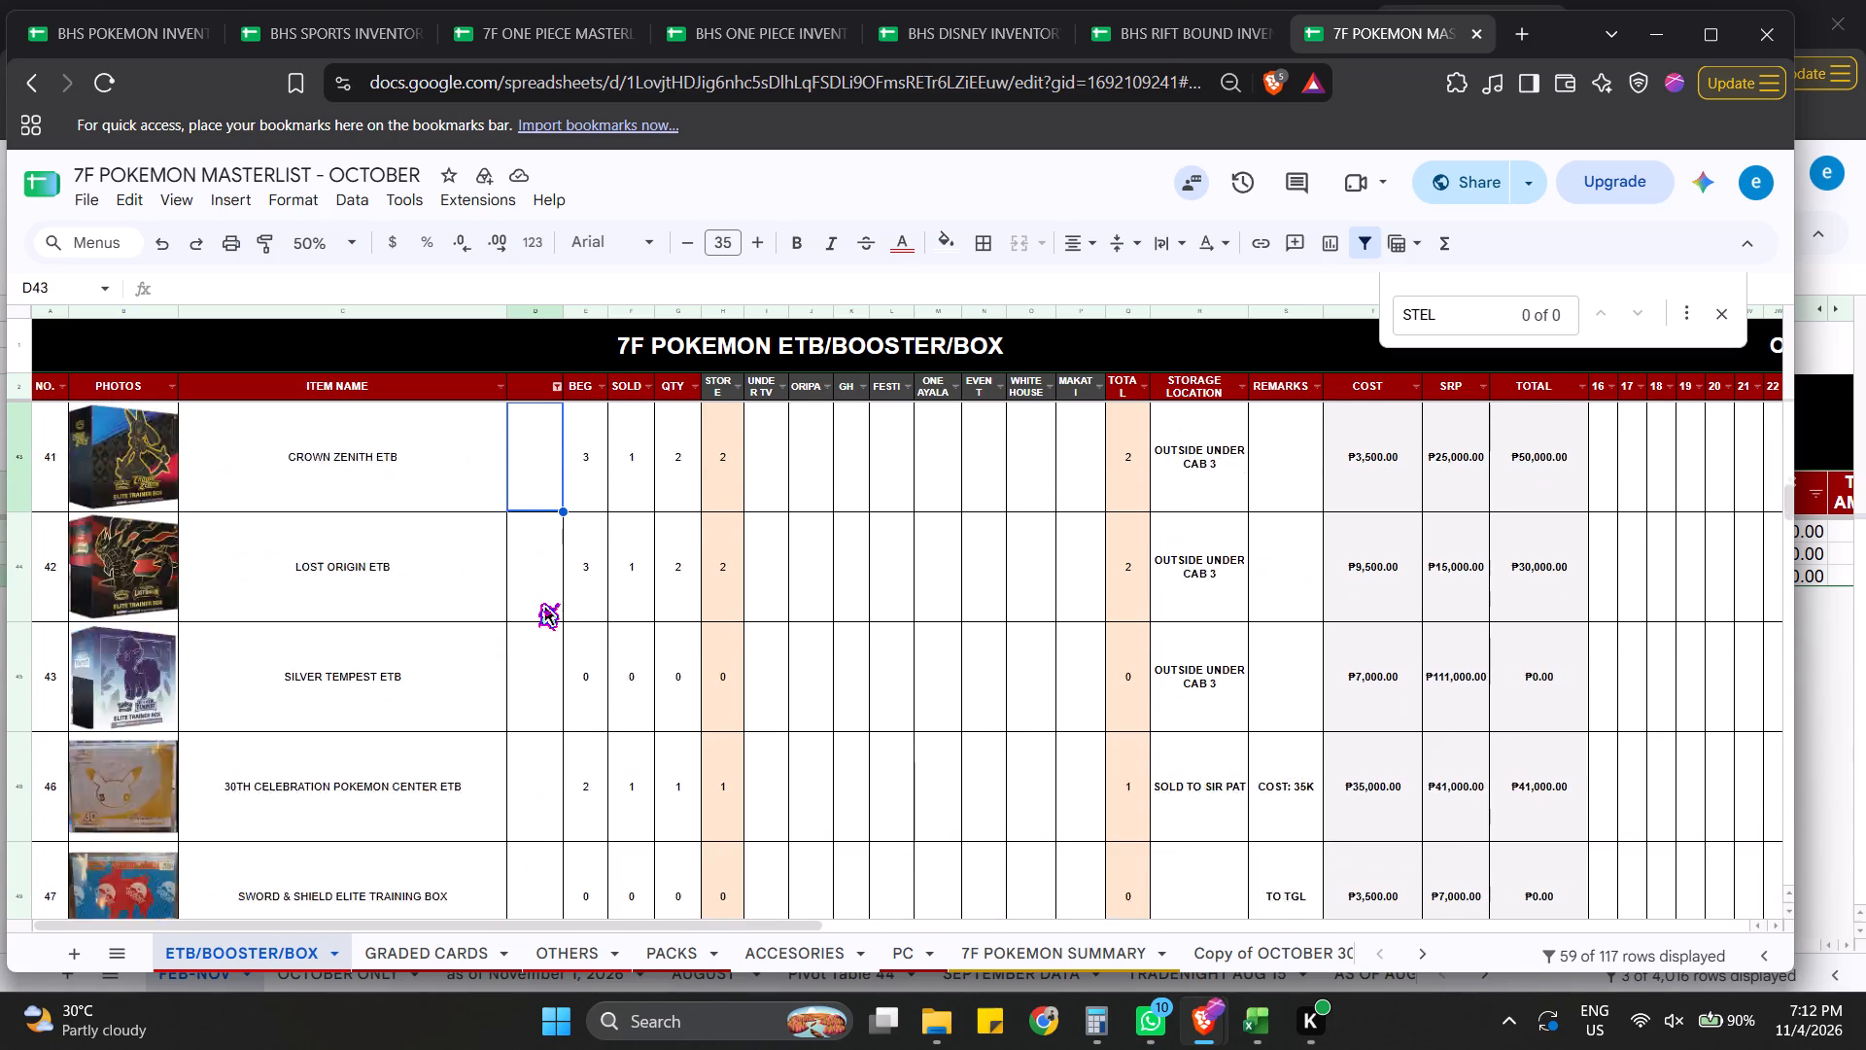
key("Down")
key("Down")
key("Down")
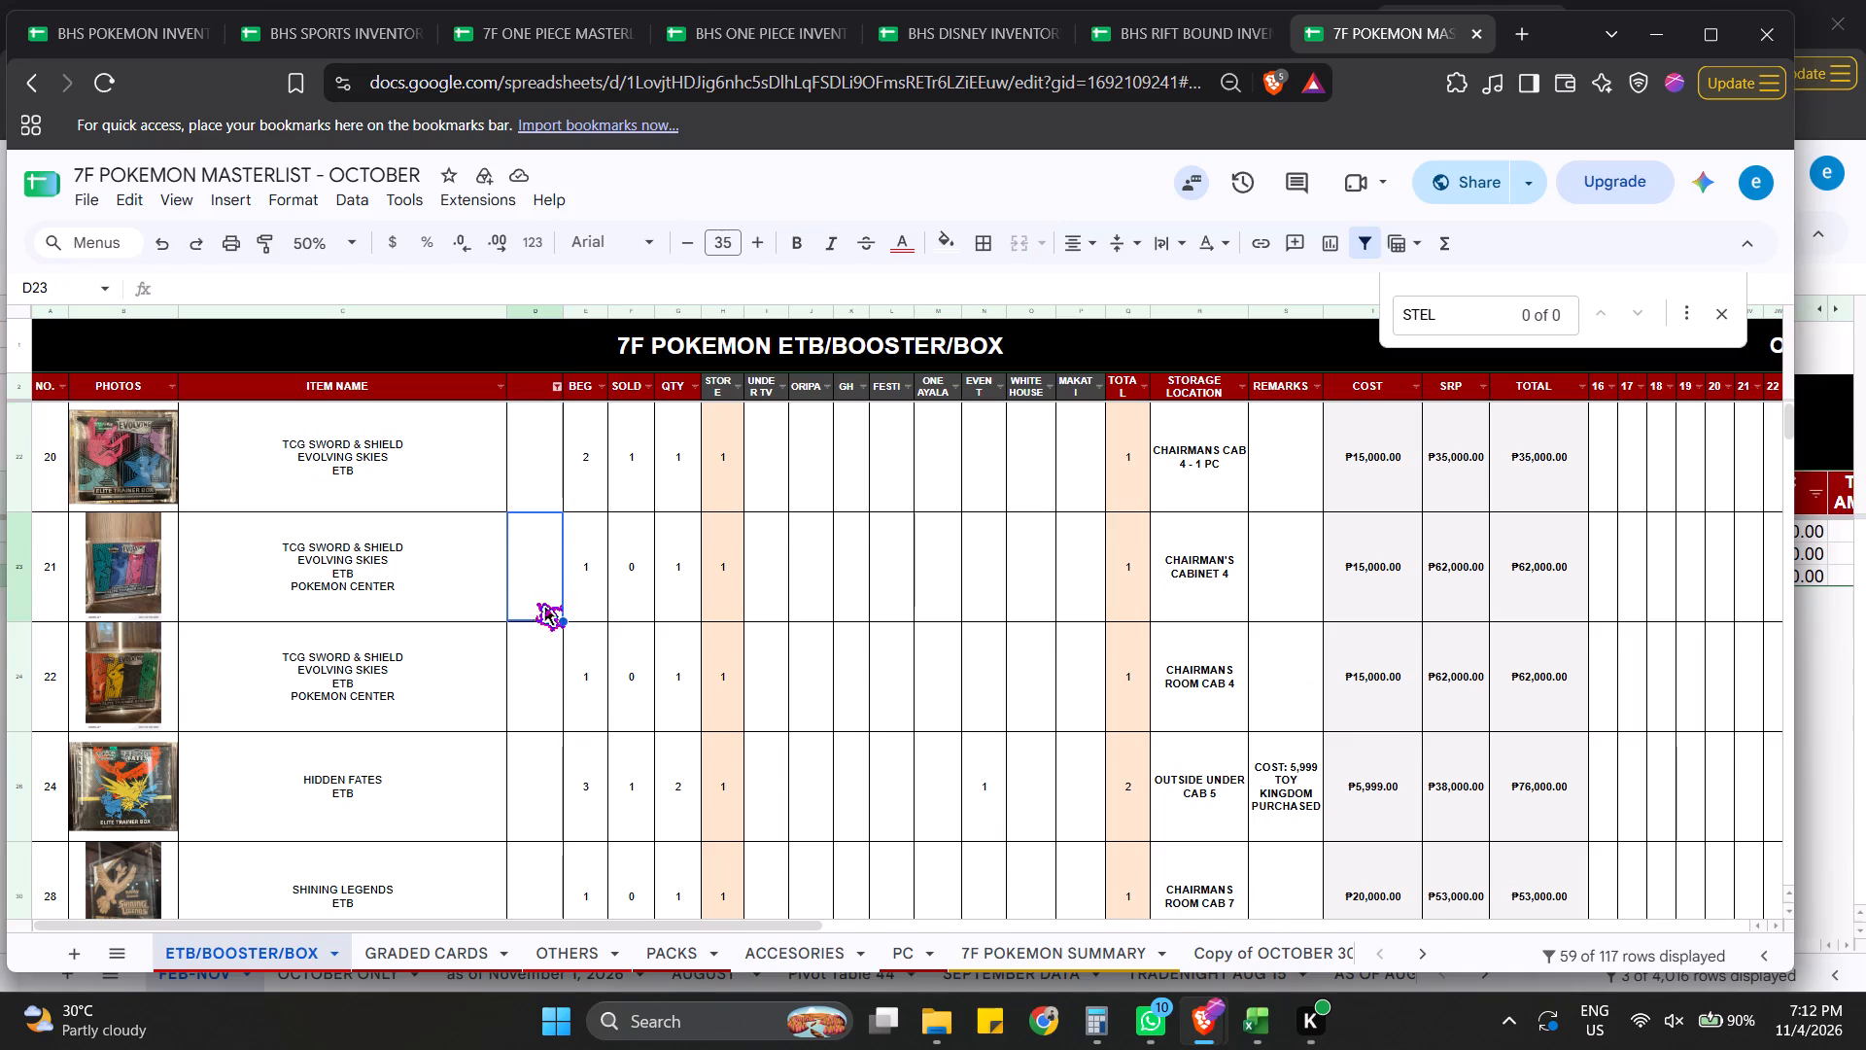
key("Up")
key("Up")
key("Up")
key("Down")
key("Down")
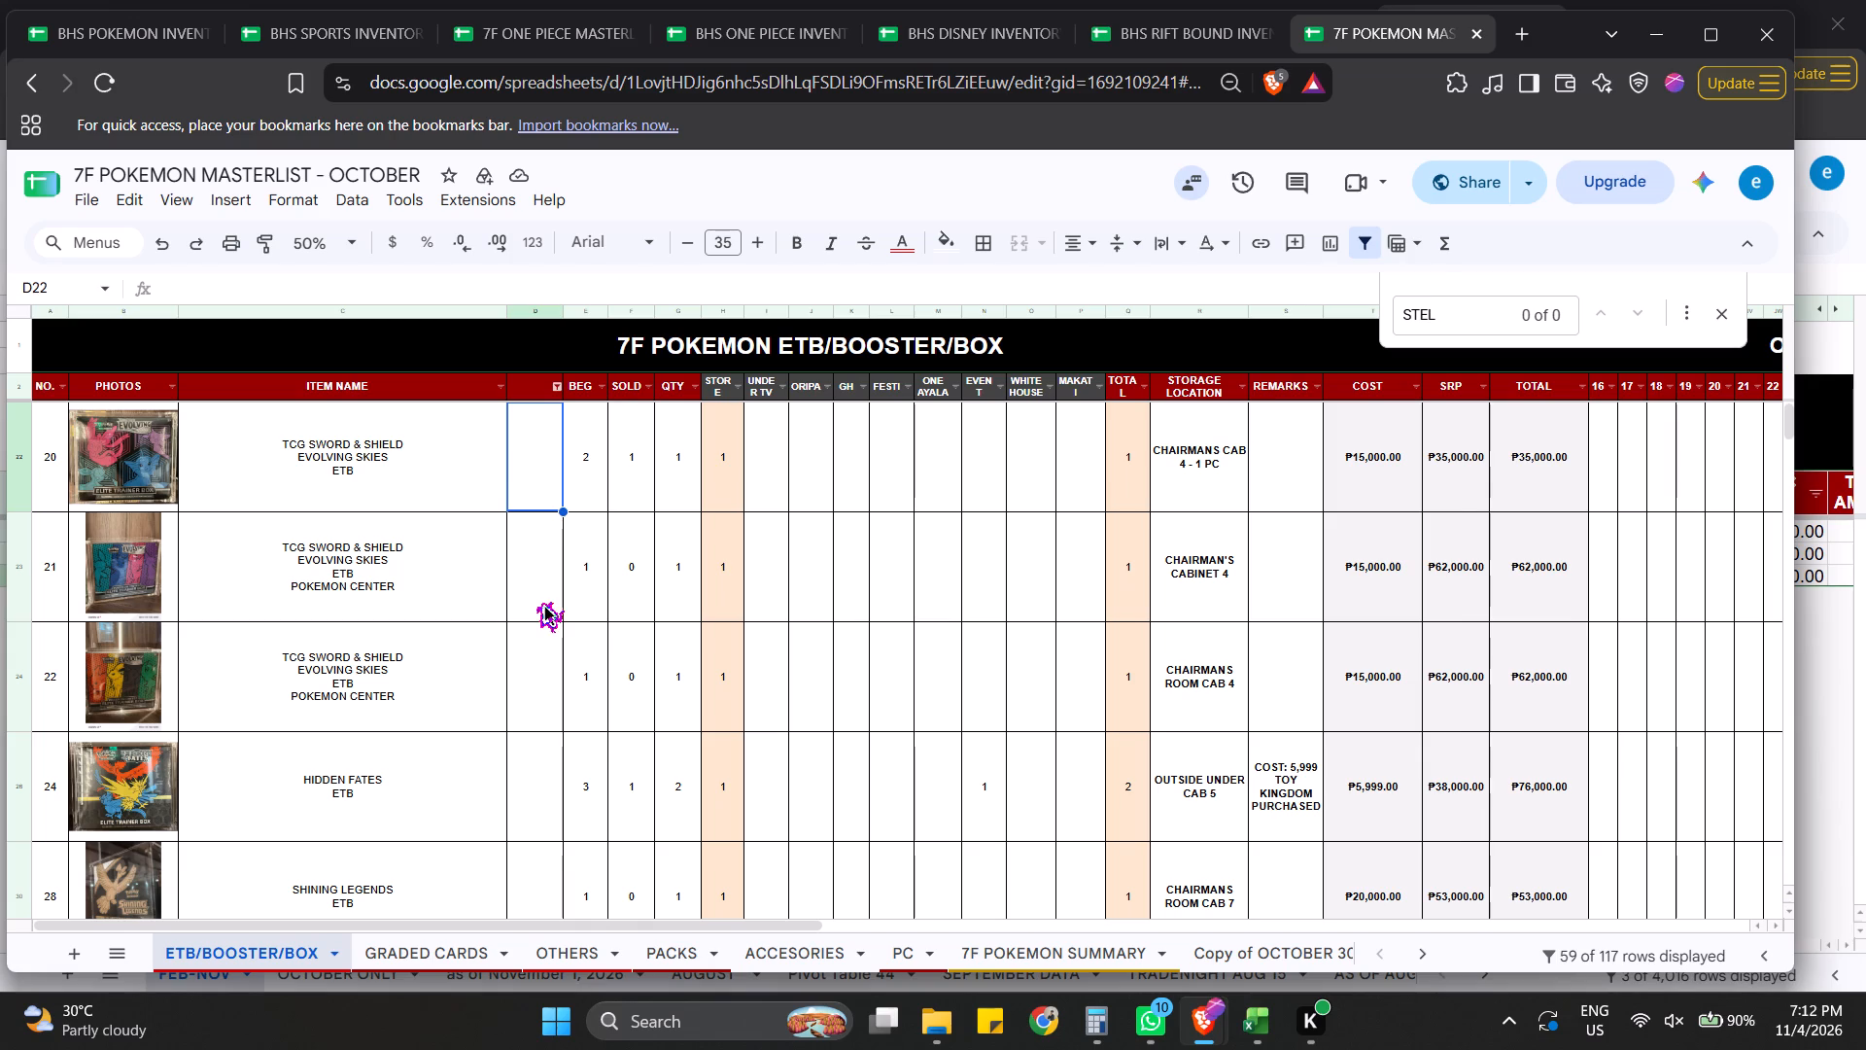
key("Down")
key("Up")
key("Down")
key("Up")
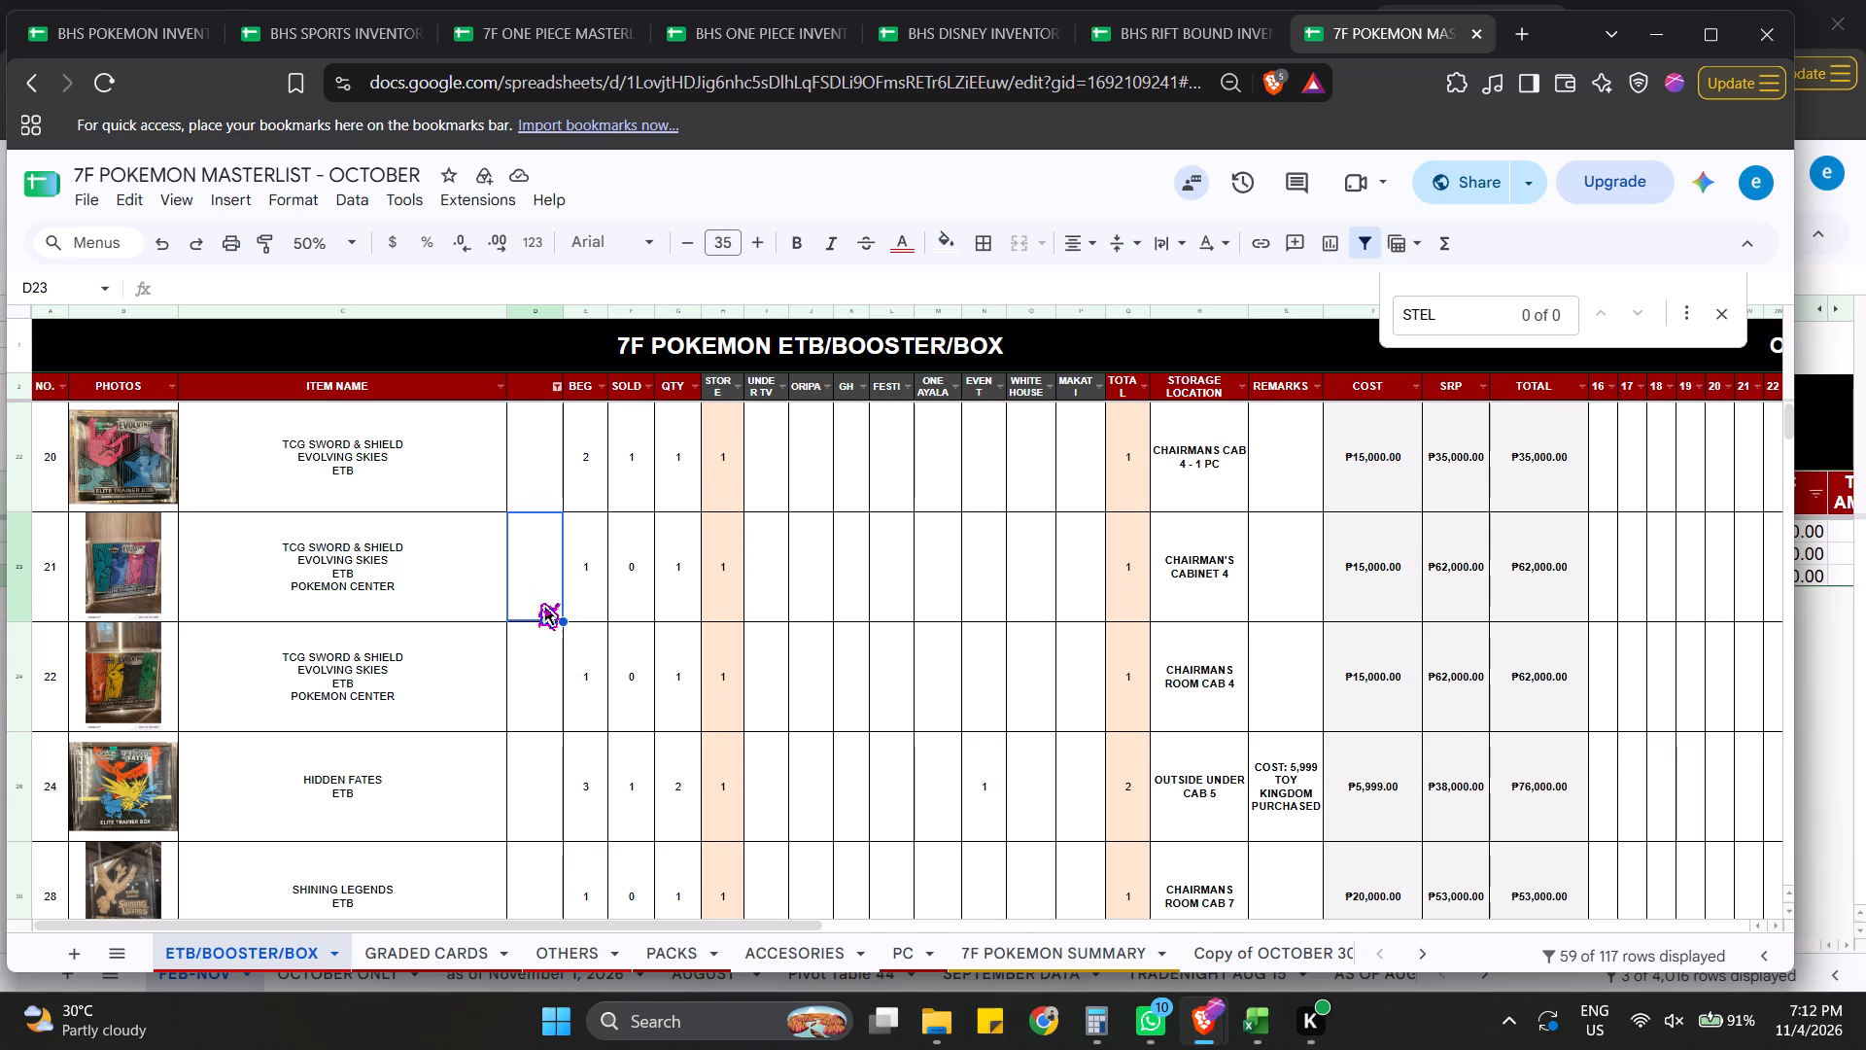
key("Down")
key("Down")
key("Up")
key("Up")
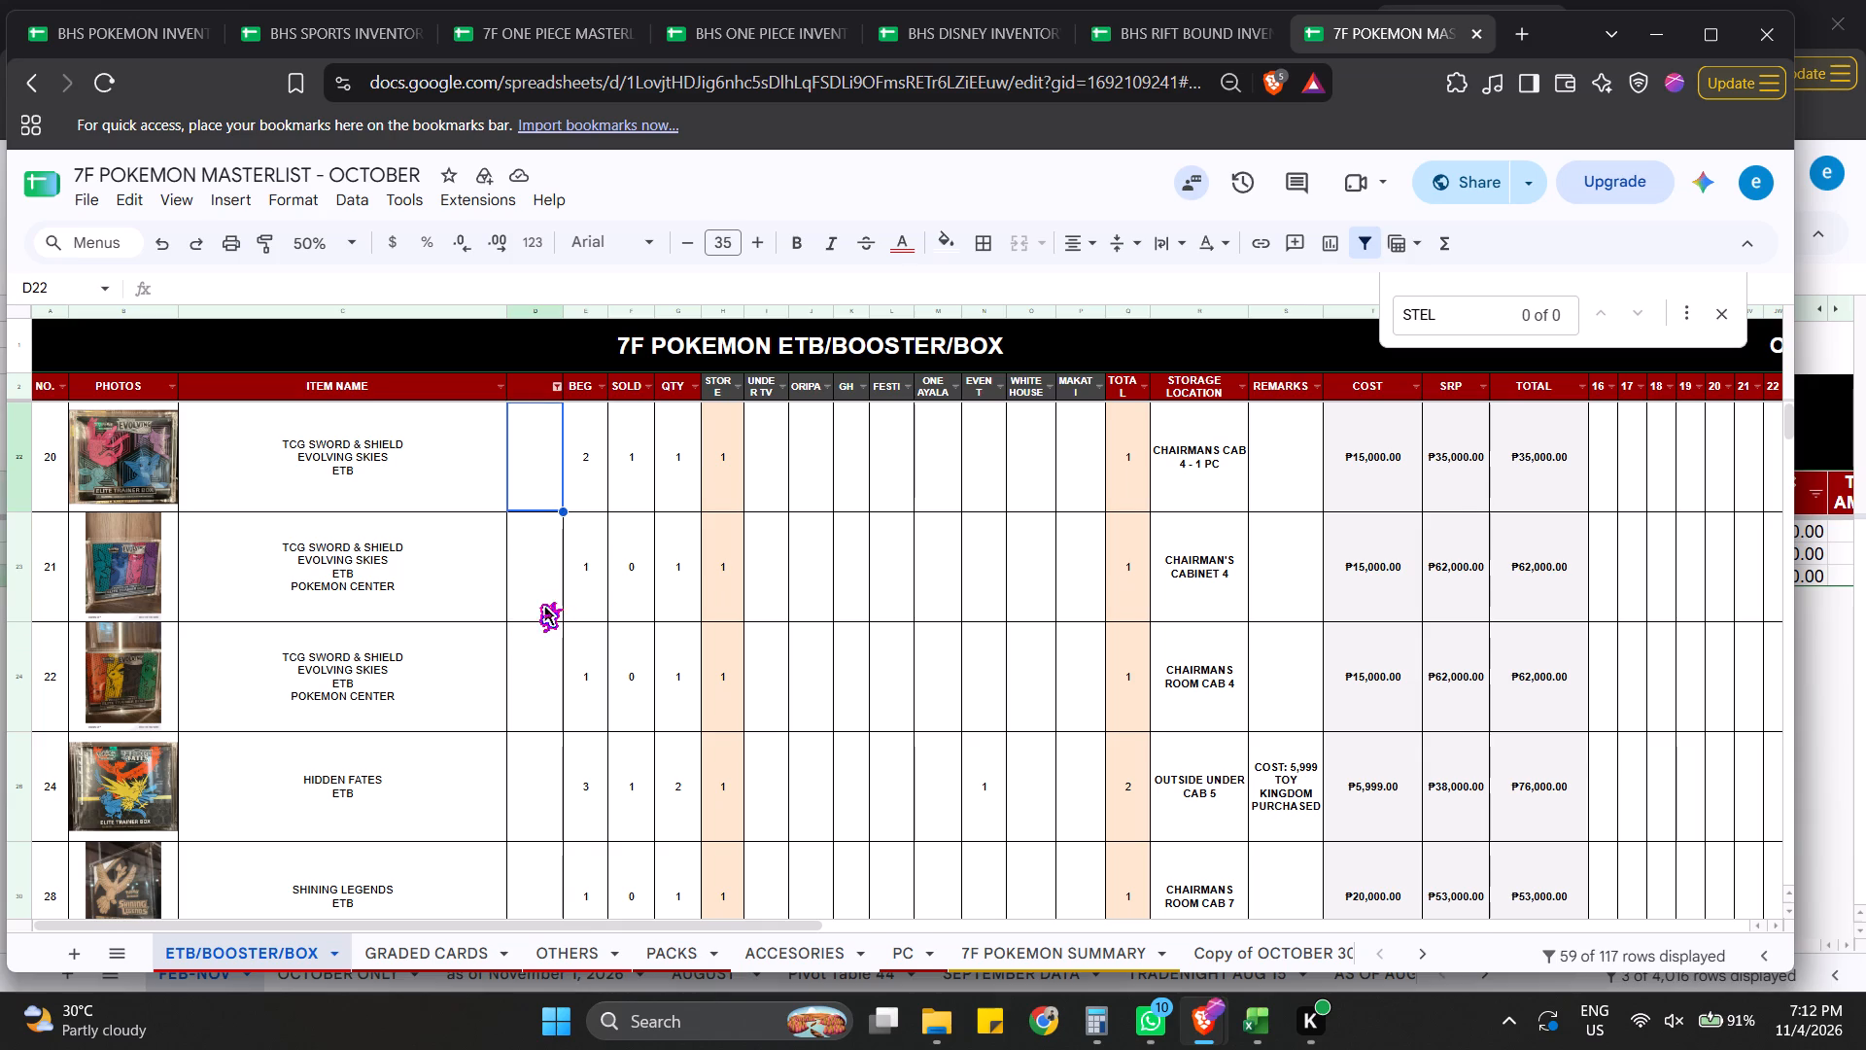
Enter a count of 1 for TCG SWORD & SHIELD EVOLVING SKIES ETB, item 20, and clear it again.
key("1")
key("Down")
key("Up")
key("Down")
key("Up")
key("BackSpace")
Examine the blank-count rows from the EVOLVING SKIES ETB POKEMON CENTER items down to HIDDEN FATES ETB and SHINING LEGENDS ETB.
key("Down")
key("Down")
key("Down")
key("Down")
key("Up")
key("Down")
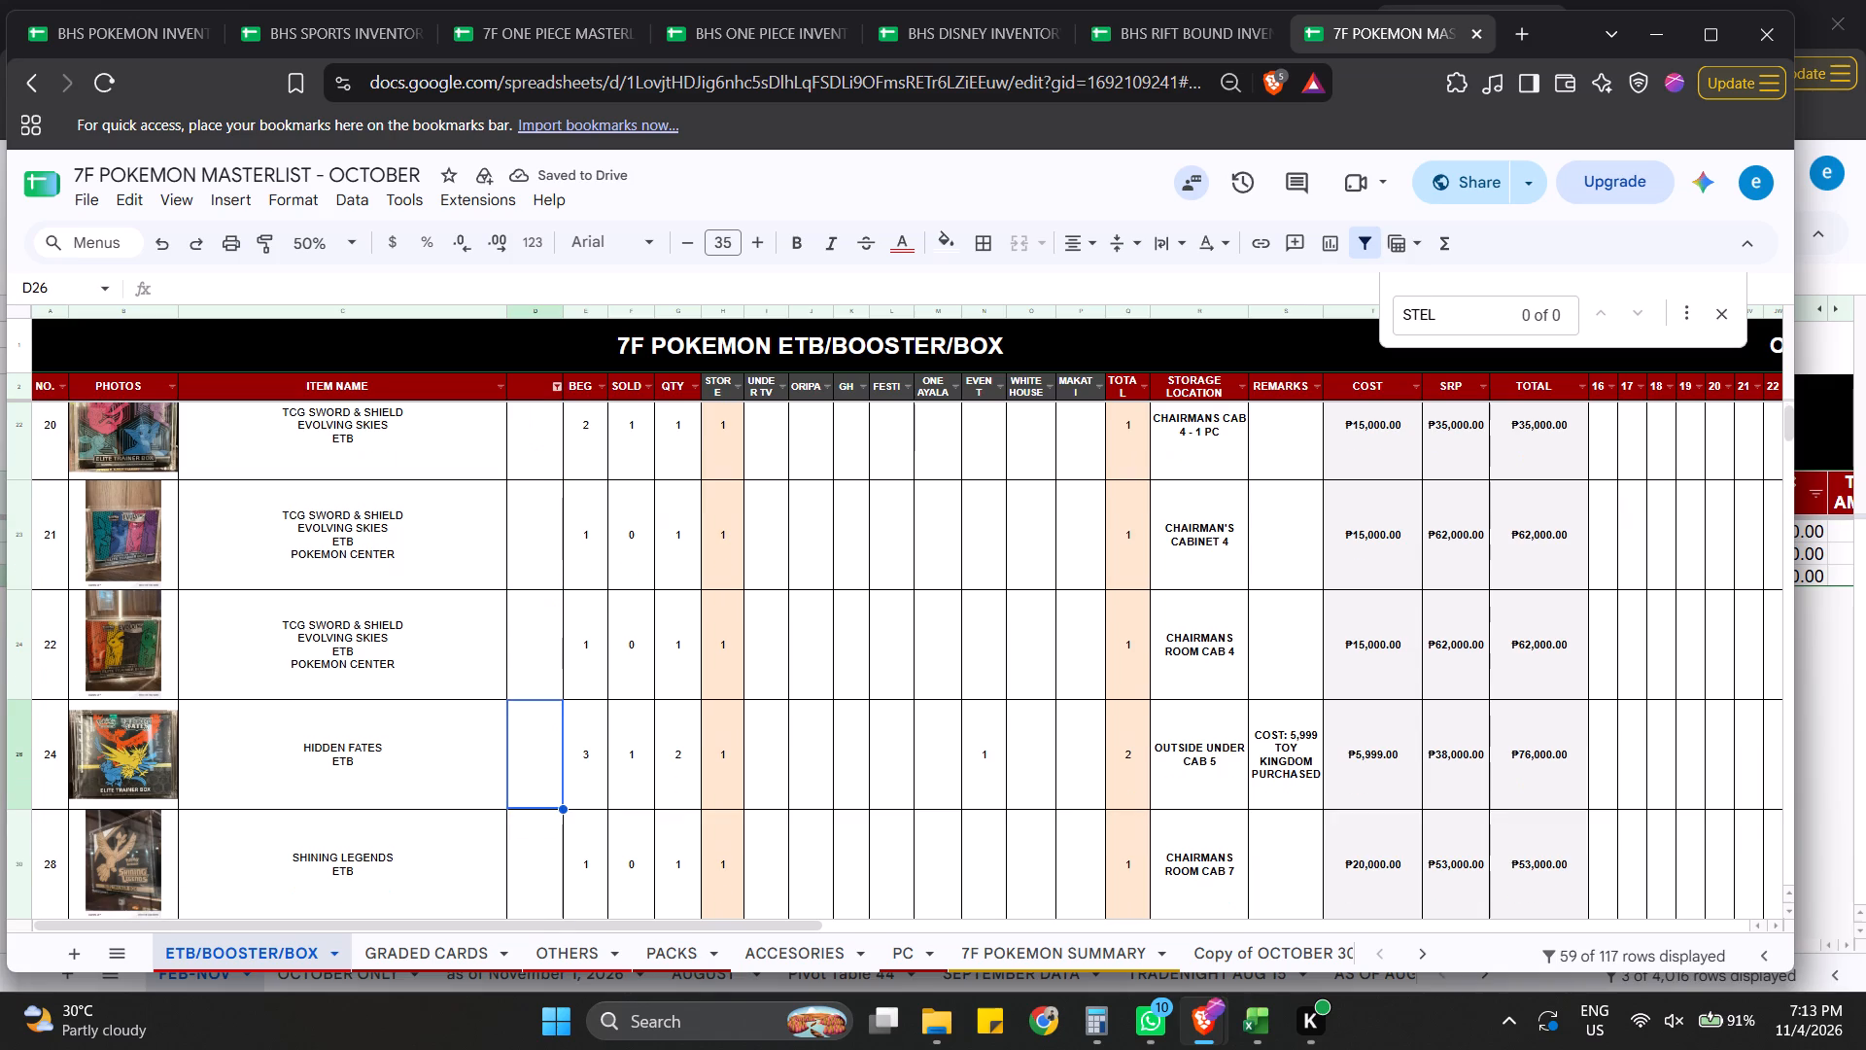
key("Up")
key("Down")
key("Up")
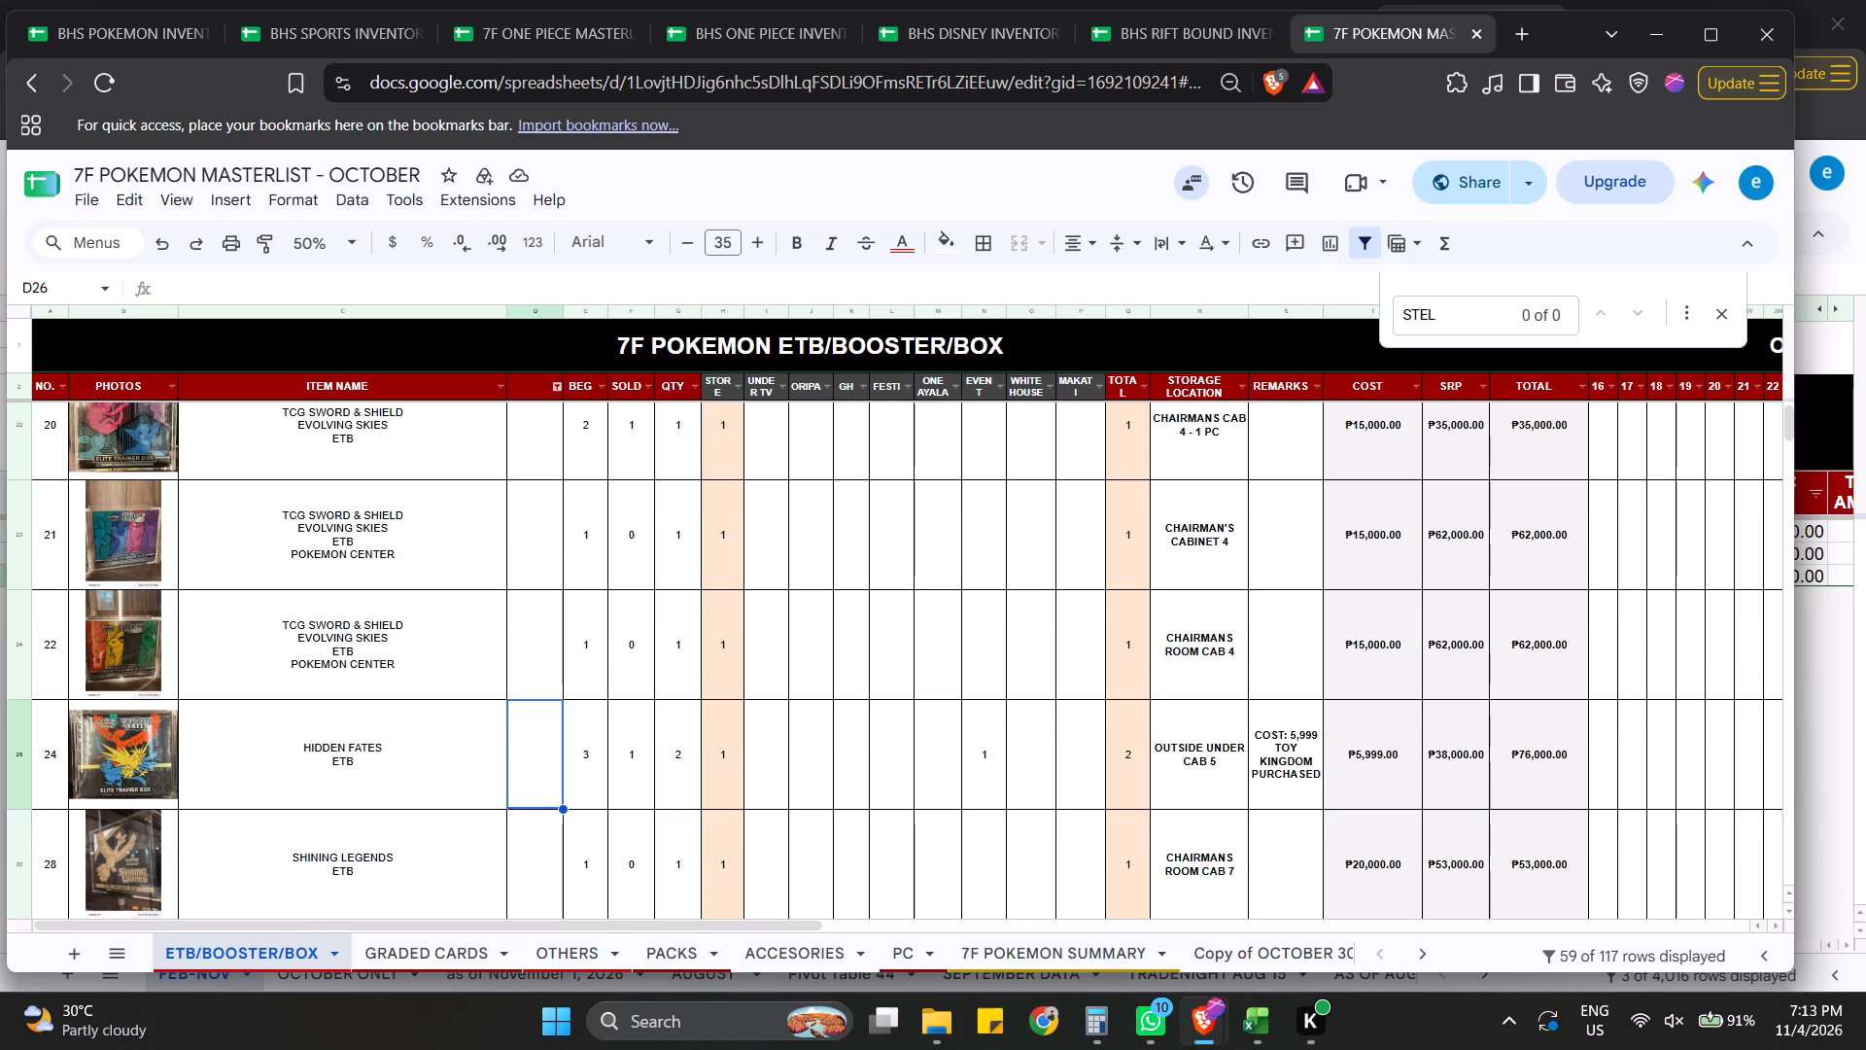